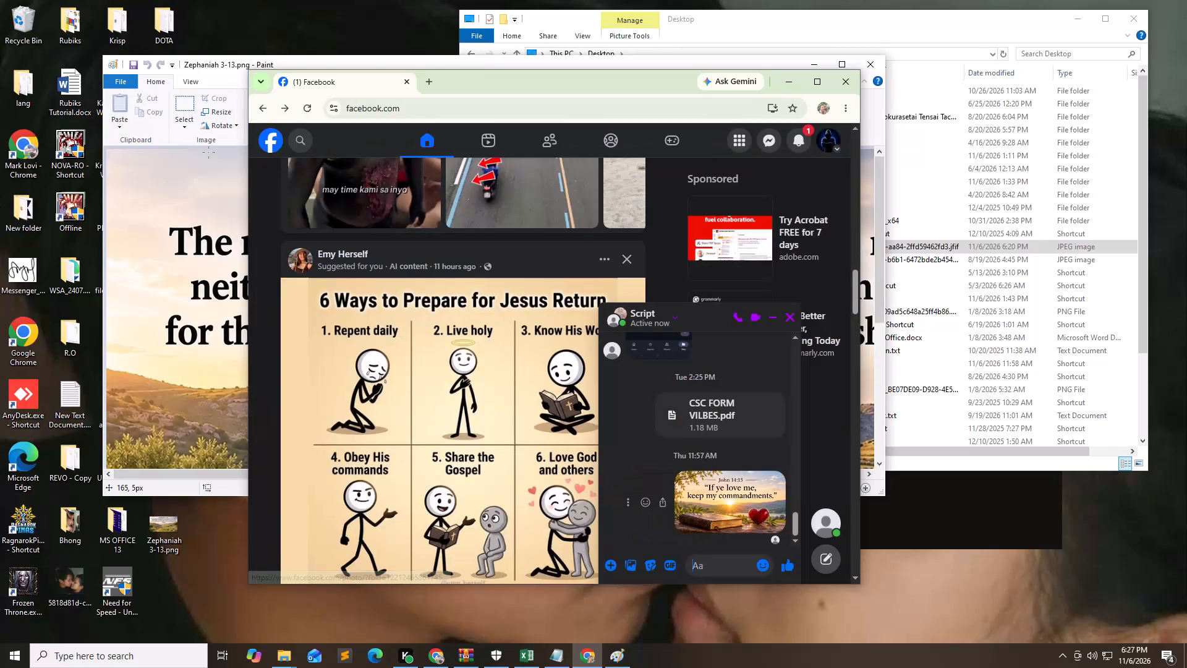
Close the Zephaniah 3-13.png picture open in Paint.
click(225, 61)
click(883, 61)
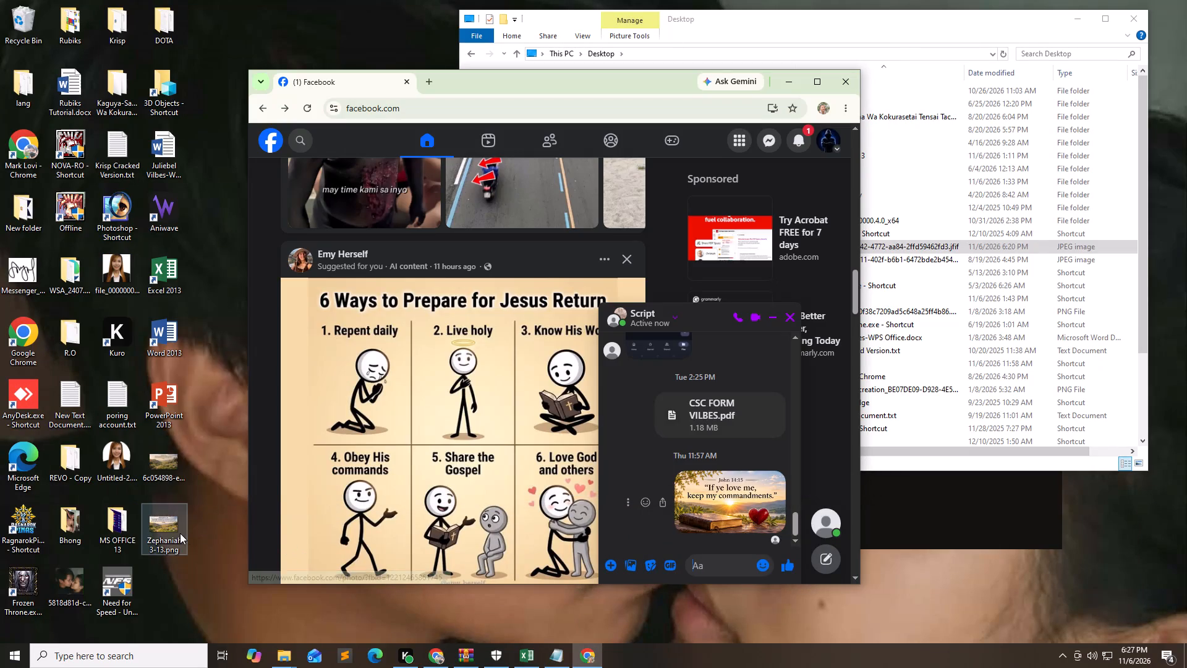
Send the desktop image Zephaniah 3-13.png in the Script chat on Facebook and minimize the browser window.
drag(176, 533, 640, 518)
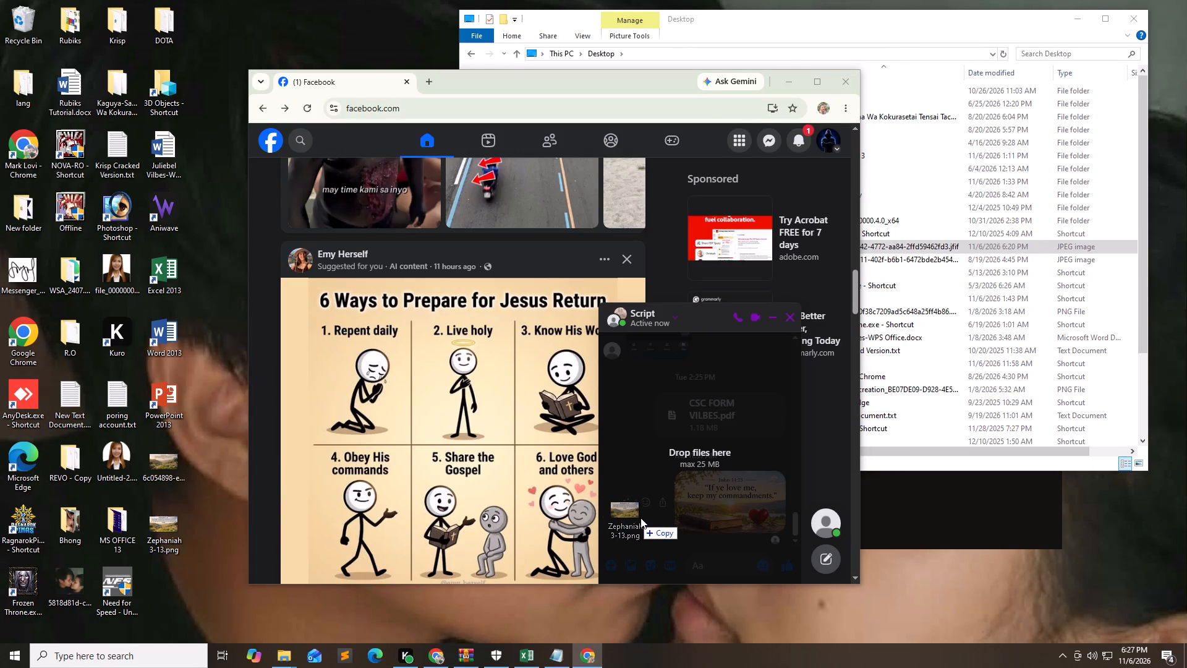
drag(640, 518, 677, 512)
click(677, 512)
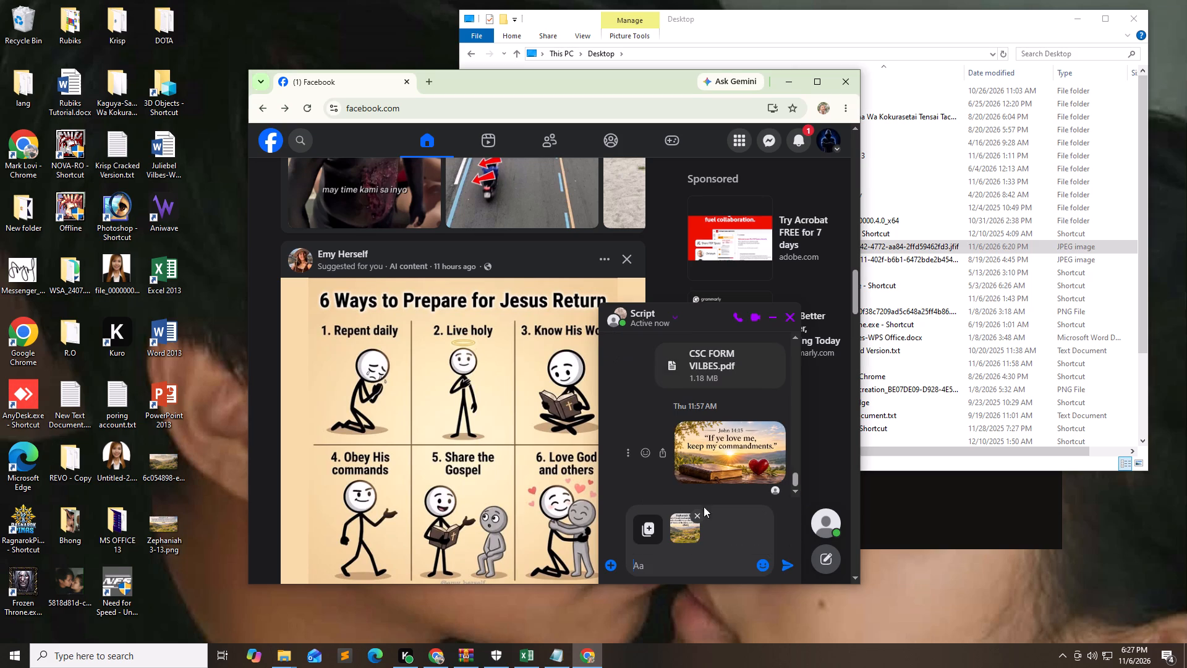
click(789, 568)
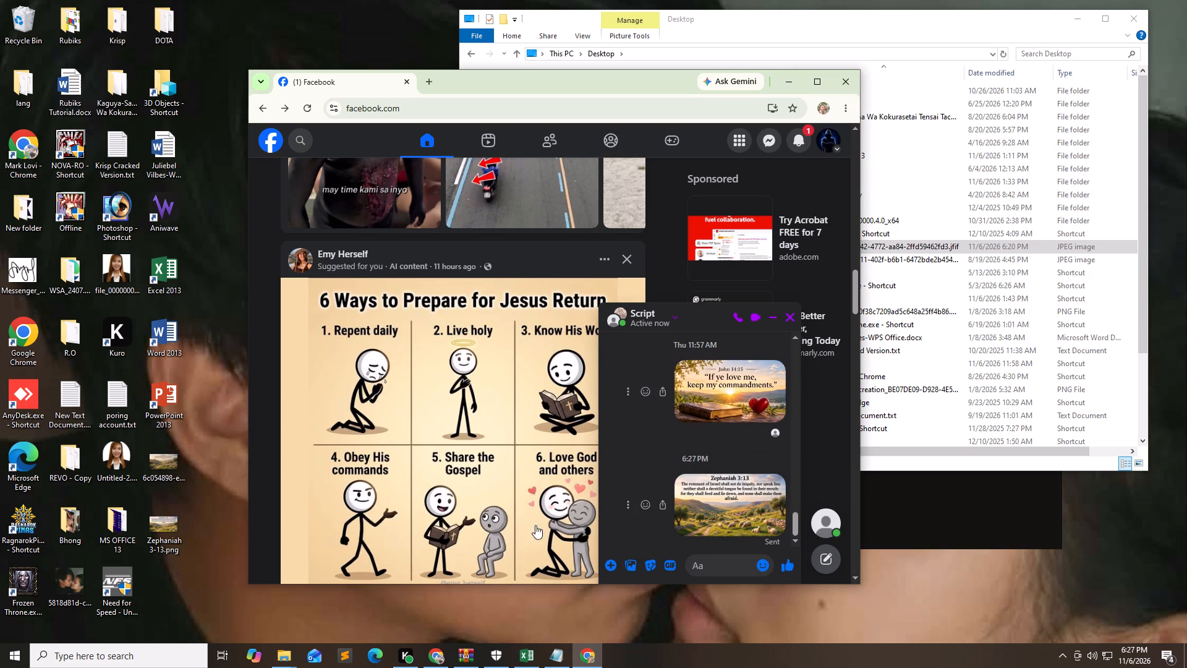
double_click(785, 85)
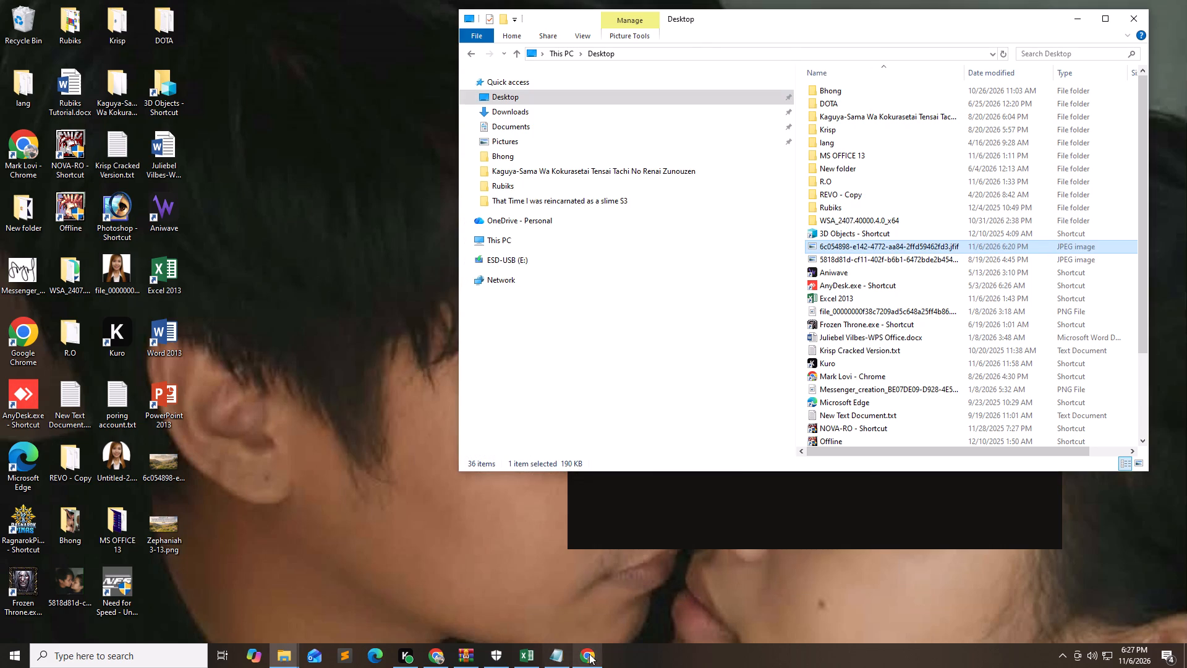
Switch to the Book1 workbook in Excel and review the monthly offering and expense blocks on Sheet3 back up to January 2026.
click(534, 659)
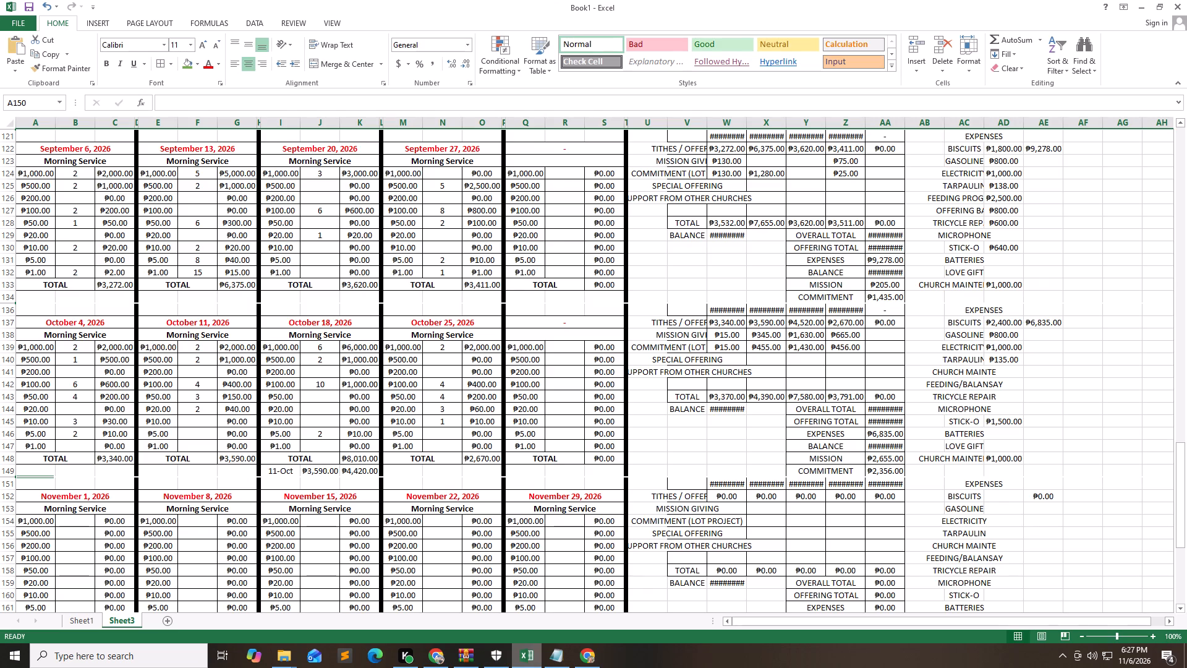
double_click(870, 443)
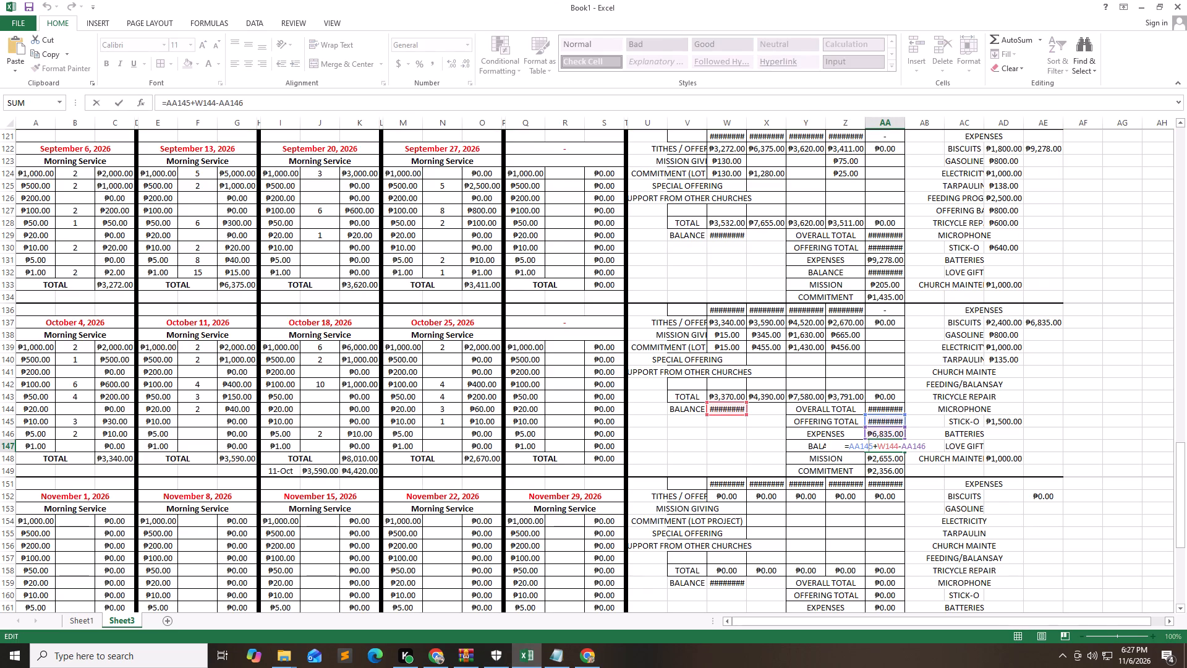
key(Up)
key(Up)
key(Up)
key(Up)
key(Up)
key(Up)
key(Up)
key(Up)
key(Up)
key(Up)
key(Up)
key(Up)
key(Up)
key(Up)
key(Up)
key(Up)
key(Up)
key(Up)
click(730, 426)
key(Up)
key(Up)
key(Up)
key(Up)
key(Up)
key(Up)
key(Up)
key(Up)
key(Up)
key(Up)
key(Up)
key(Up)
key(Up)
key(Up)
key(Up)
key(Up)
key(Up)
key(Up)
key(Up)
key(Up)
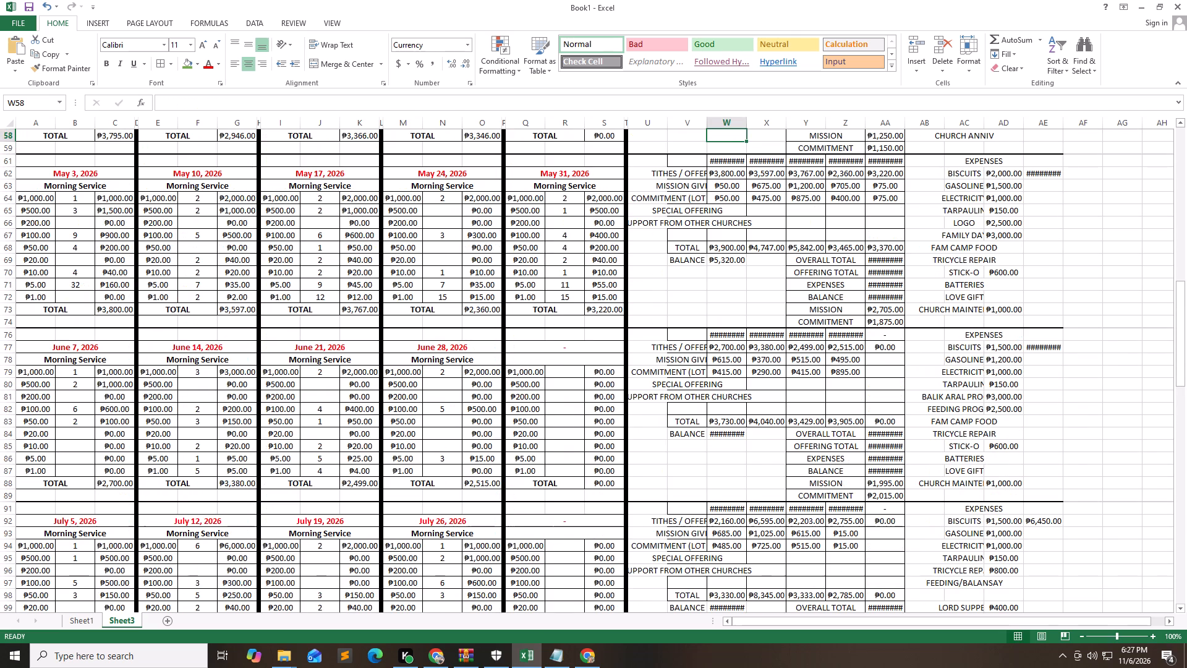
key(Up)
key(Up)
key(Up)
key(Up)
key(Up)
key(Up)
key(Up)
key(Up)
key(Up)
key(Up)
key(Up)
key(Up)
key(Up)
key(Up)
key(Up)
key(Up)
key(Up)
key(Up)
key(Up)
key(Up)
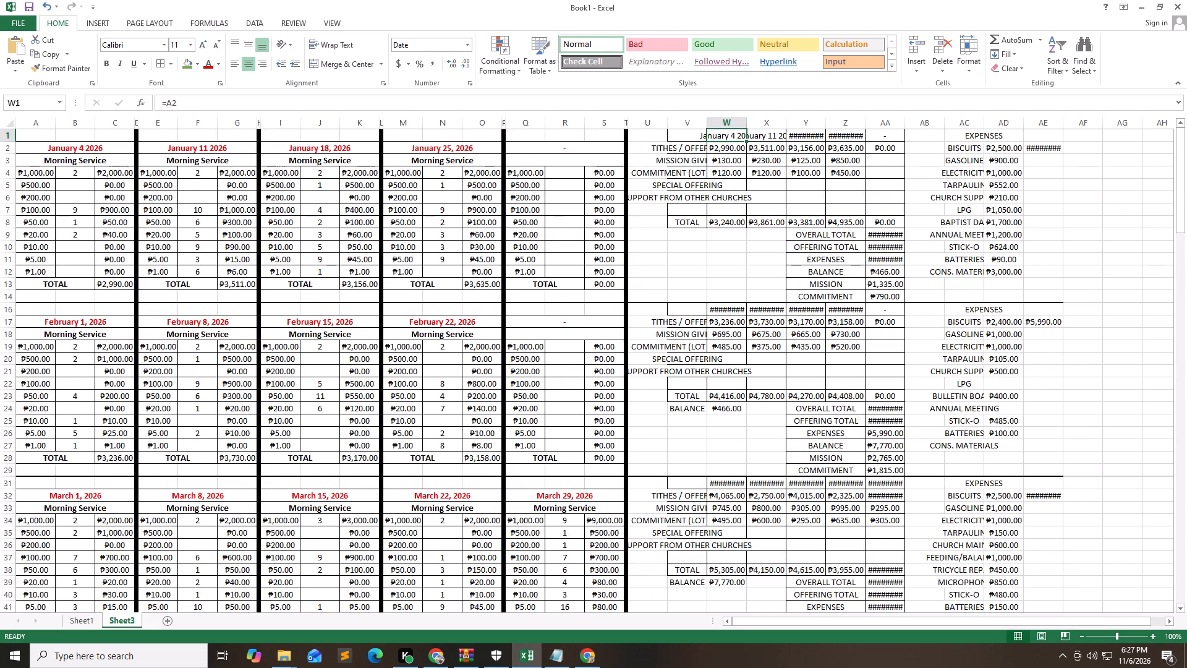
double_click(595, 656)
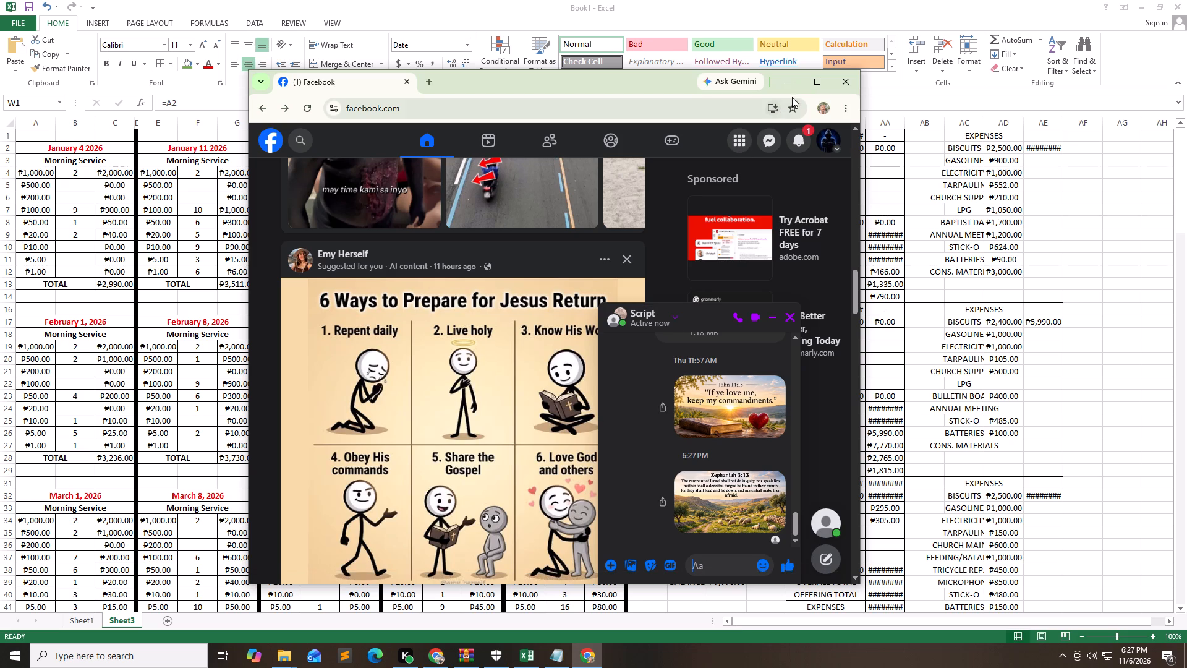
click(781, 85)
AutoFit the widths of columns V and W in Sheet3's monthly summary tables to their labels and dates.
double_click(810, 199)
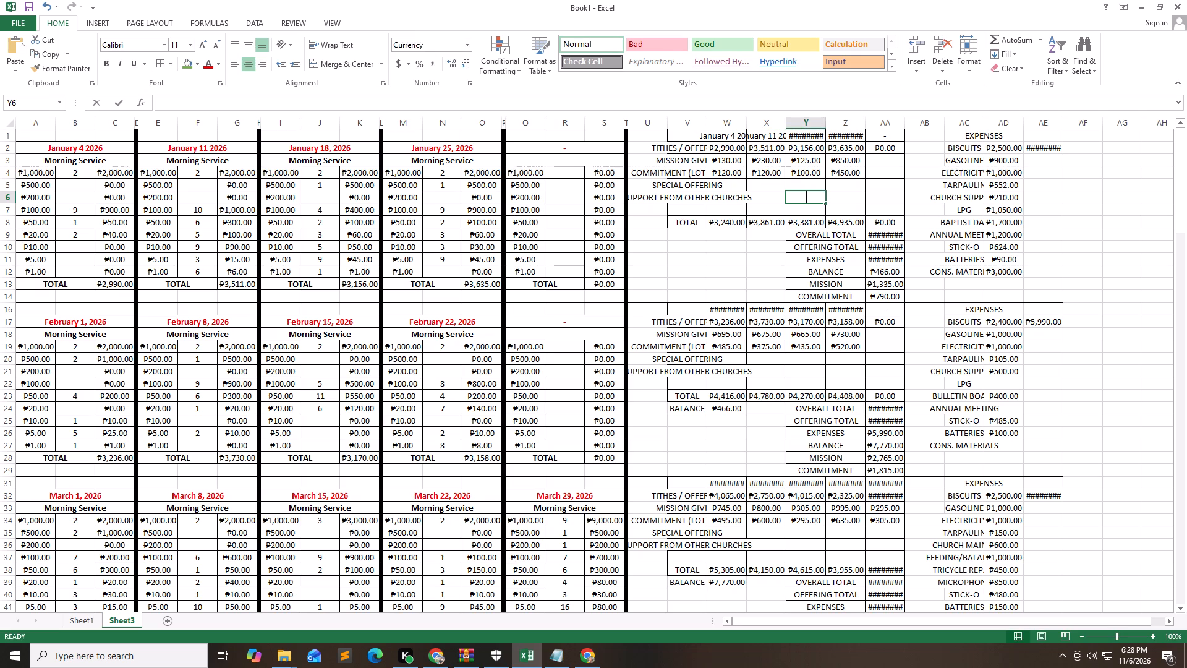
key(Up)
key(Up)
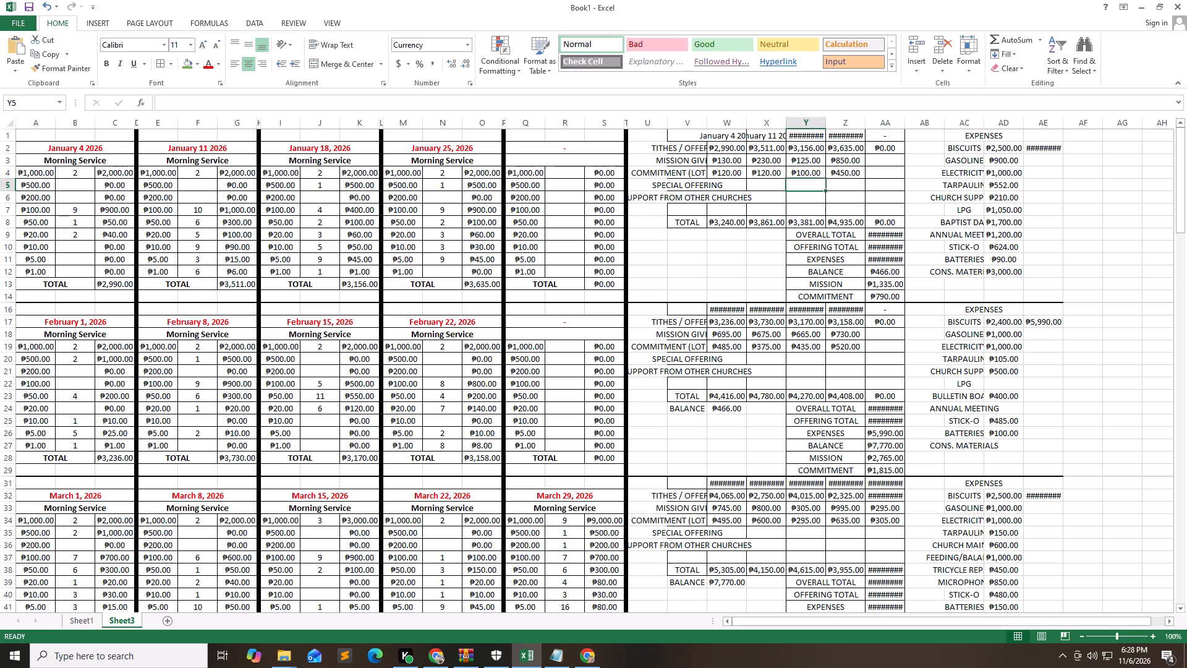
key(Up)
key(Up)
key(Up)
key(Up)
key(Up)
key(Up)
key(Up)
key(Up)
key(Up)
key(Up)
key(Up)
key(Up)
key(Up)
key(Up)
key(Up)
key(Up)
key(Up)
key(Up)
key(Up)
key(Up)
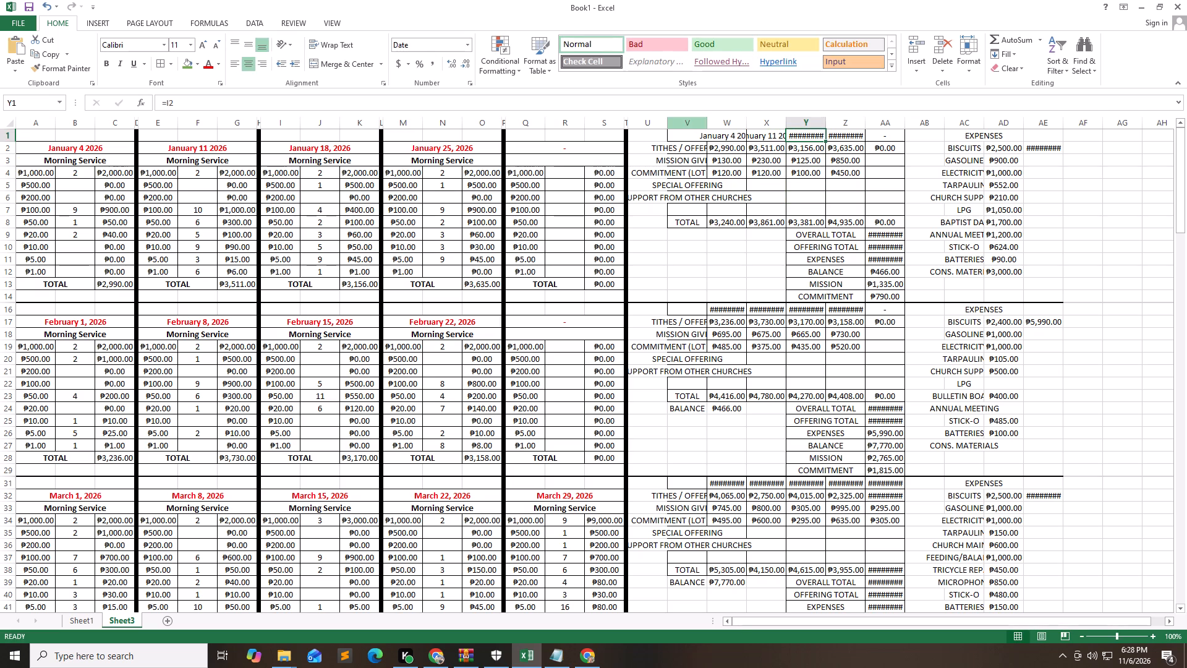
double_click(708, 128)
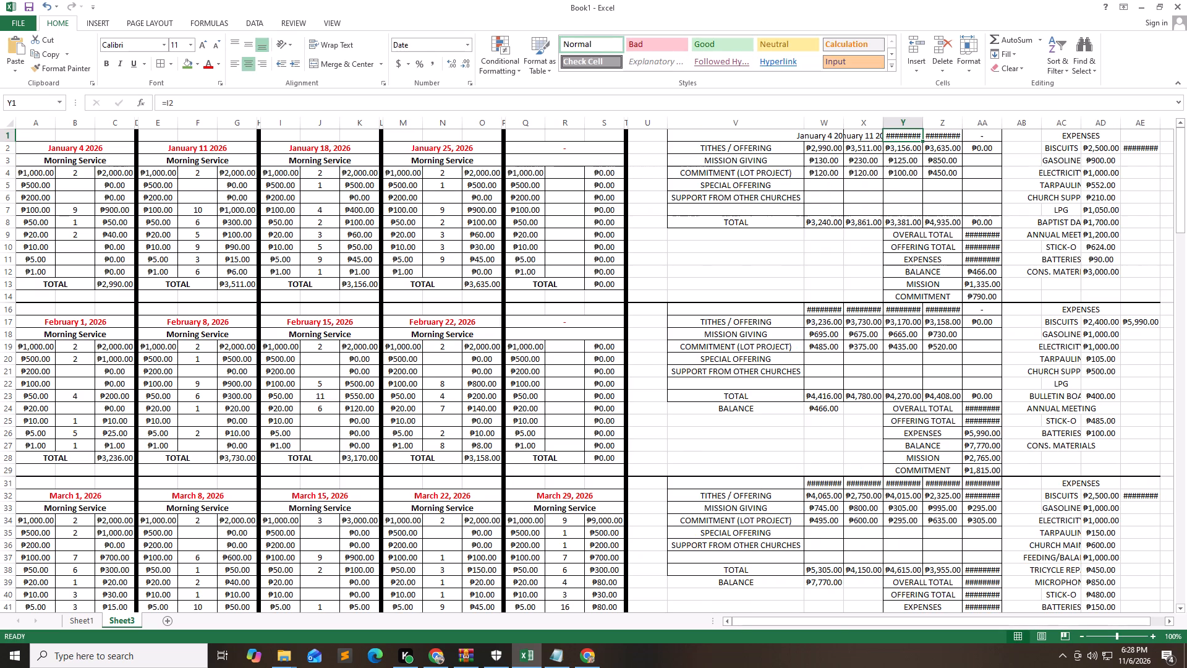
double_click(845, 126)
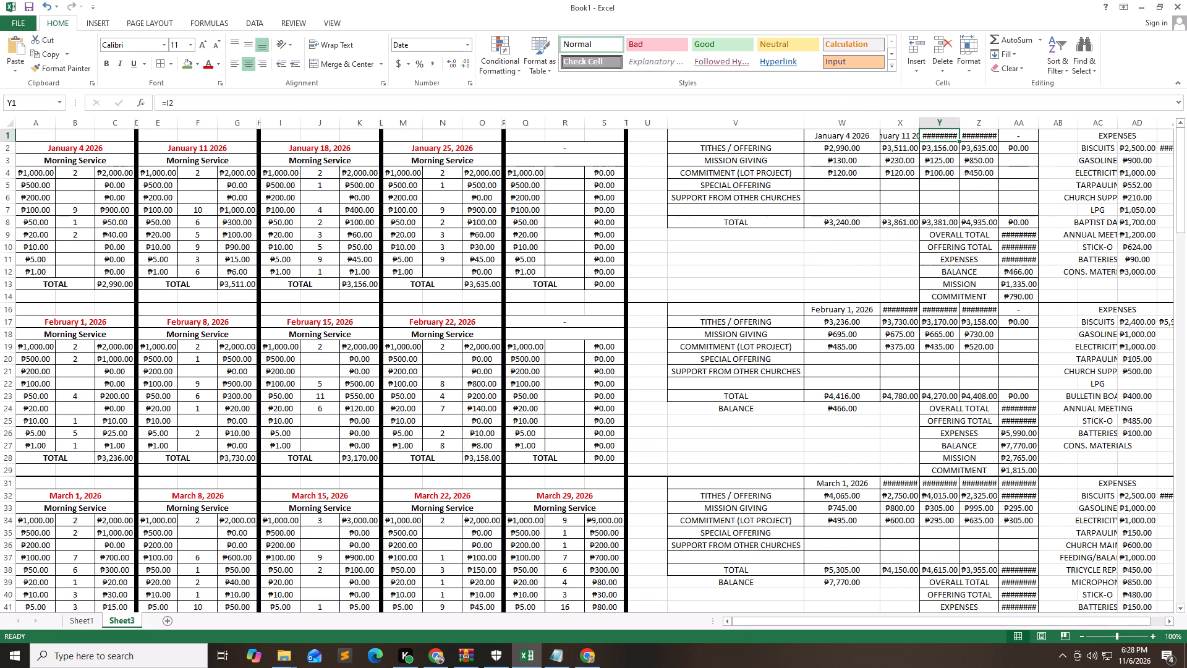
Autofit the width of columns X, Y, Z and AA in the offering summary tables so their dates and amounts fit.
double_click(922, 126)
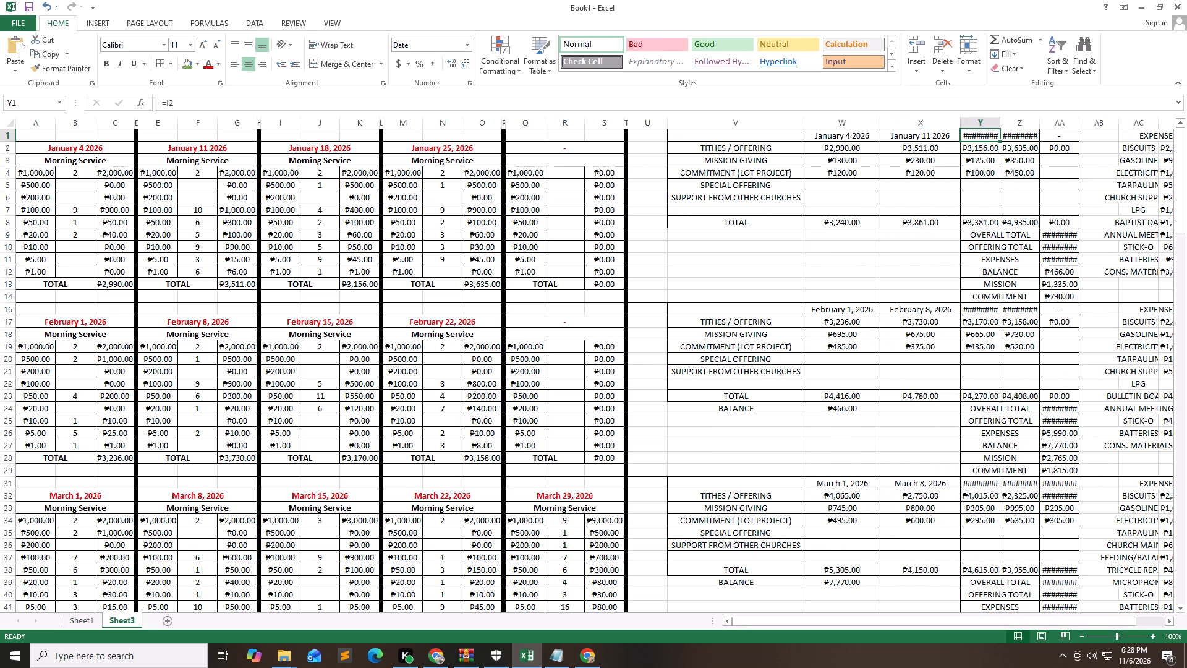
double_click(1002, 124)
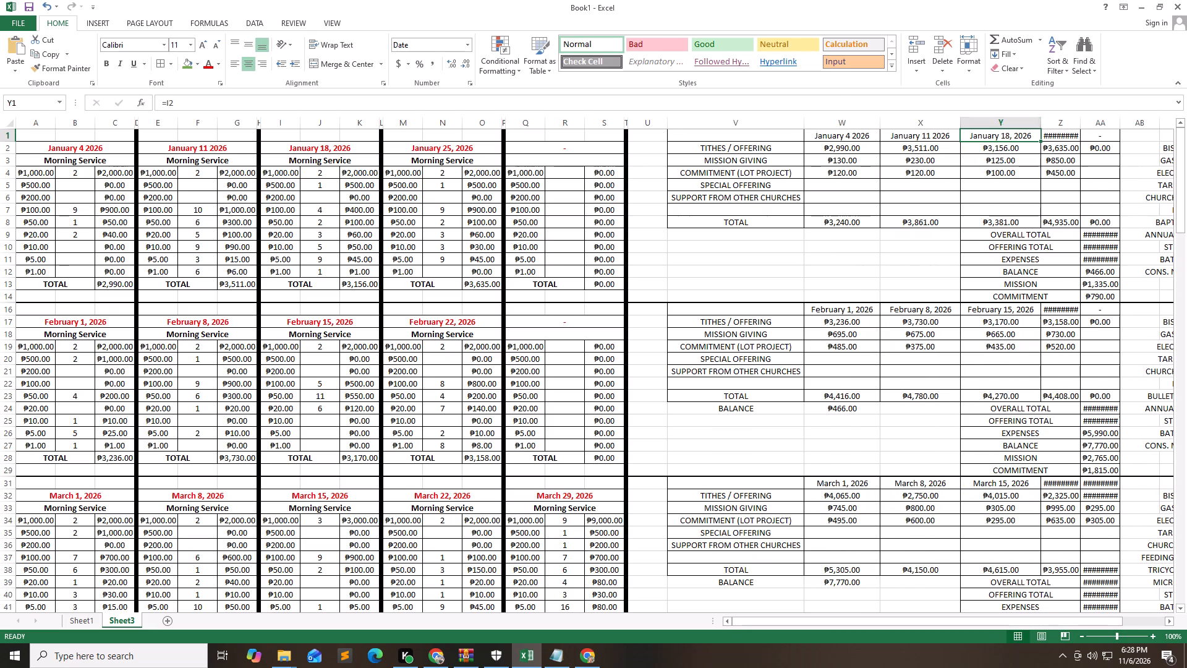
double_click(1078, 121)
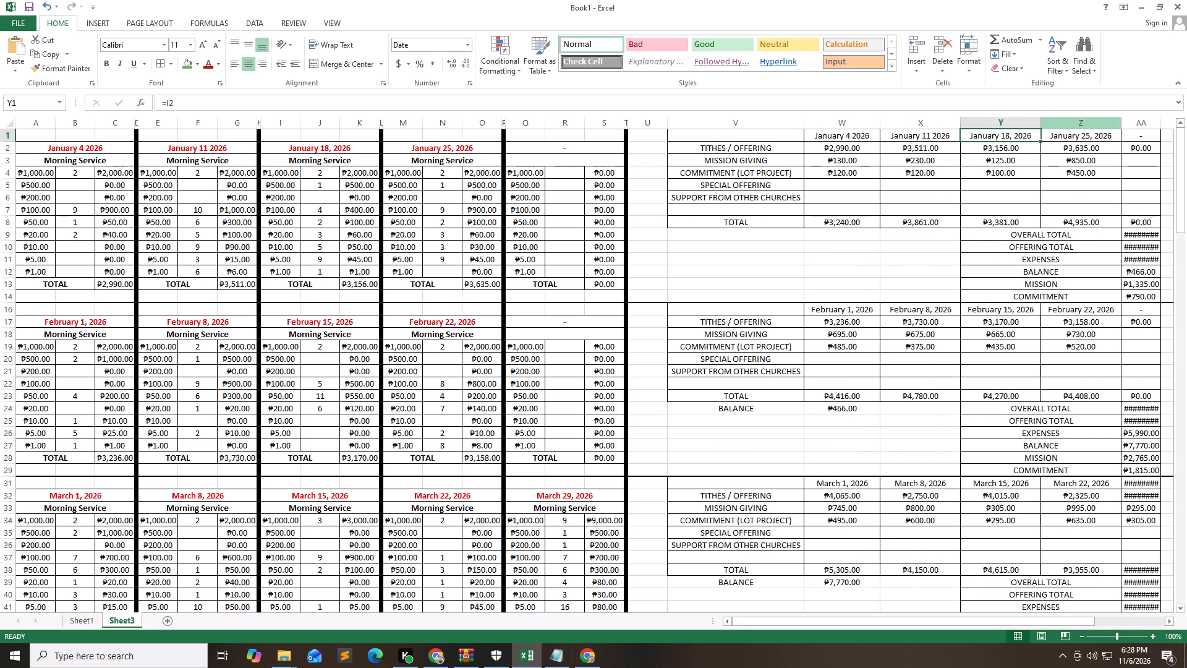
click(1157, 128)
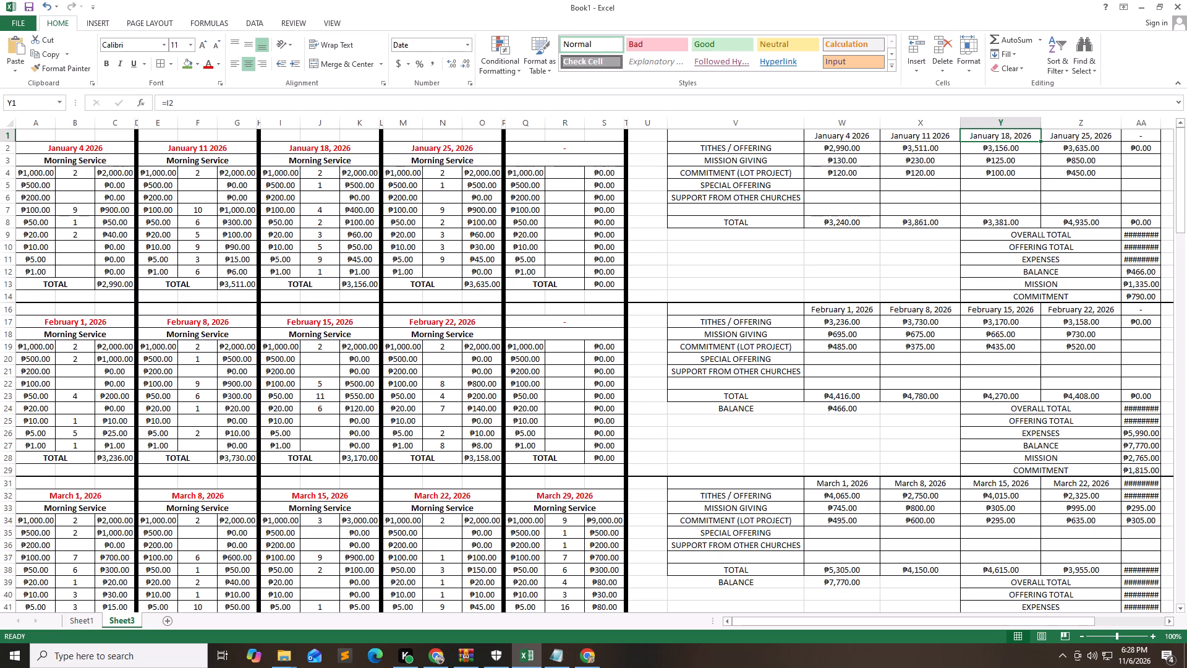
triple_click(1164, 124)
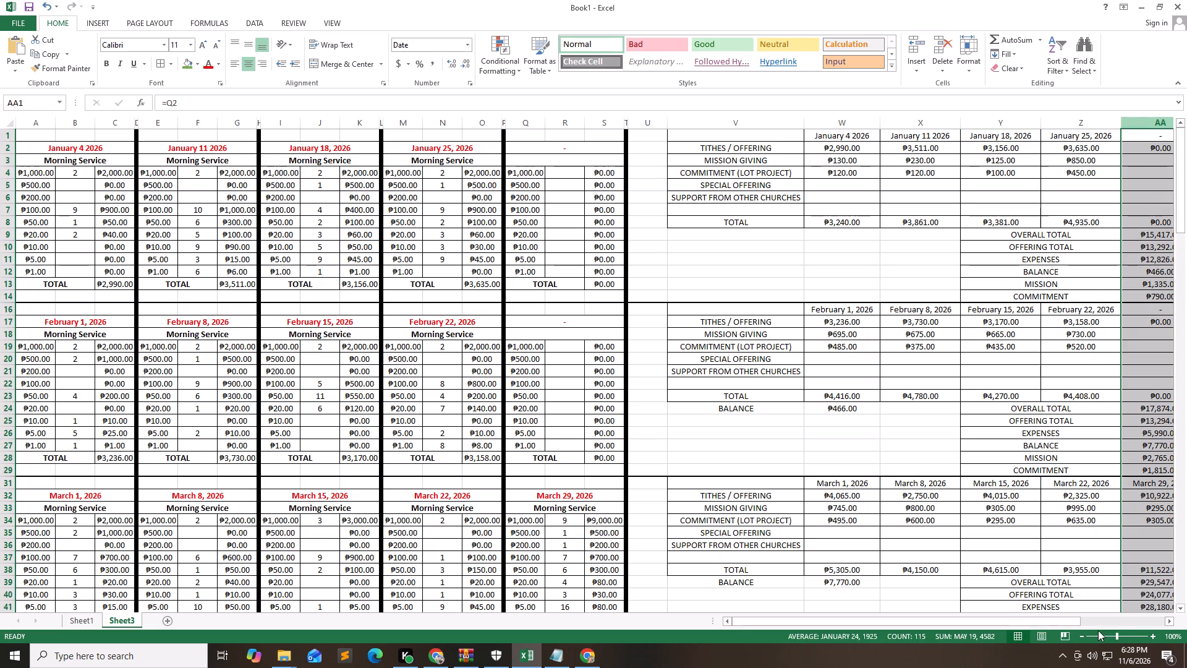
Autofit the width of the expenses columns AD, AC and AE so the item names and amounts fit.
triple_click(1083, 633)
click(1083, 633)
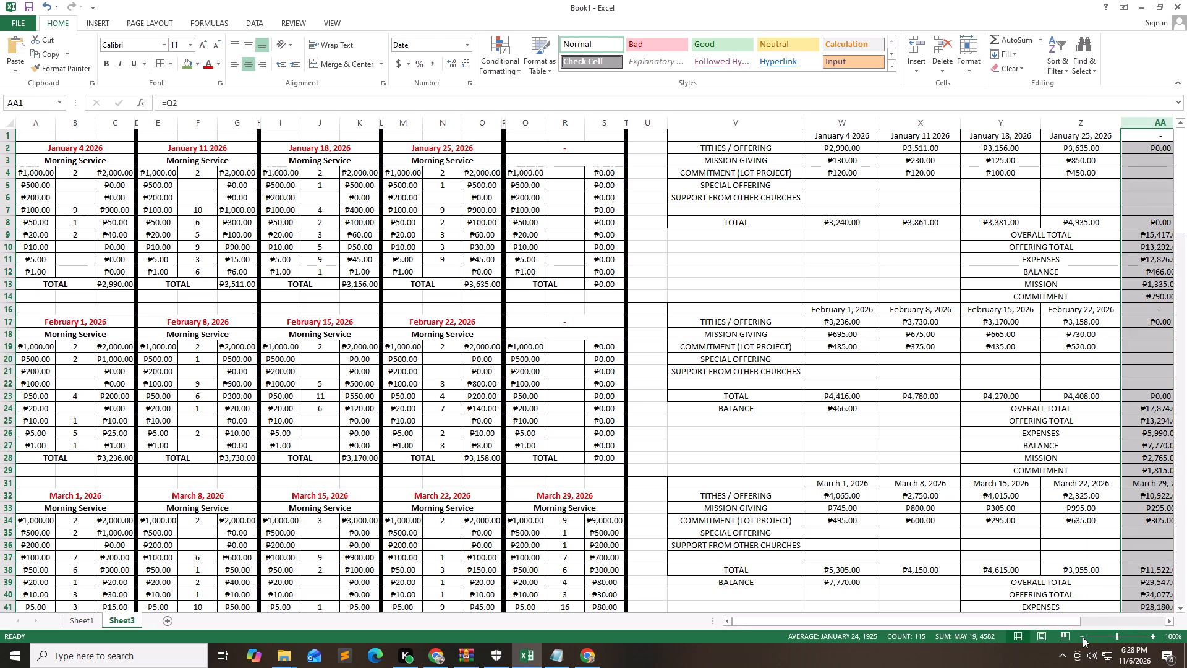
click(1083, 638)
triple_click(1083, 639)
click(1083, 639)
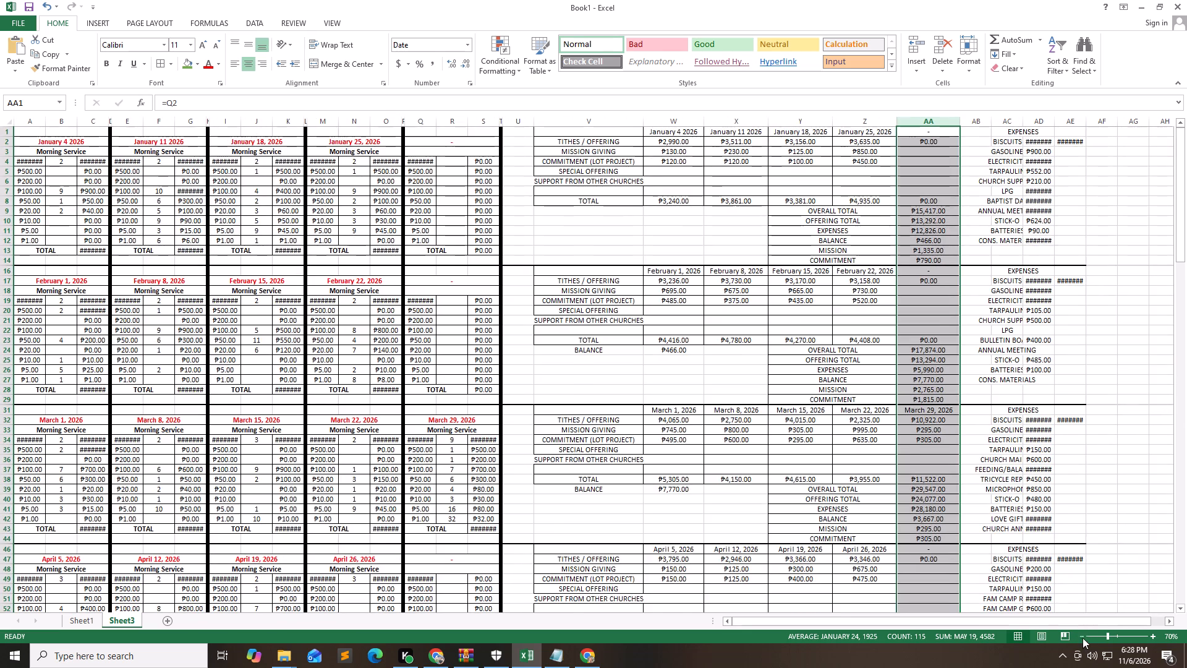
click(927, 121)
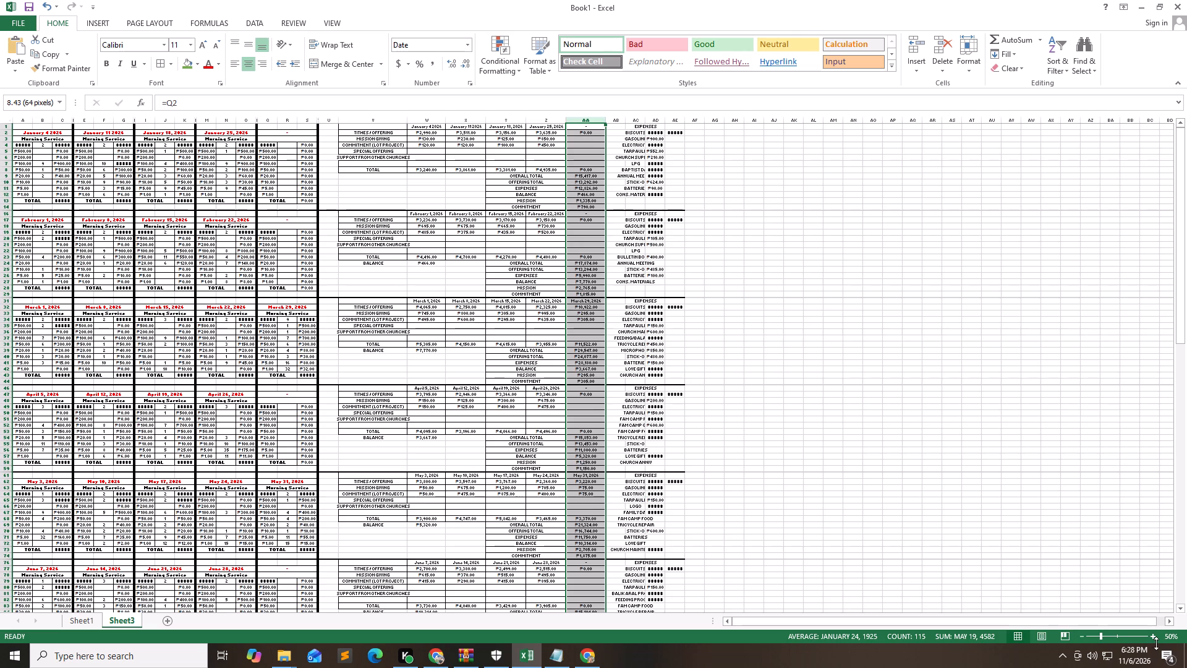
double_click(1153, 638)
click(1154, 638)
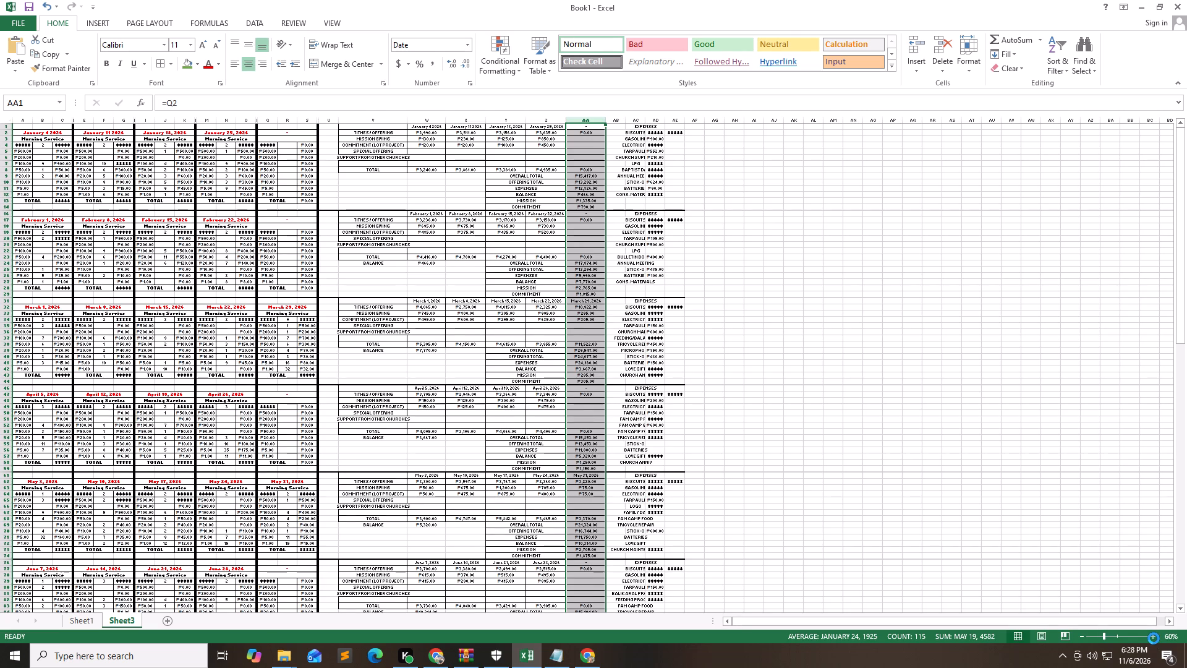
double_click(1154, 638)
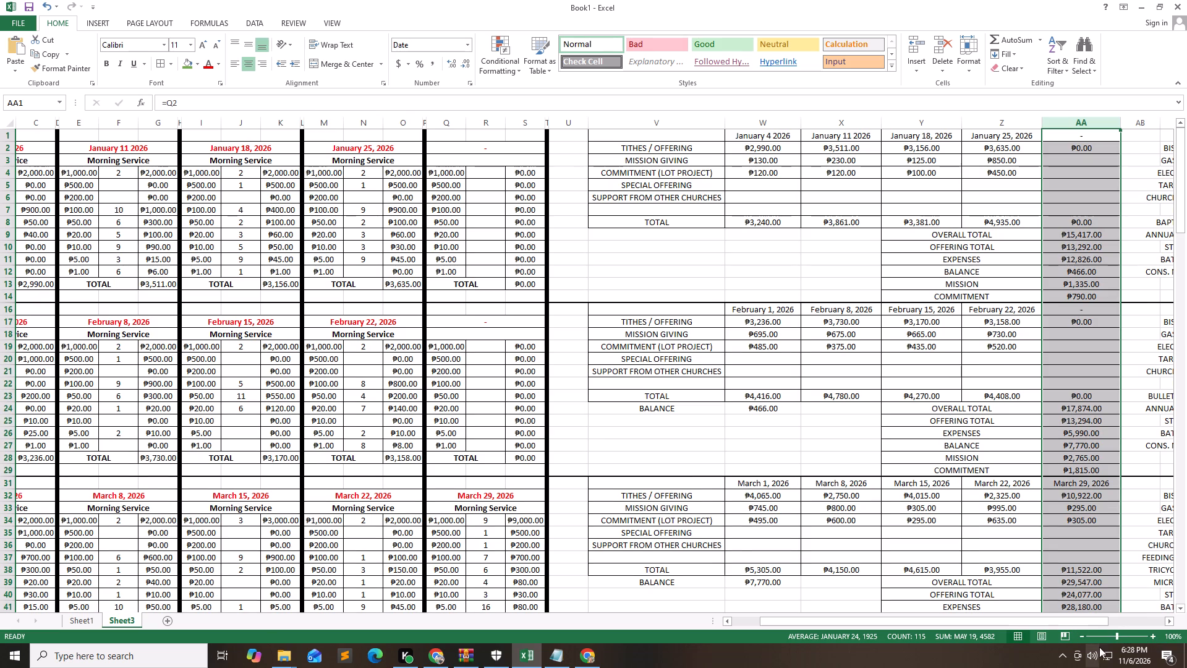
click(1085, 638)
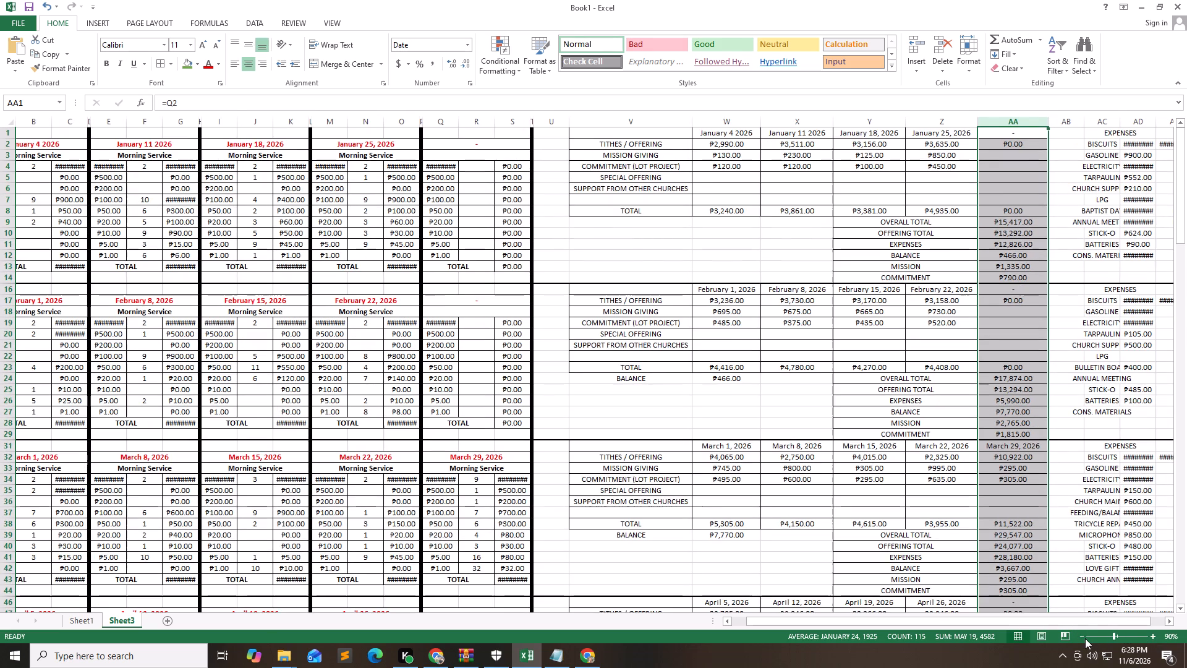
click(1085, 638)
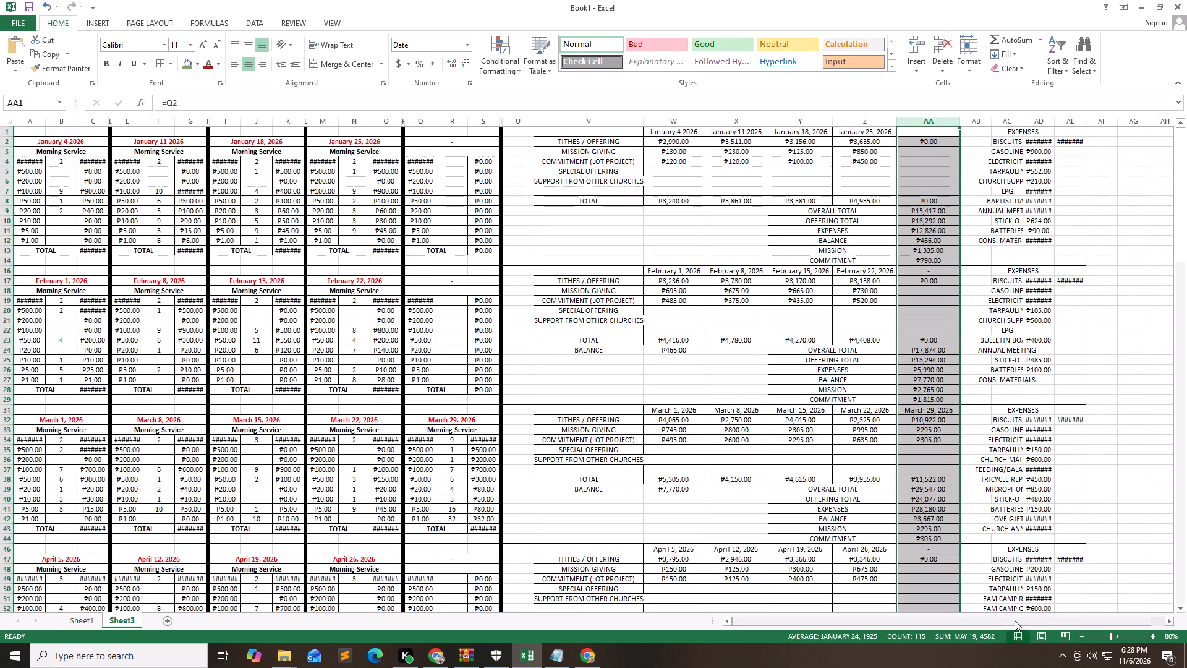
click(1015, 620)
click(1034, 616)
double_click(1052, 121)
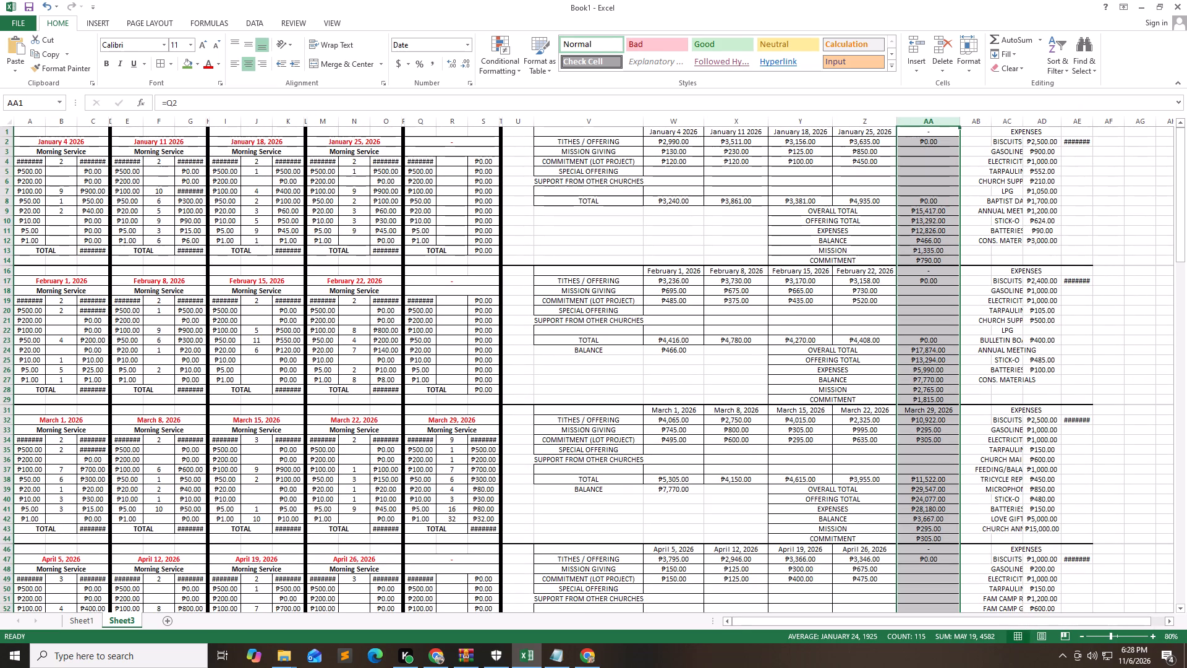
double_click(1025, 122)
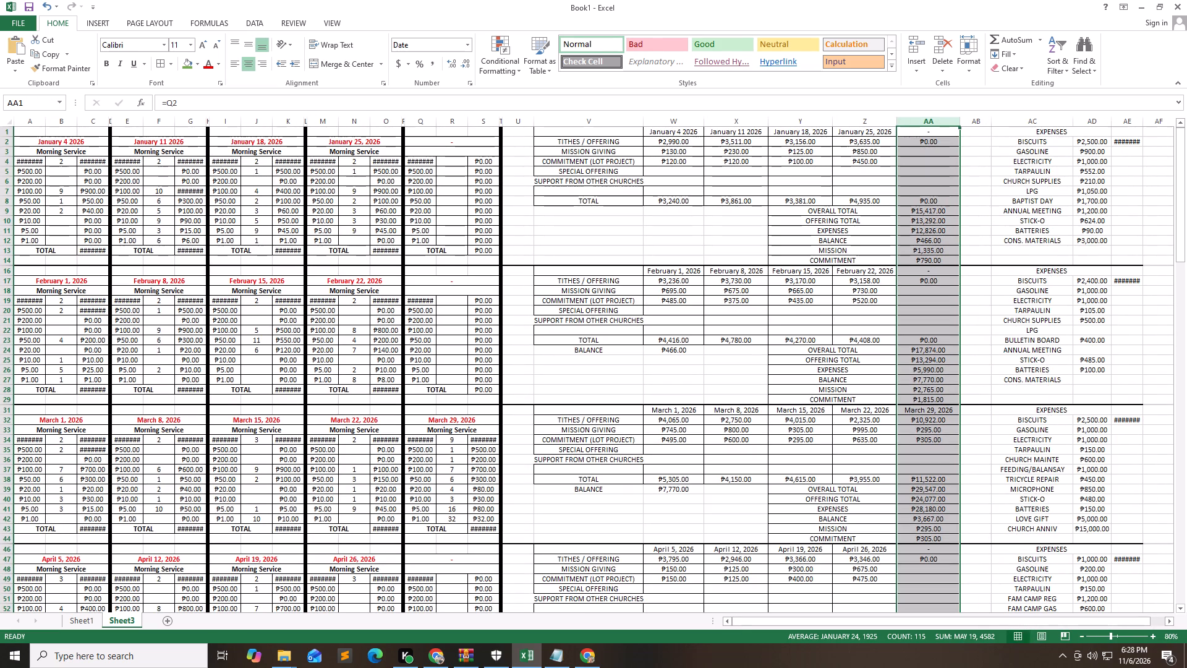
double_click(1141, 121)
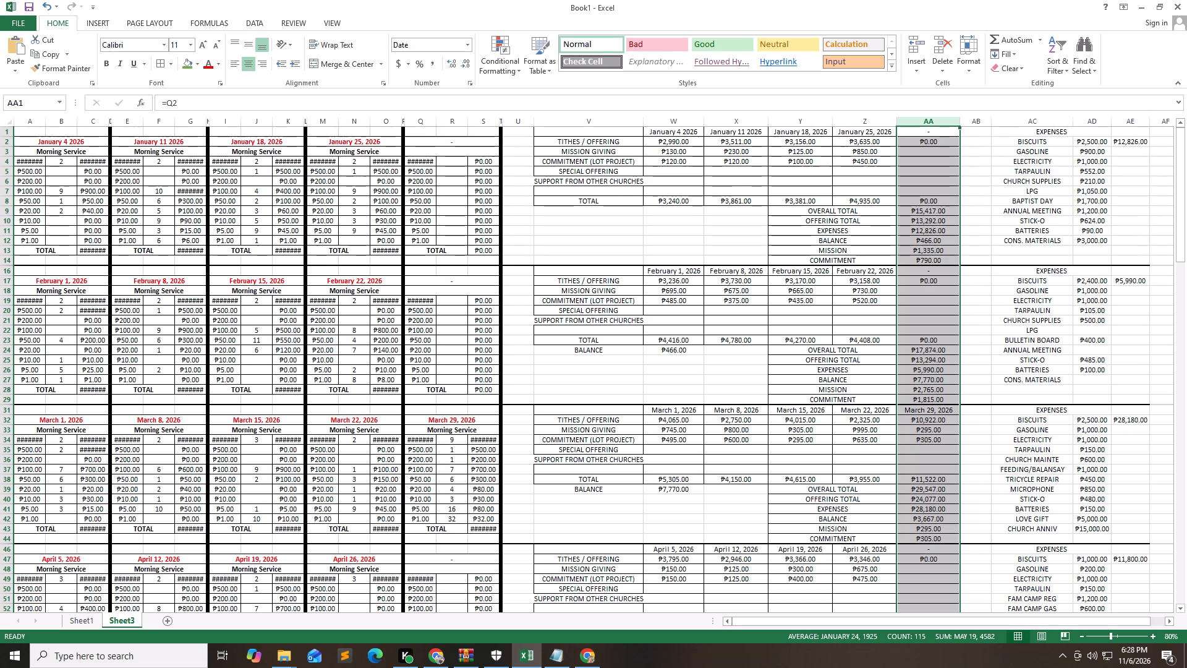
Autofit columns A, B and C of the first Sunday's cash count block to their contents.
double_click(48, 121)
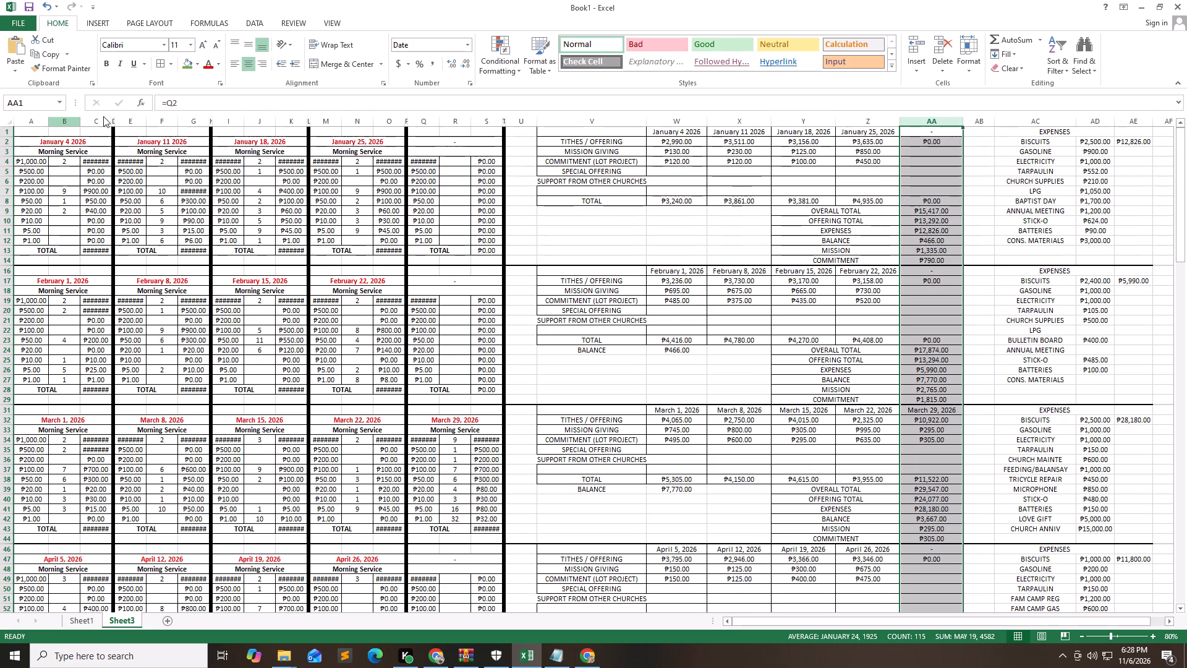
double_click(81, 122)
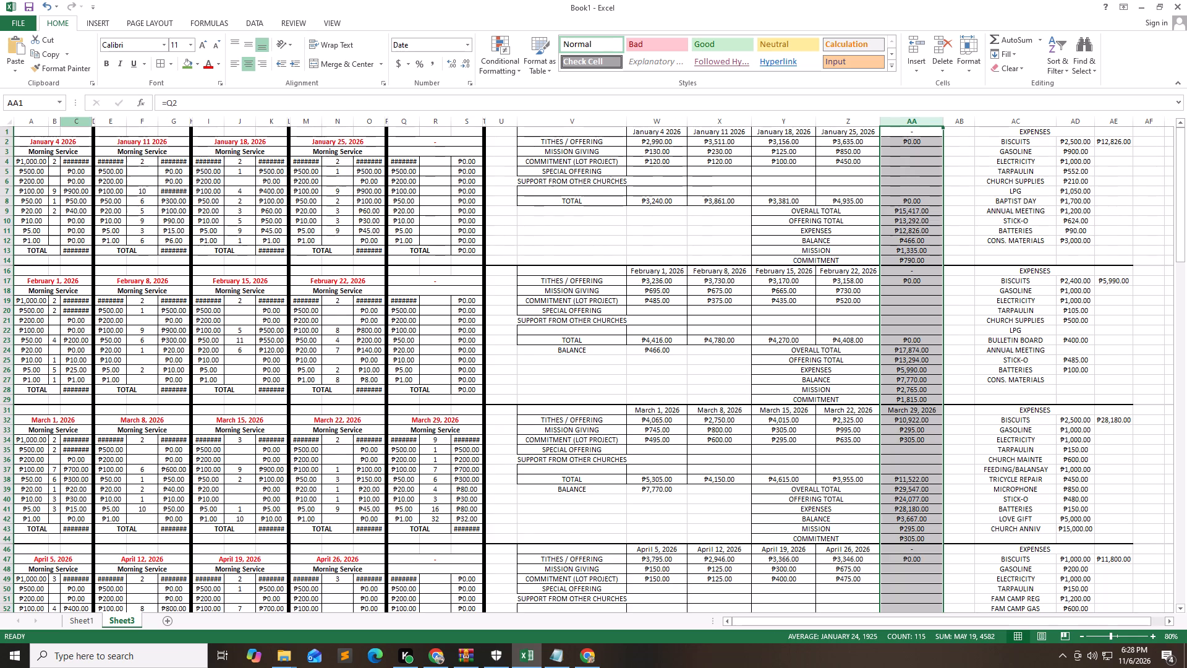
double_click(90, 122)
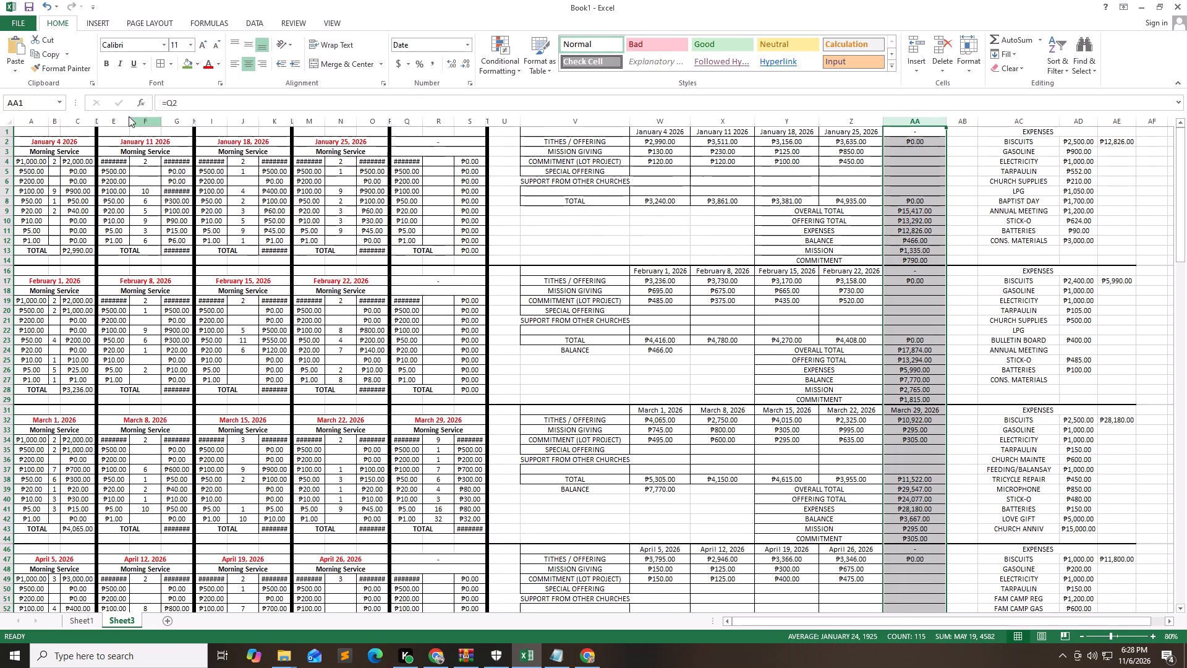
Autofit columns E, F and G of the second Sunday's cash count block to their contents.
double_click(131, 119)
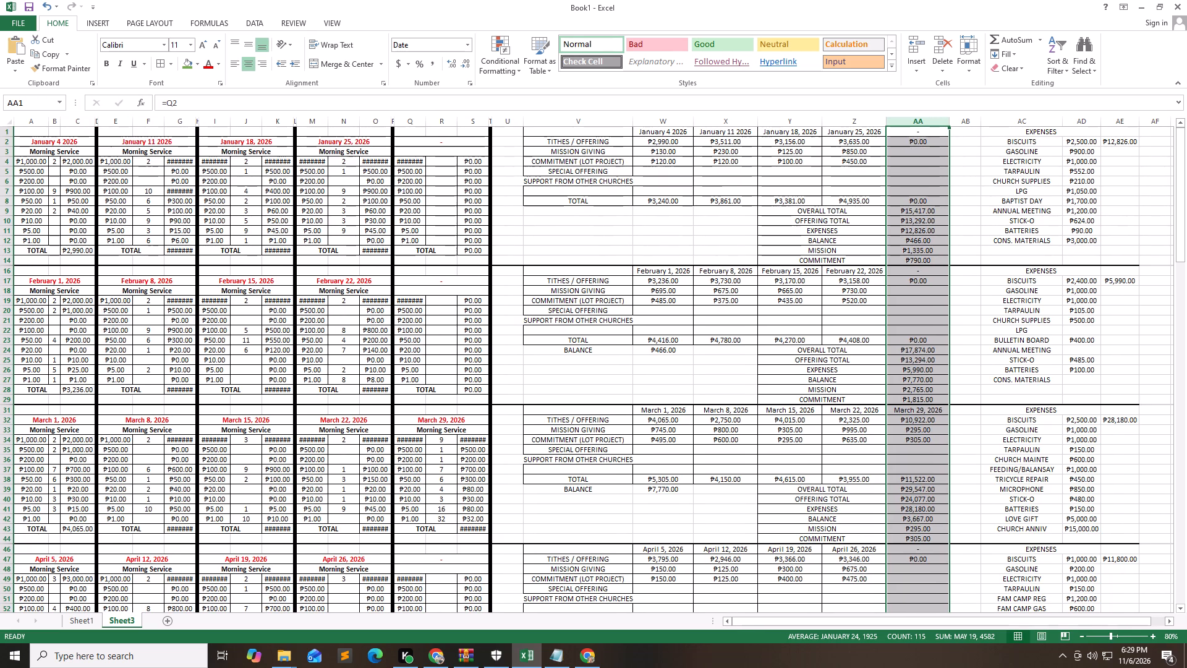
triple_click(166, 126)
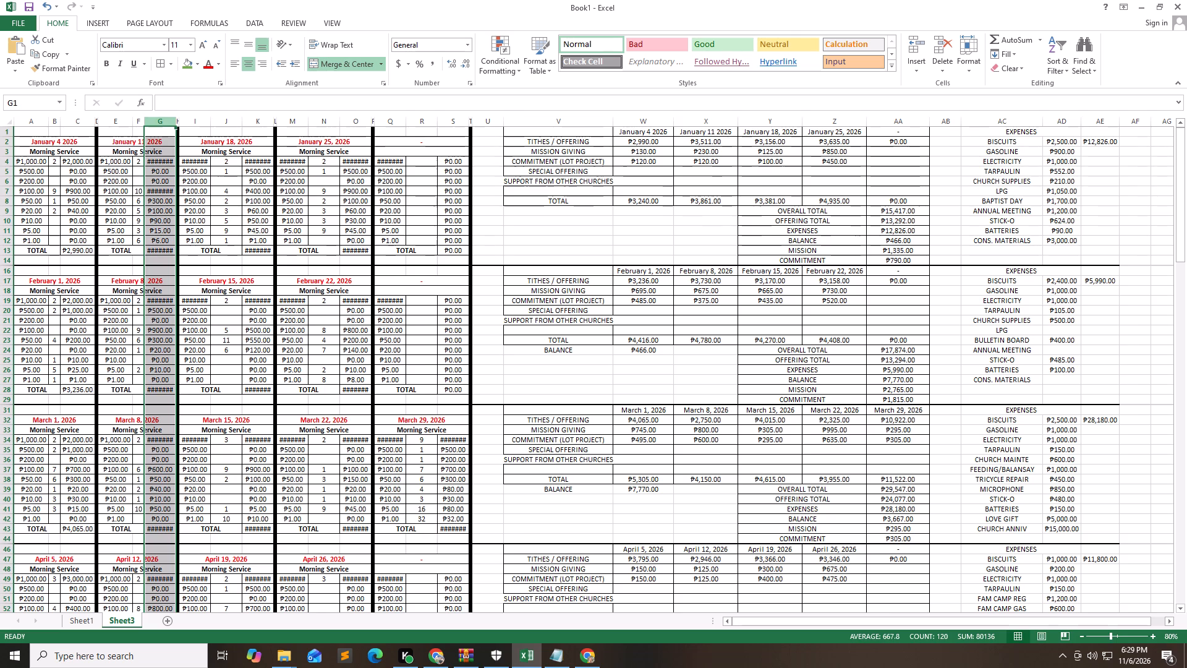
triple_click(173, 121)
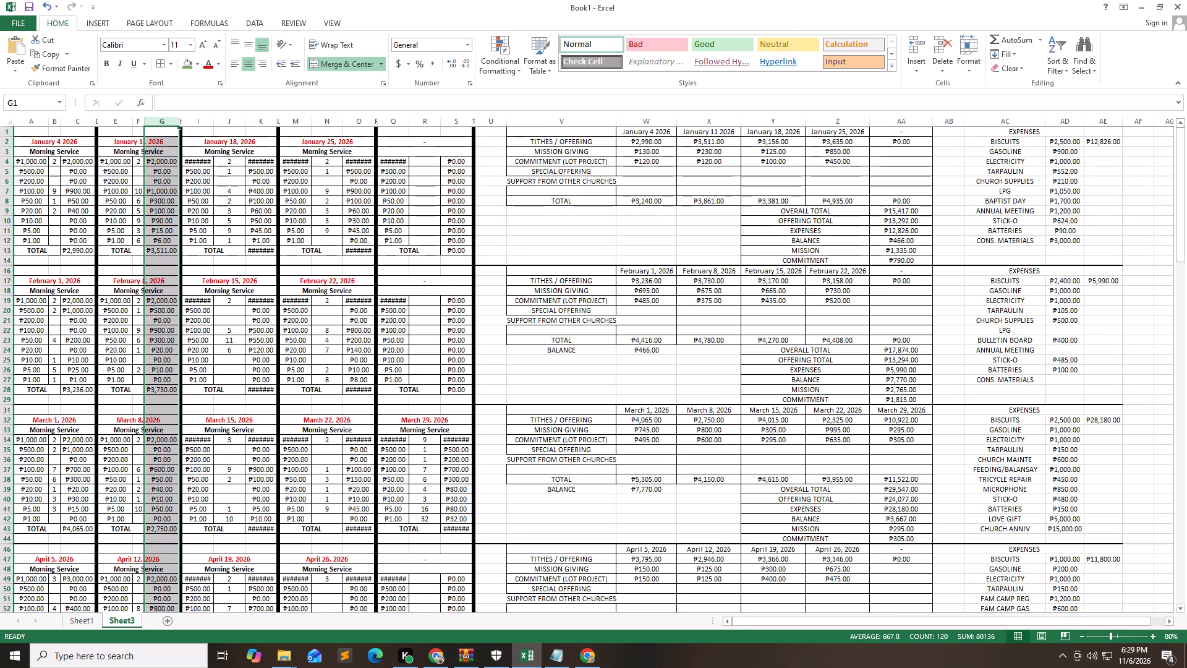
Autofit columns I, J and K of the third Sunday's cash count block to their contents.
double_click(218, 126)
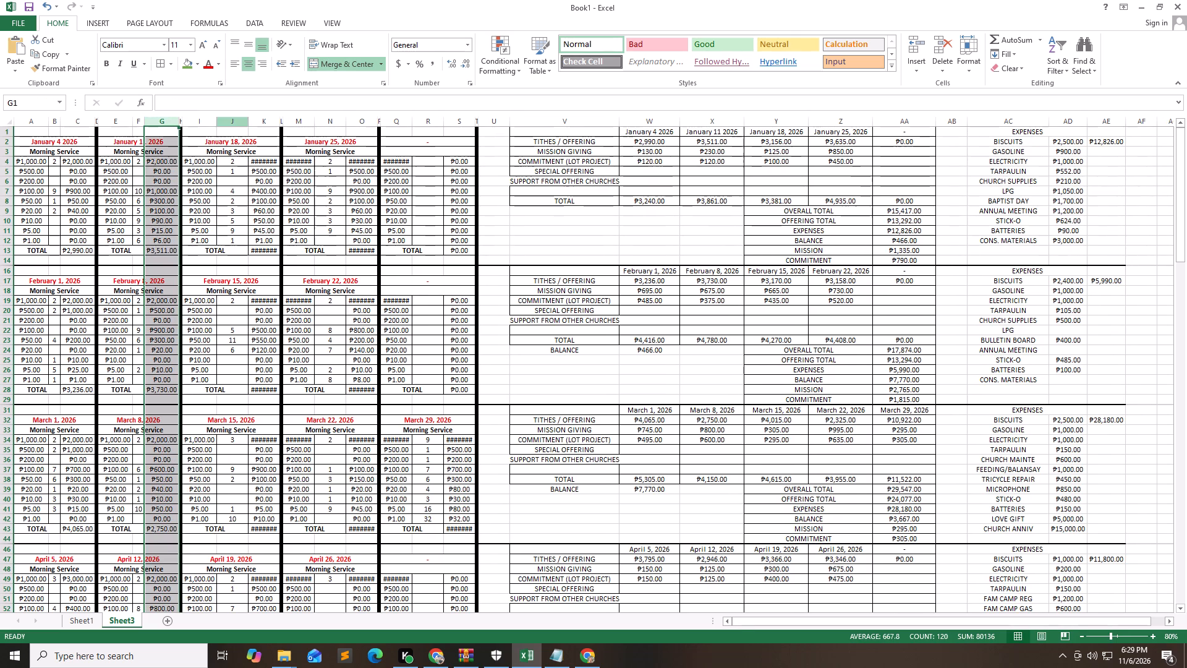
double_click(247, 121)
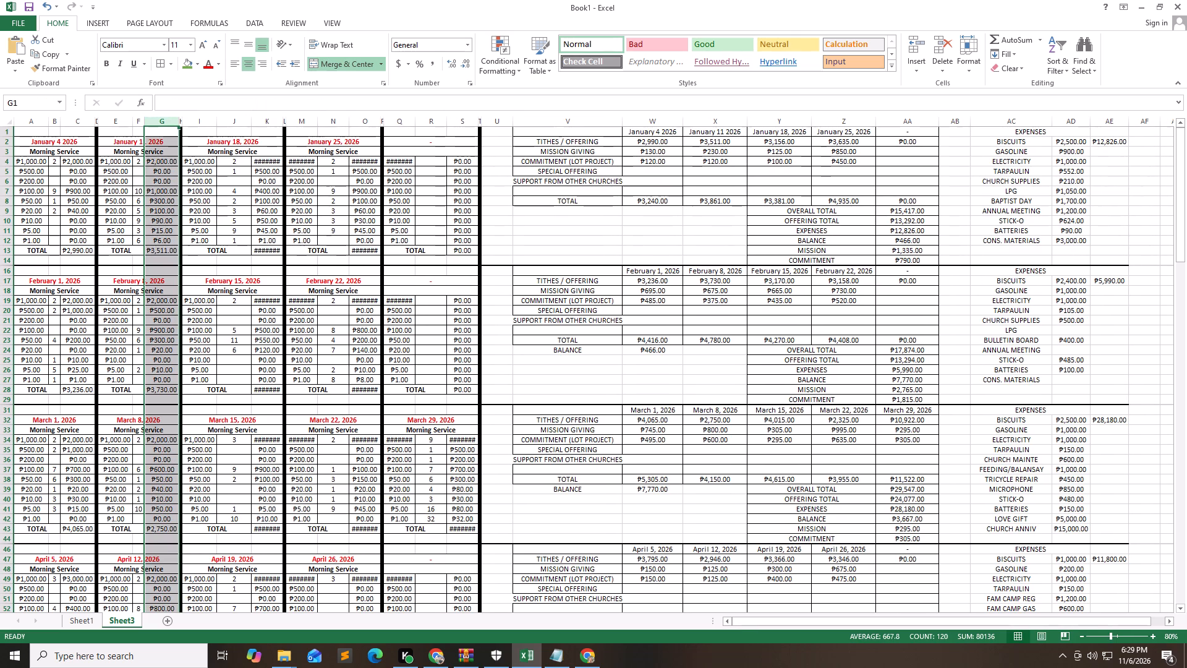
double_click(247, 121)
double_click(252, 122)
double_click(252, 122)
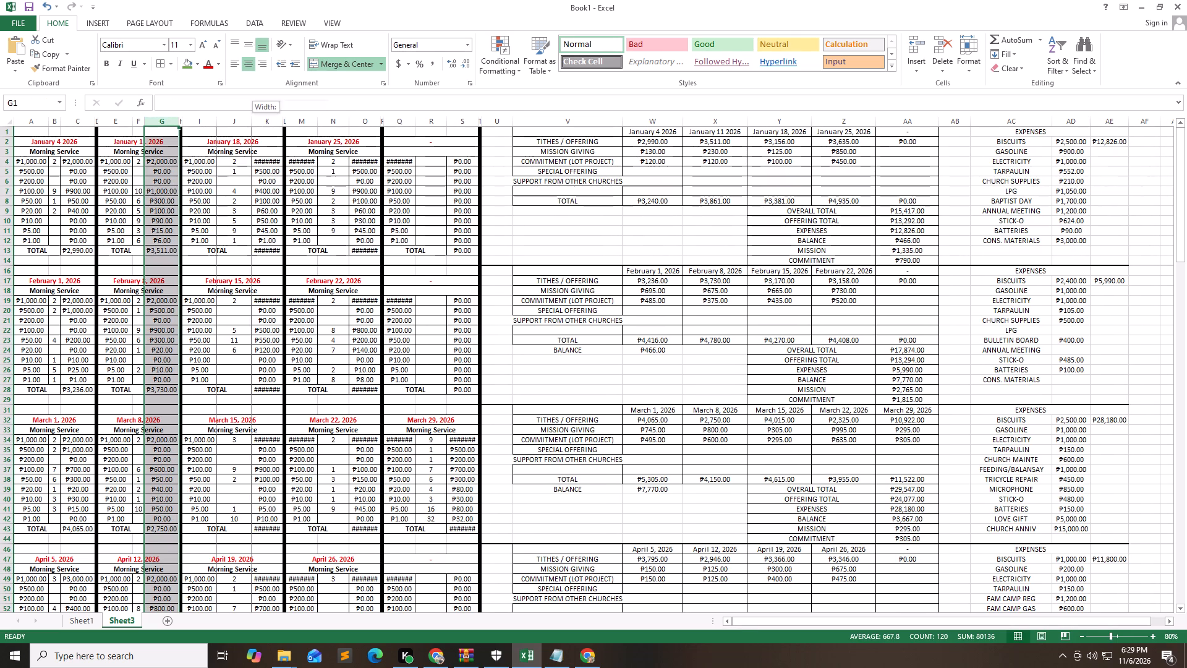
triple_click(252, 122)
triple_click(252, 122)
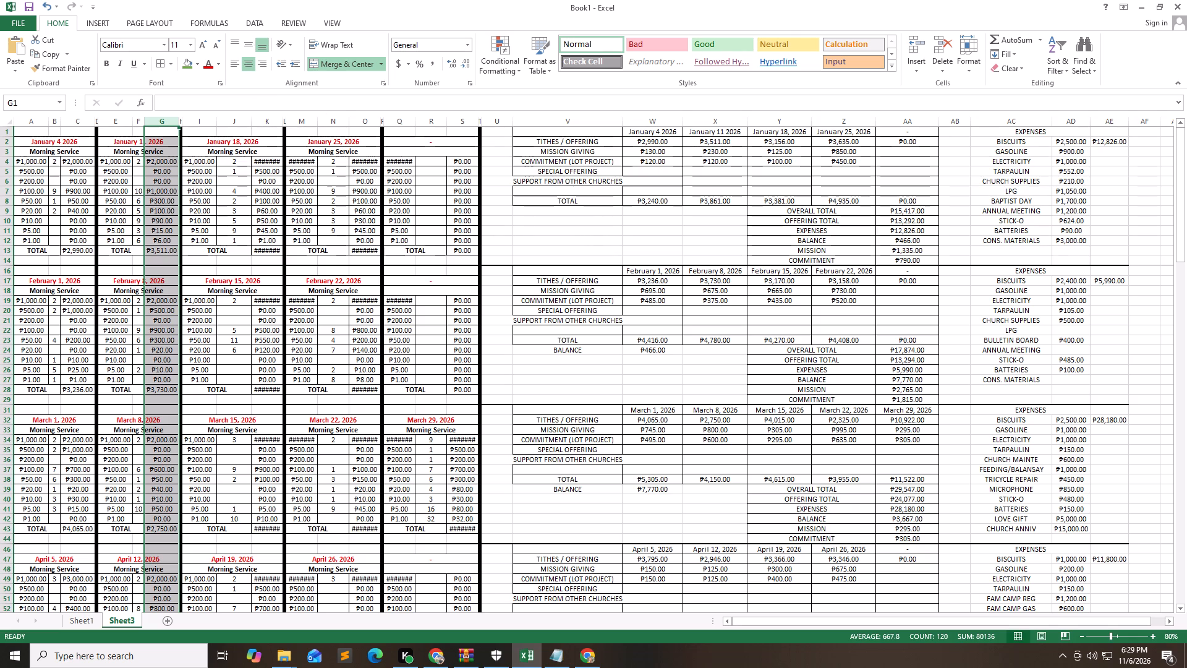
click(239, 165)
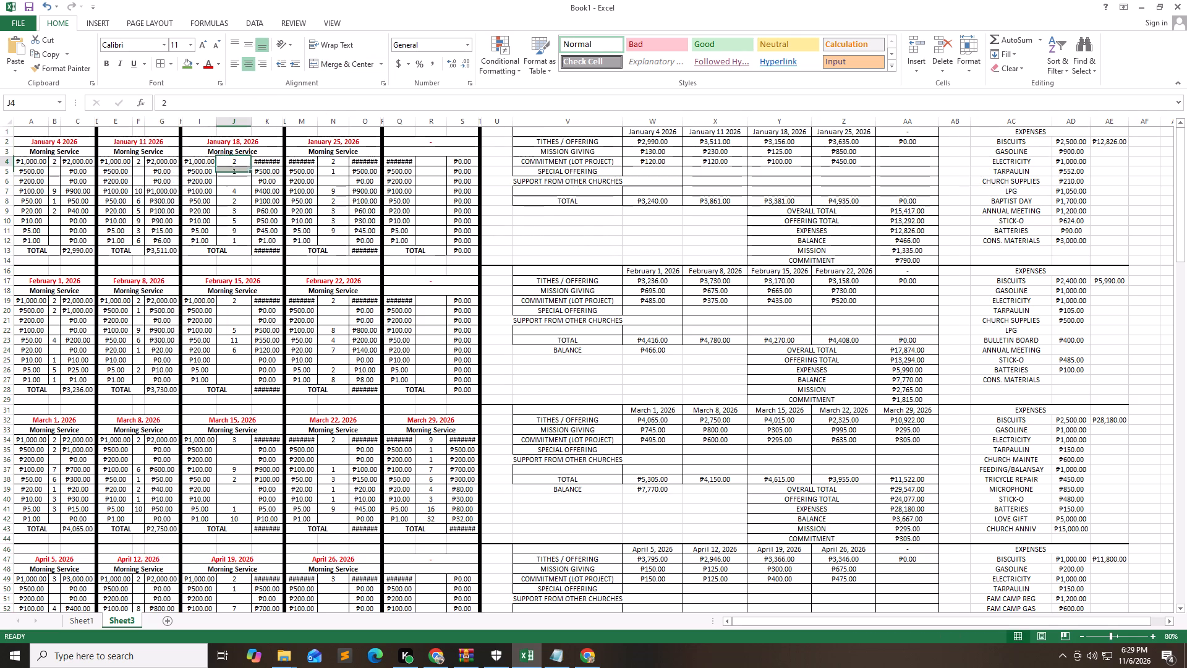
double_click(253, 118)
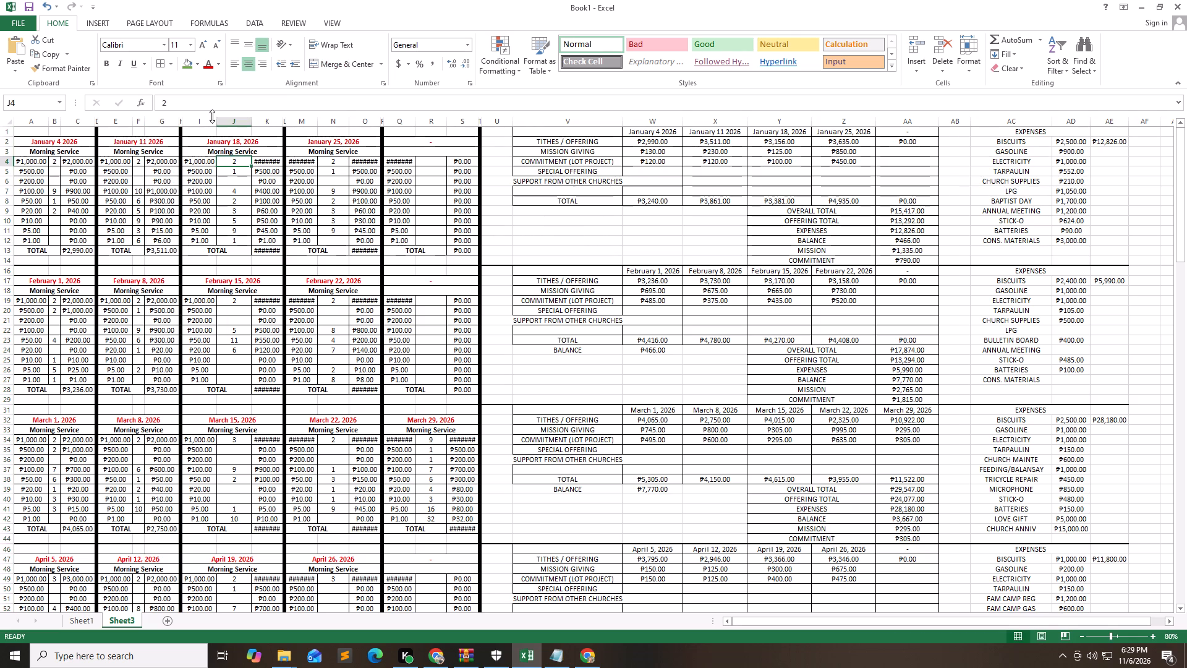
click(211, 147)
double_click(252, 126)
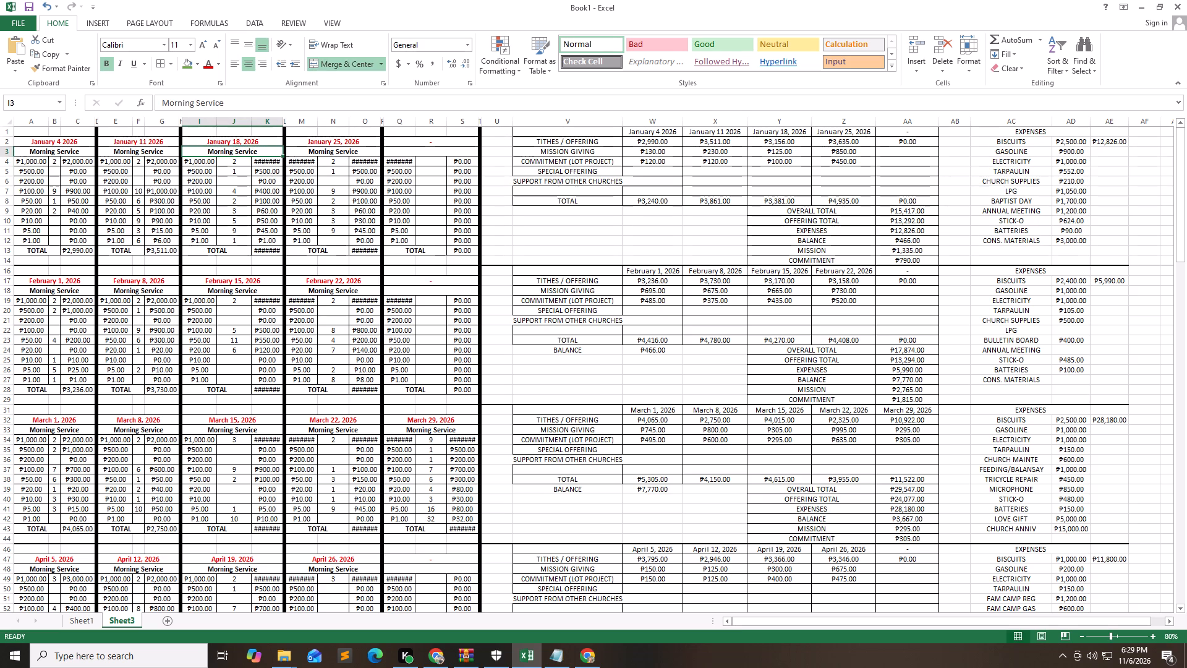
double_click(252, 126)
click(245, 132)
triple_click(250, 123)
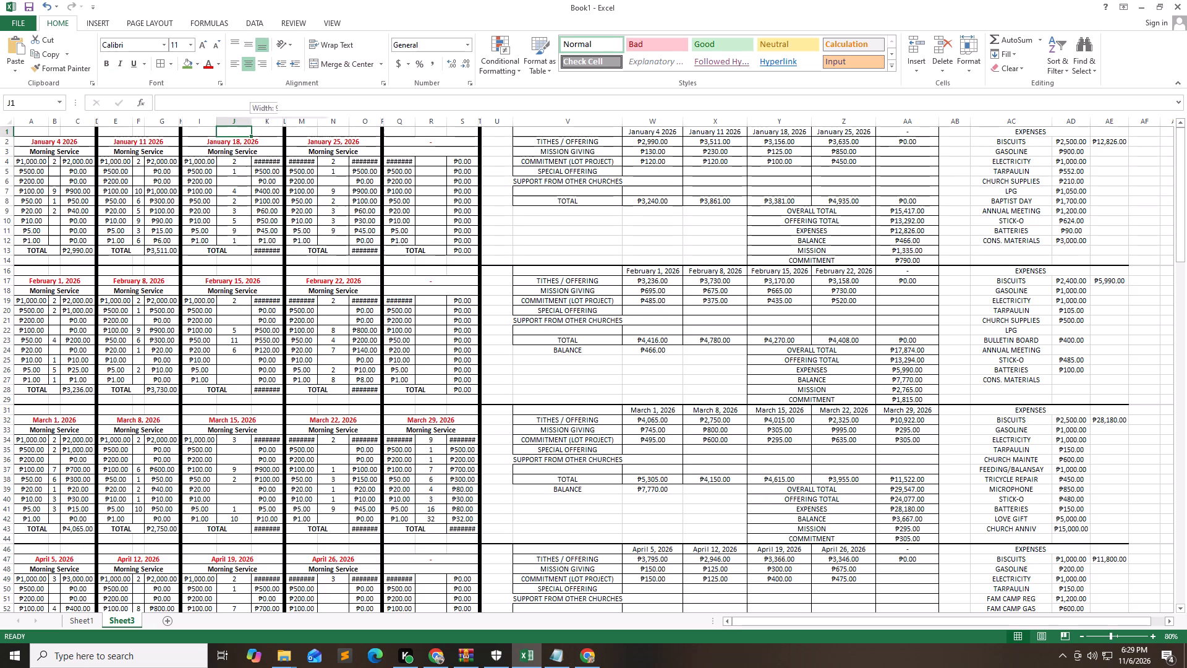
click(240, 114)
click(239, 116)
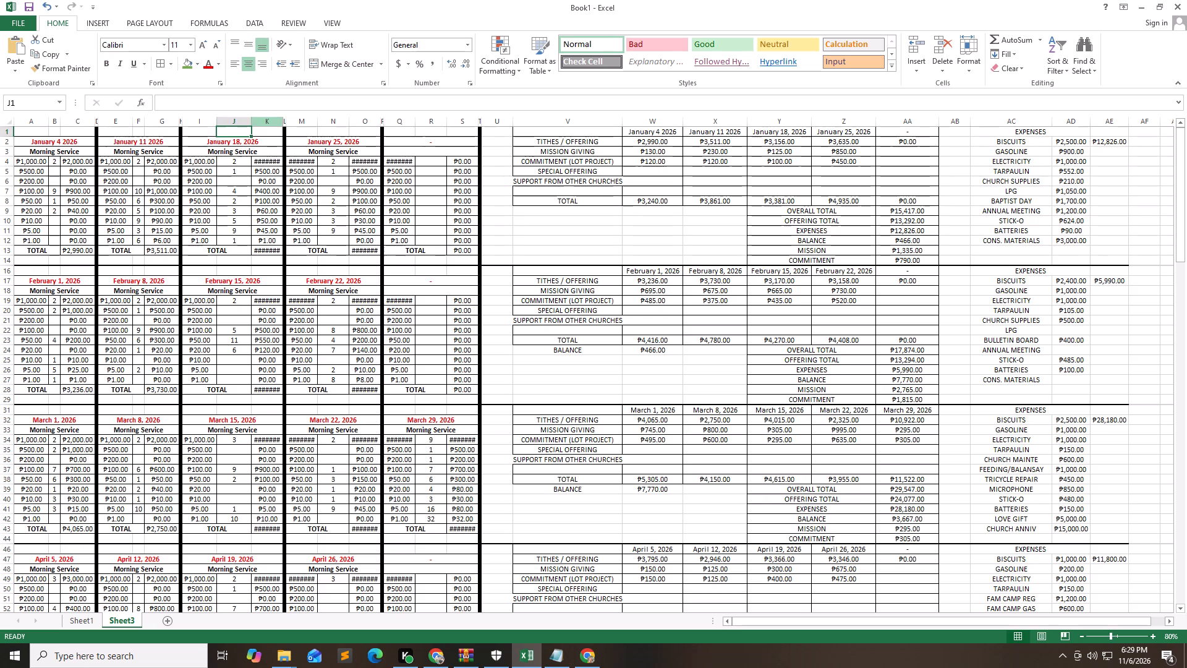
double_click(281, 121)
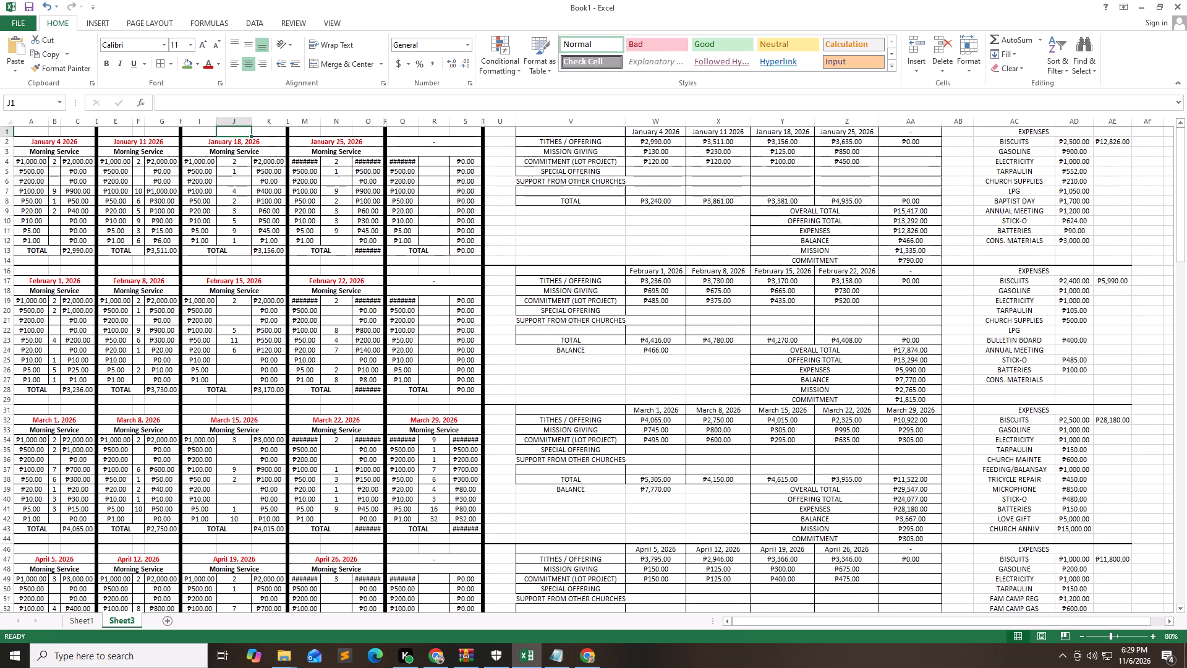
double_click(252, 123)
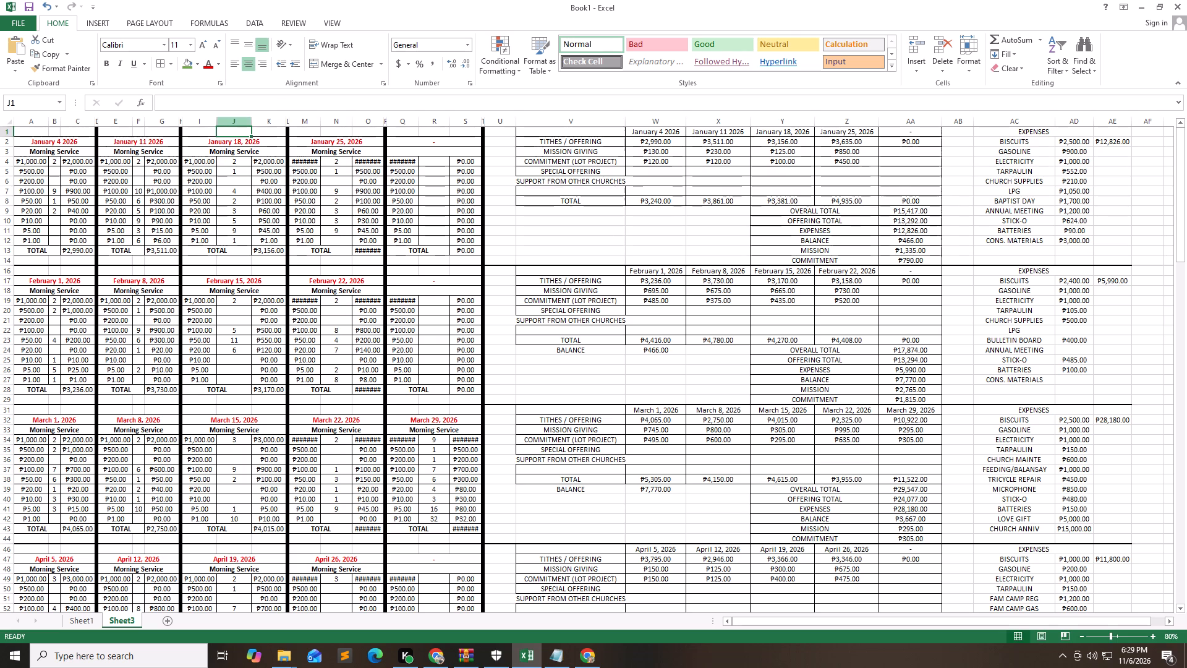
double_click(143, 119)
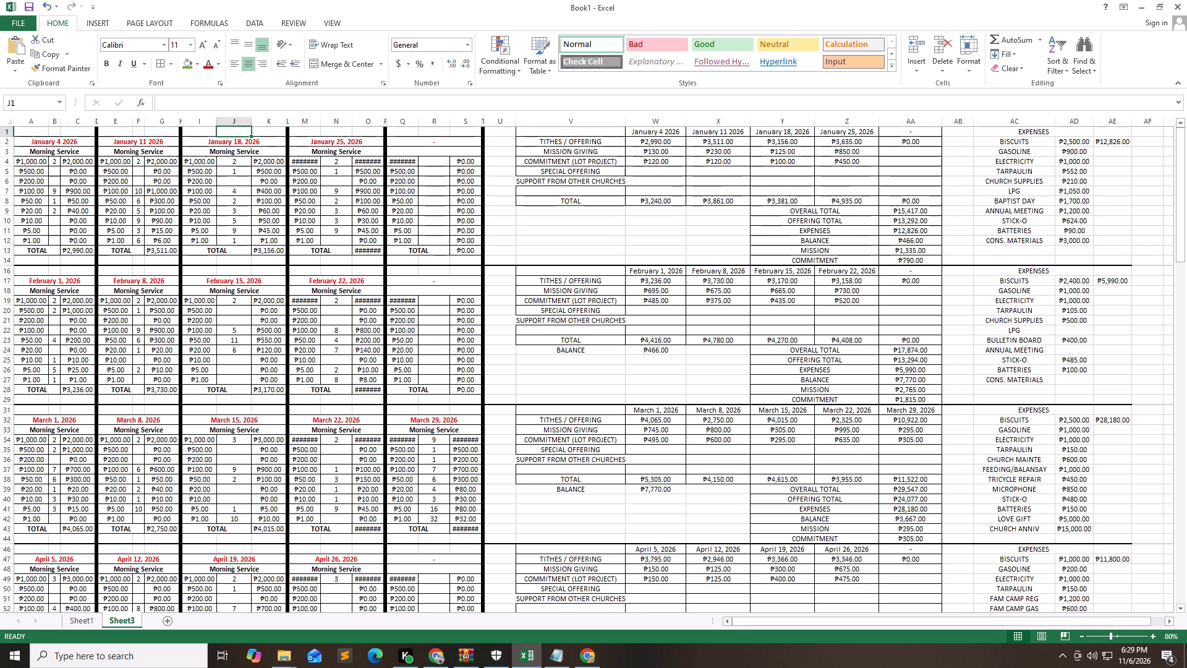
Autofit columns M, N and O of the fourth Sunday's cash count block to their contents.
double_click(320, 124)
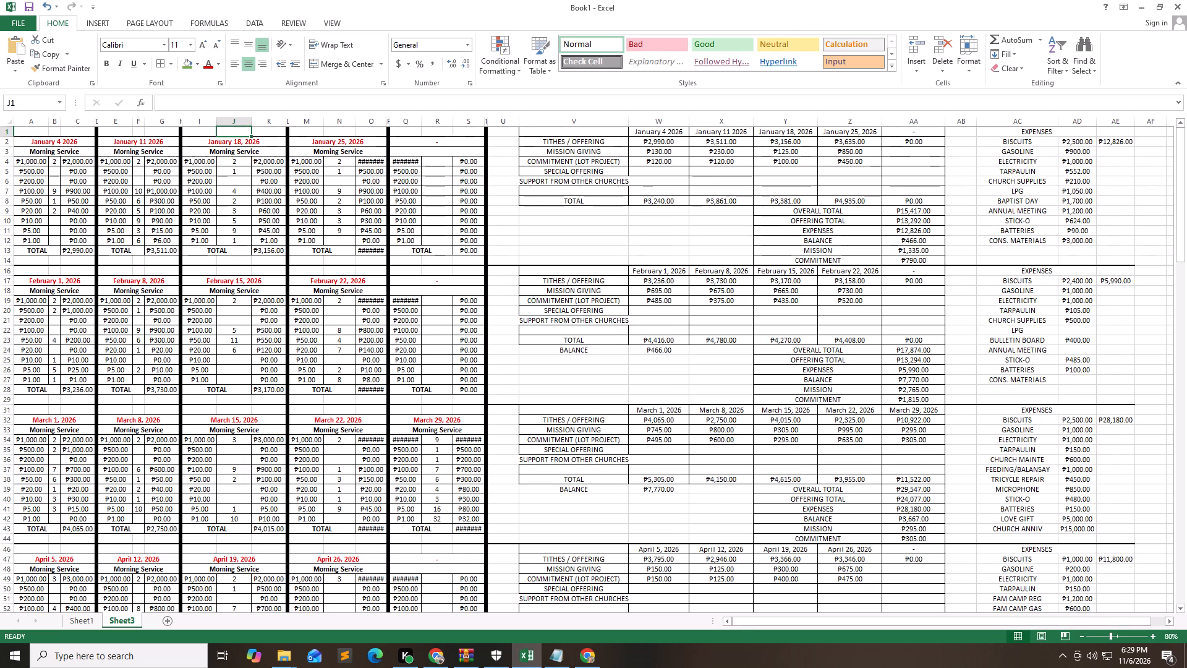
double_click(357, 119)
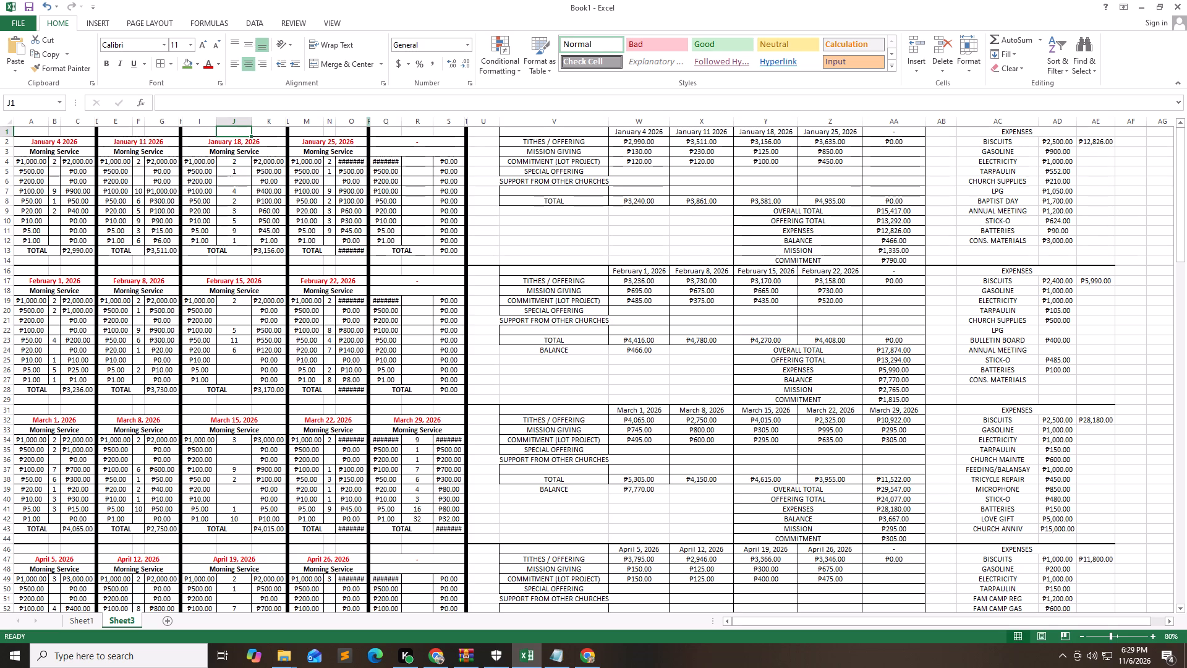
click(368, 121)
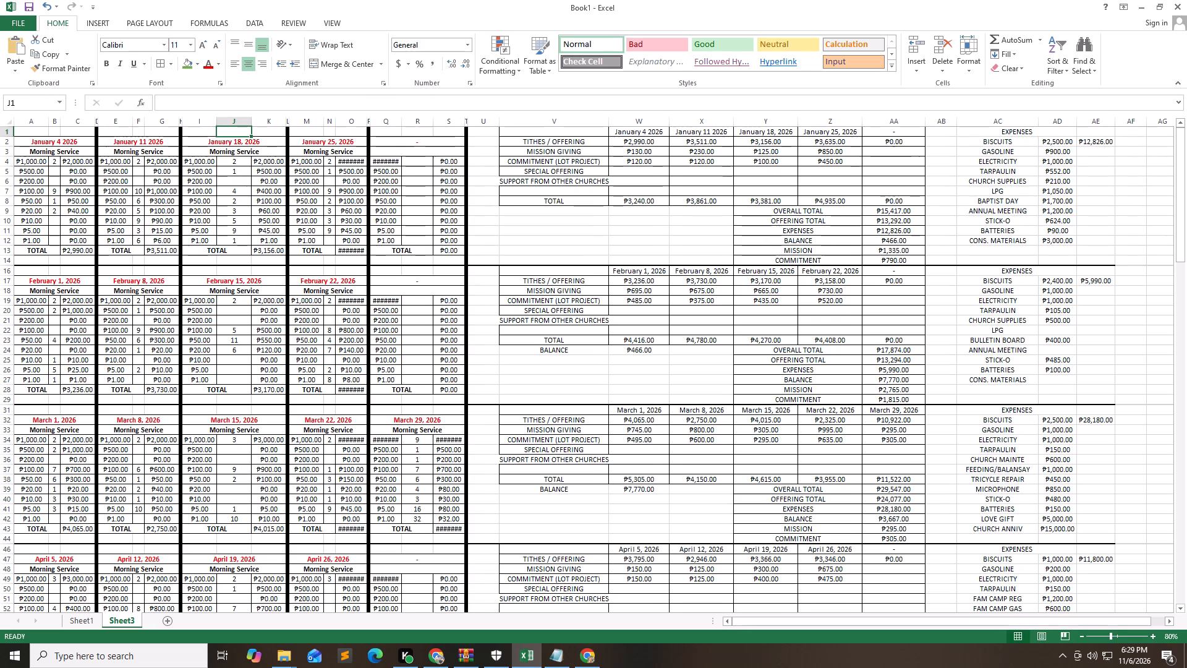
double_click(368, 122)
Autofit columns Q, S and R of the fifth Sunday's cash count block to their contents.
double_click(406, 126)
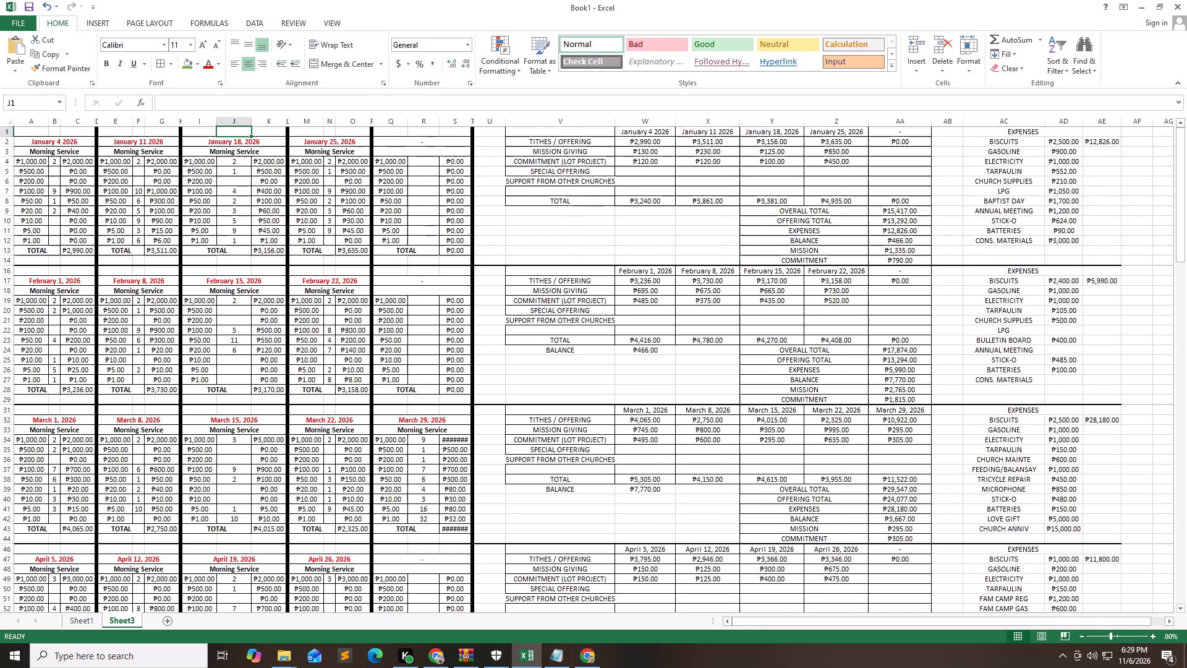
double_click(469, 125)
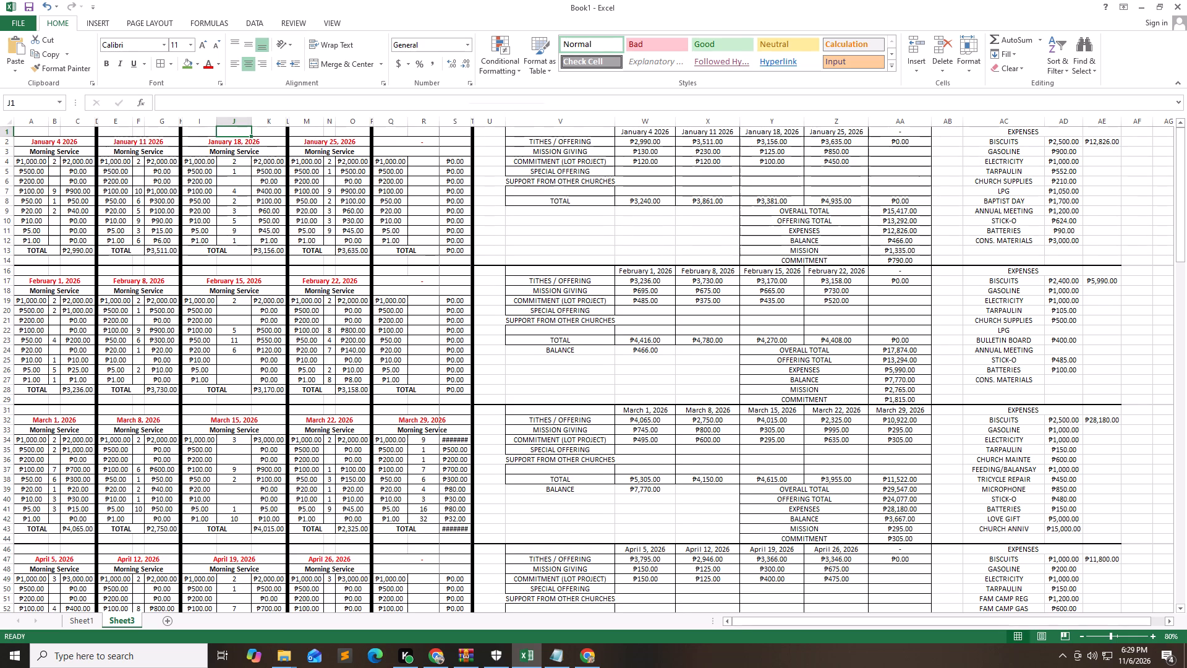
scroll(431, 191, up, 1)
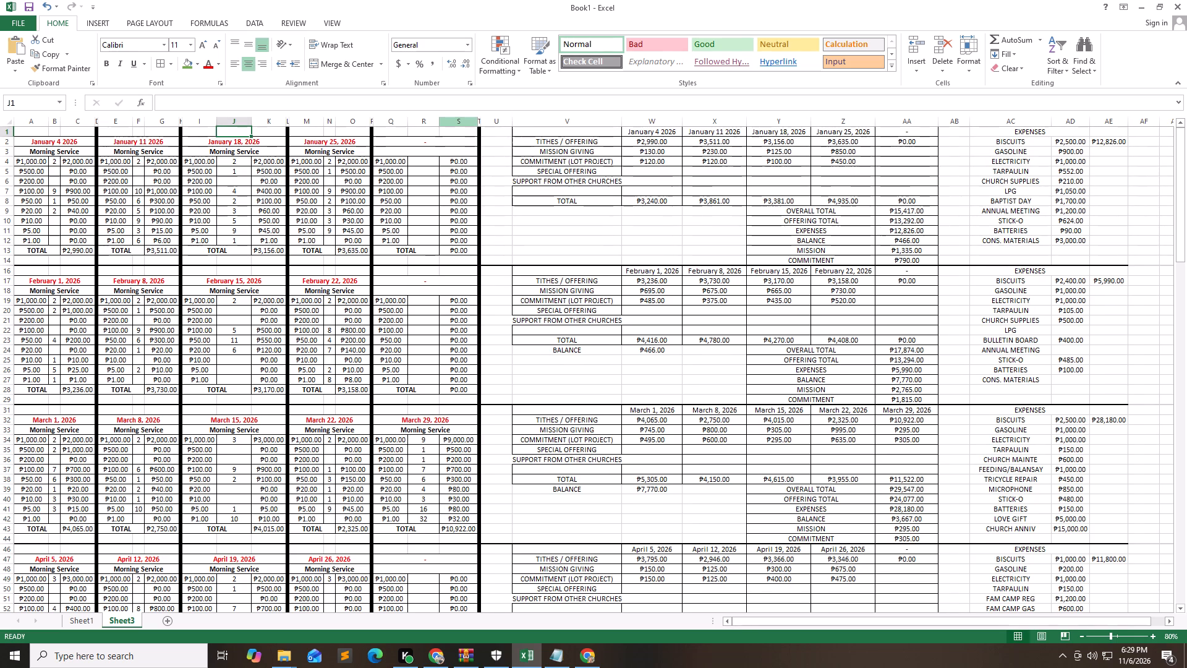
scroll(427, 220, down, 2)
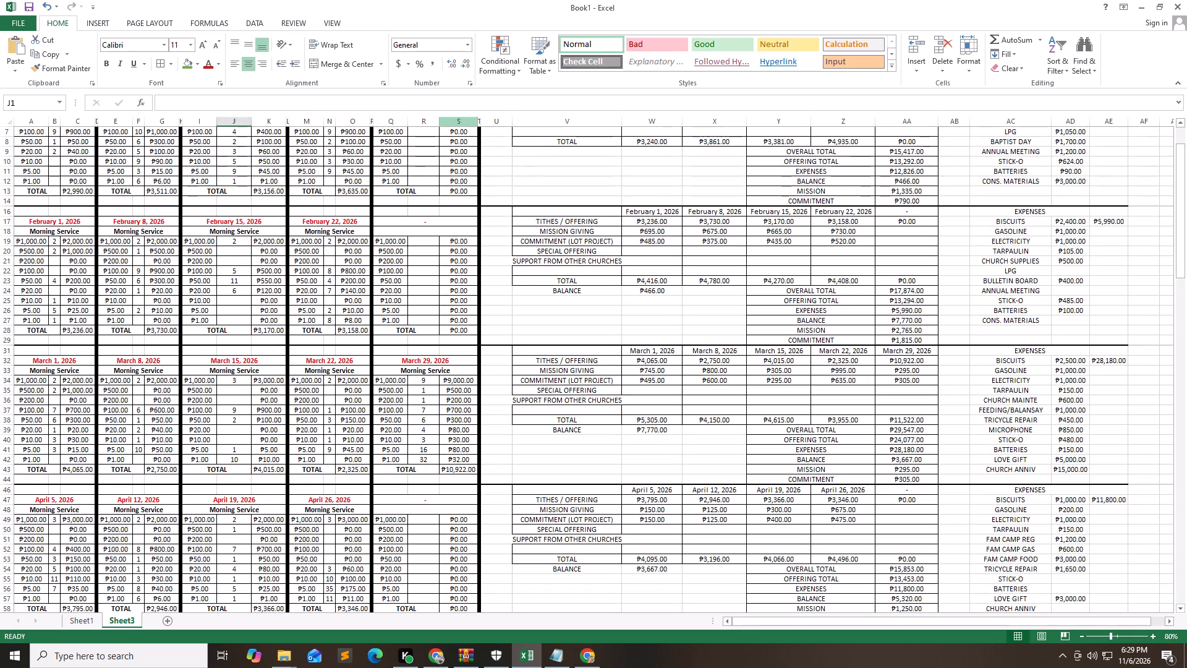
double_click(438, 119)
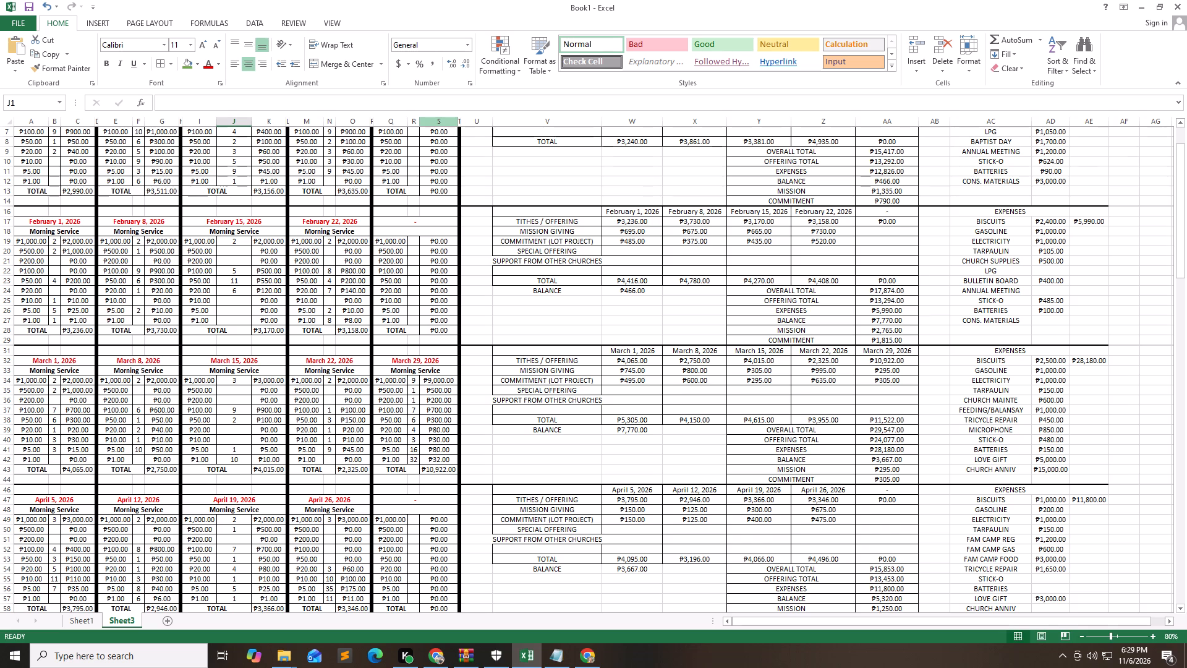
Look through the monthly blocks from February to June 2026 to check that all dates and amounts fit their columns.
scroll(435, 377, down, 1)
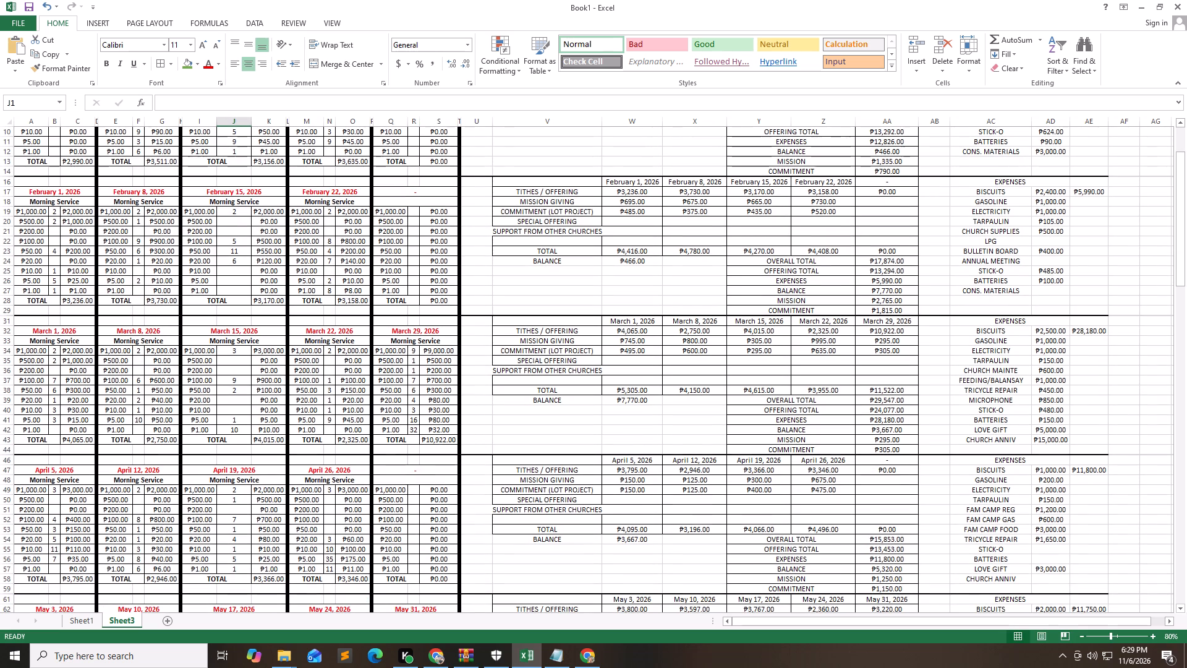
scroll(461, 385, down, 1)
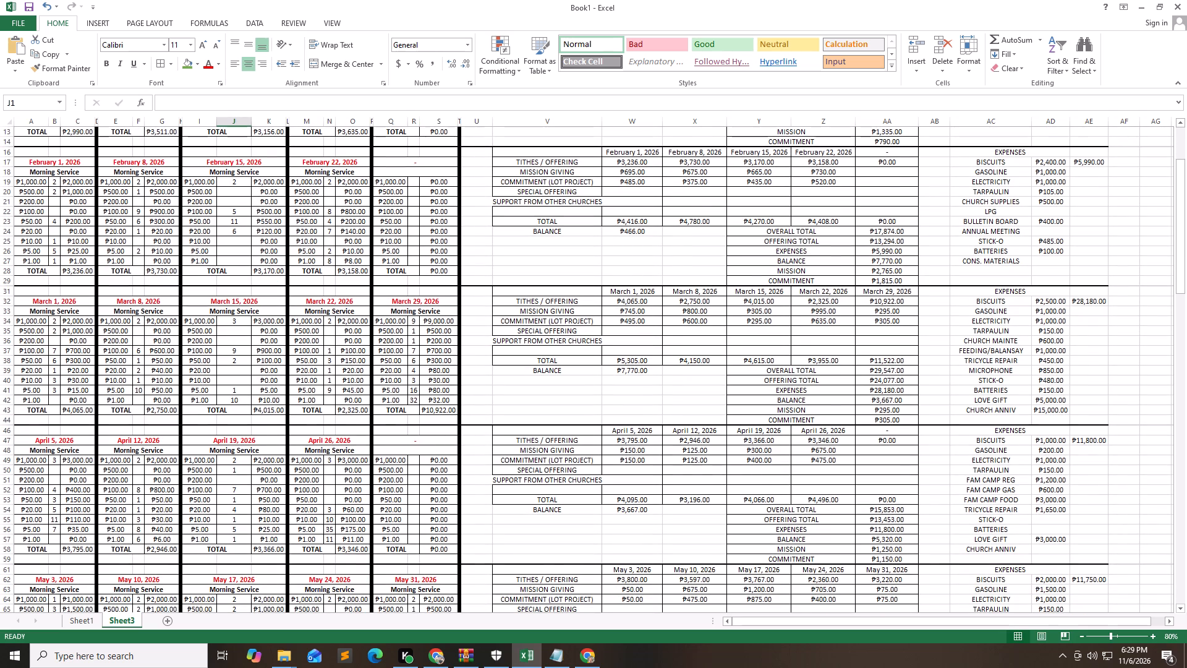
scroll(461, 385, down, 2)
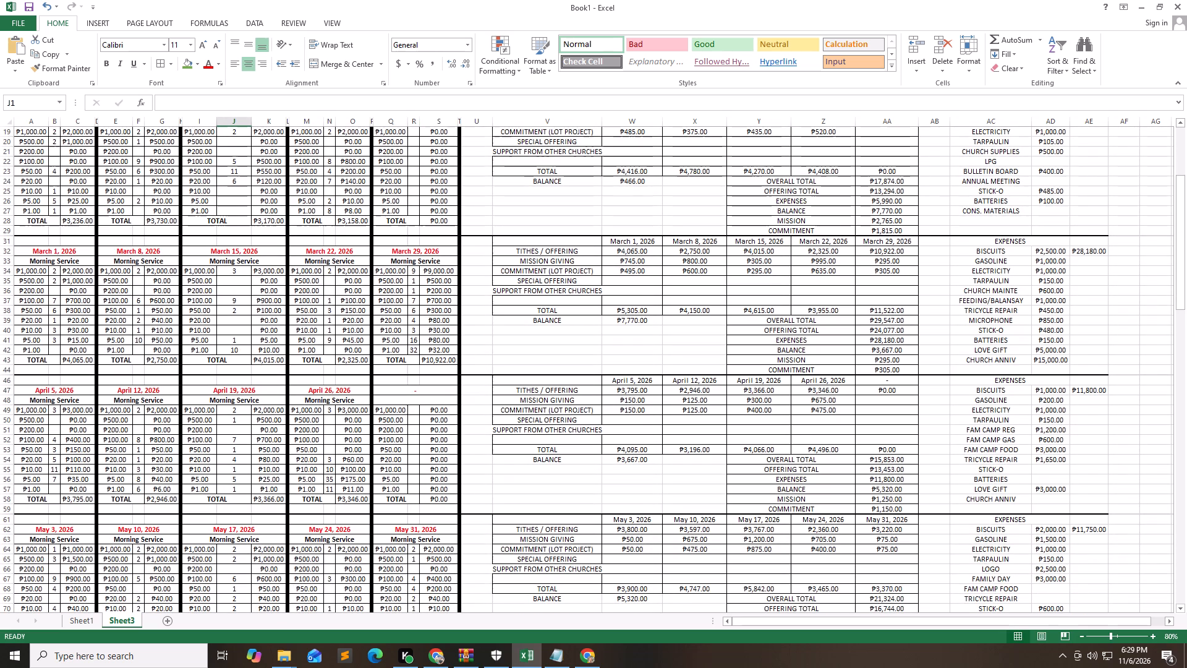
scroll(476, 389, down, 2)
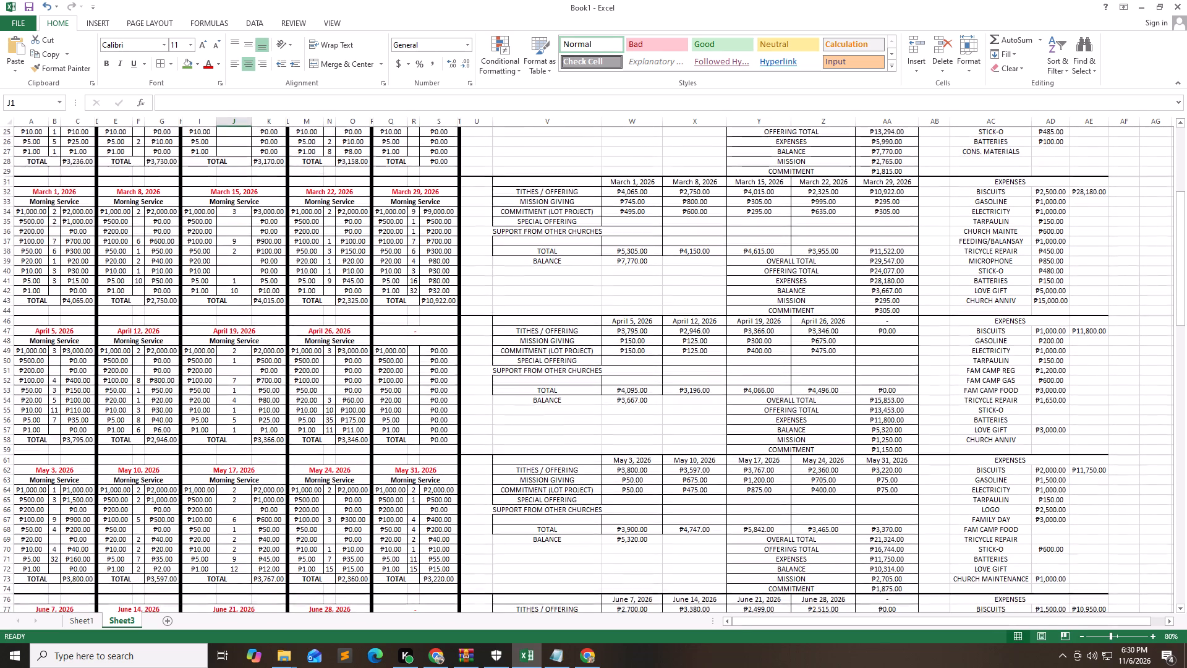
scroll(476, 389, down, 1)
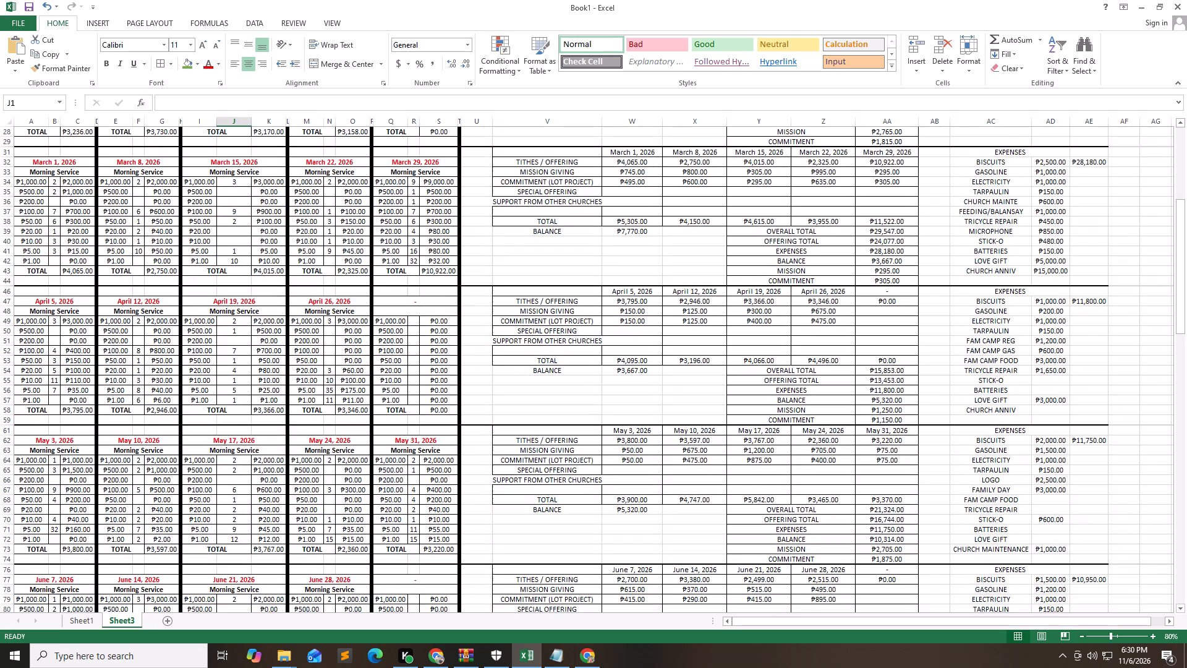
scroll(476, 389, down, 1)
scroll(476, 389, up, 1)
Clear the January 2026 expense amounts in AD2:AD12, from BISCUITS to CONS. MATERIALS, keeping the item names.
click(691, 349)
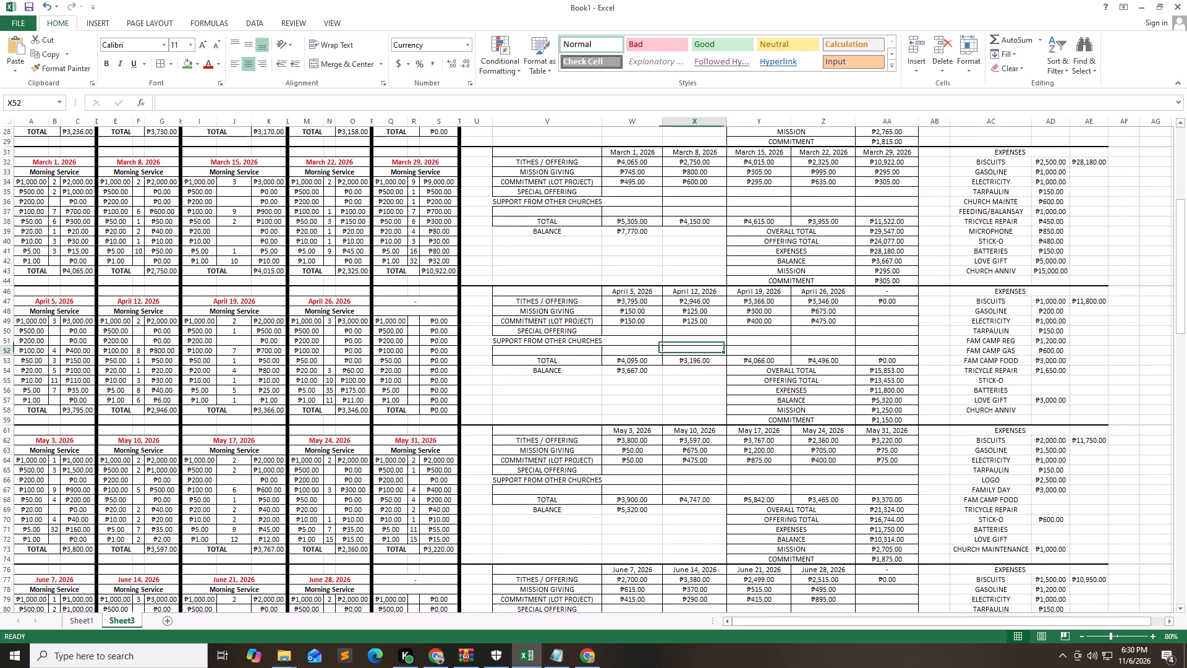
key(Right)
key(Right)
key(Right)
key(Right)
key(Right)
key(Right)
key(Right)
key(Right)
key(Right)
key(Right)
key(Right)
key(Right)
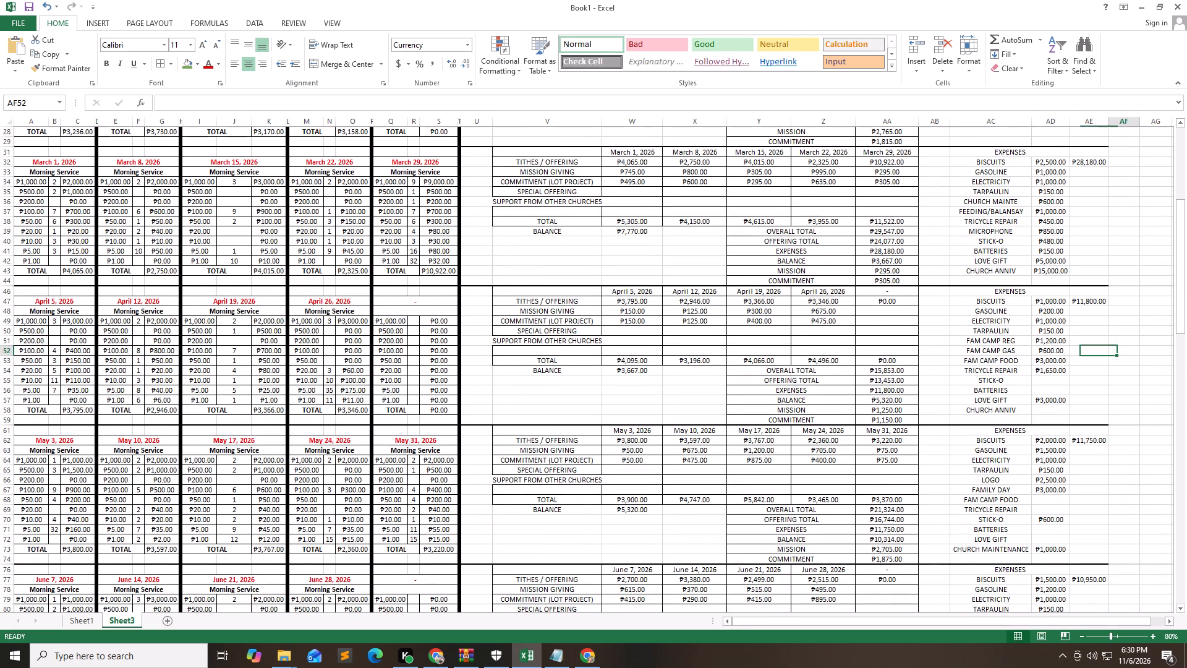
key(Up)
key(Up)
key(Up)
key(Up)
key(Up)
key(Up)
key(Up)
key(Up)
key(Up)
key(Up)
key(Up)
key(Up)
key(Up)
key(Up)
key(Up)
key(Up)
key(Up)
key(Up)
key(Up)
key(Up)
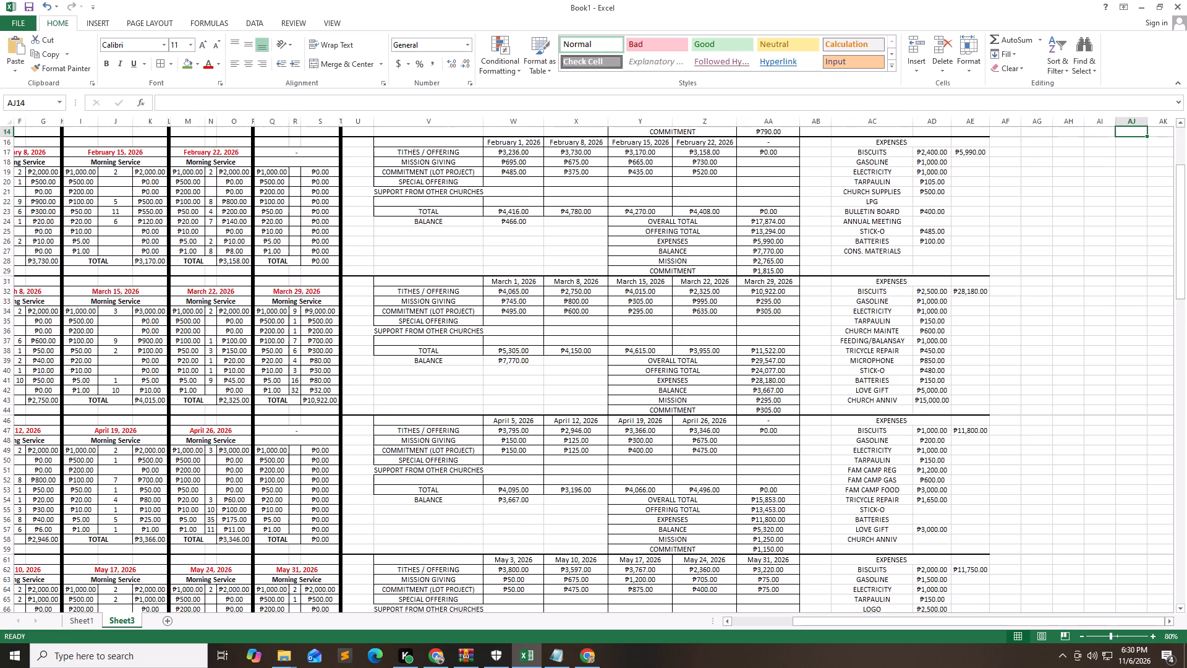
key(Left)
key(Left)
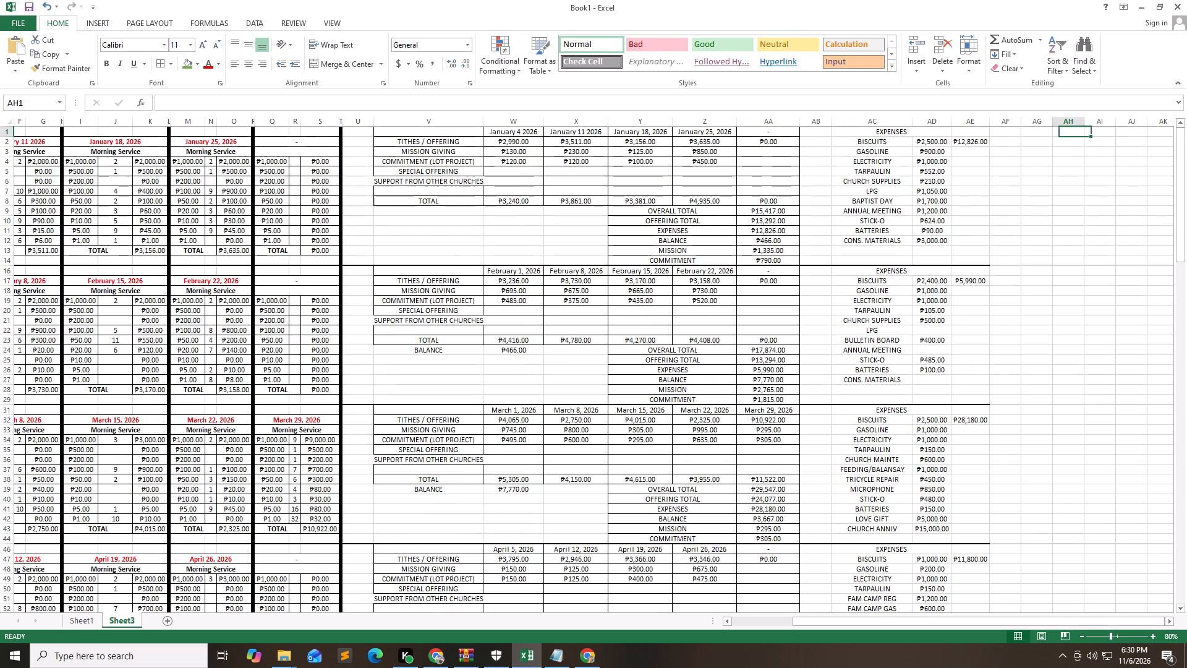
key(Left)
key(Left)
key(Left)
key(Left)
key(Left)
key(Right)
key(Right)
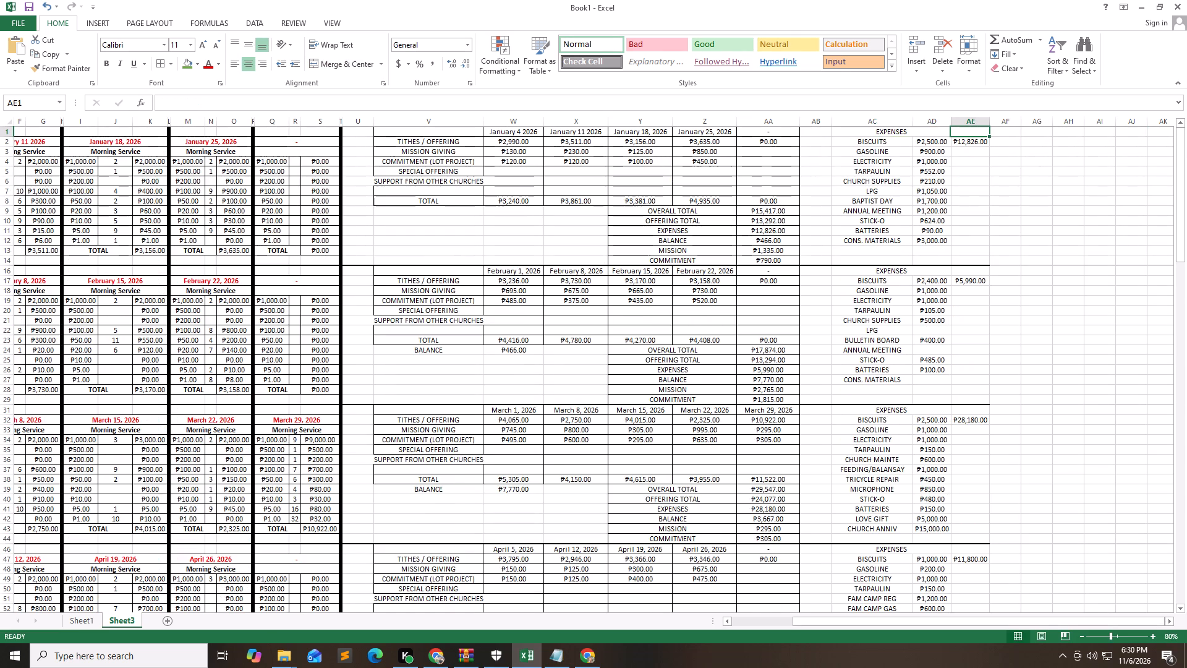
key(Left)
key(Down)
key(shift+Down)
key(shift+Down)
key(shift+Down)
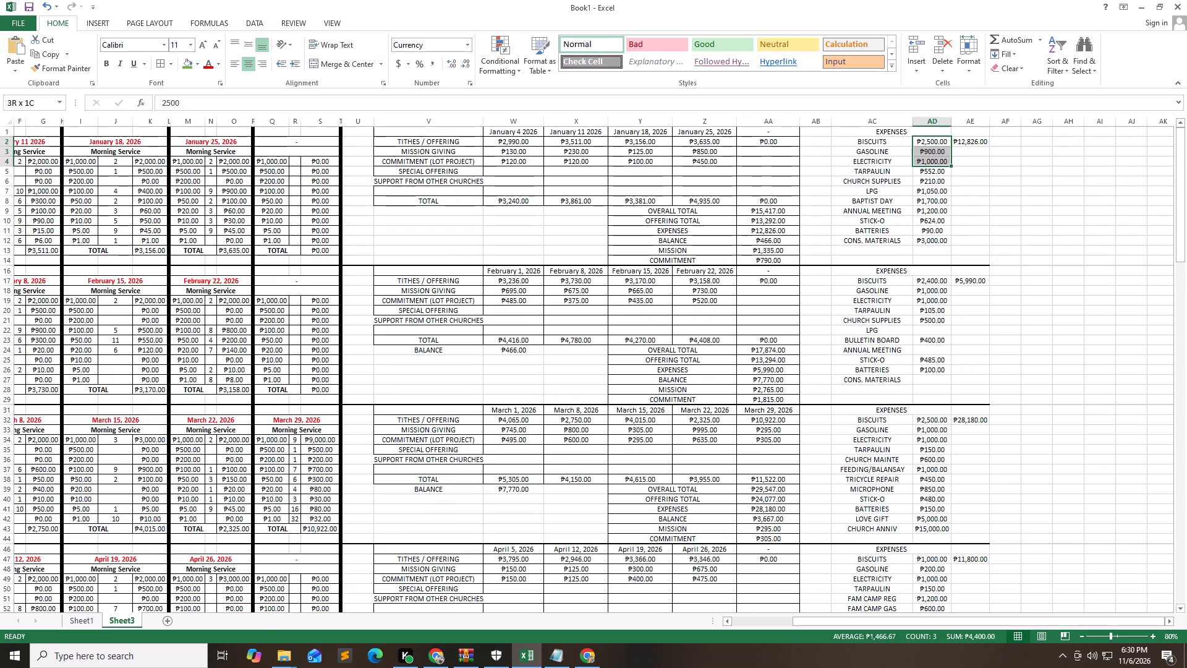
key(shift+Down)
key(shift+Down)
key(shift+Down)
key(shift+Down)
key(shift+Down)
key(shift+Down)
key(shift+Down)
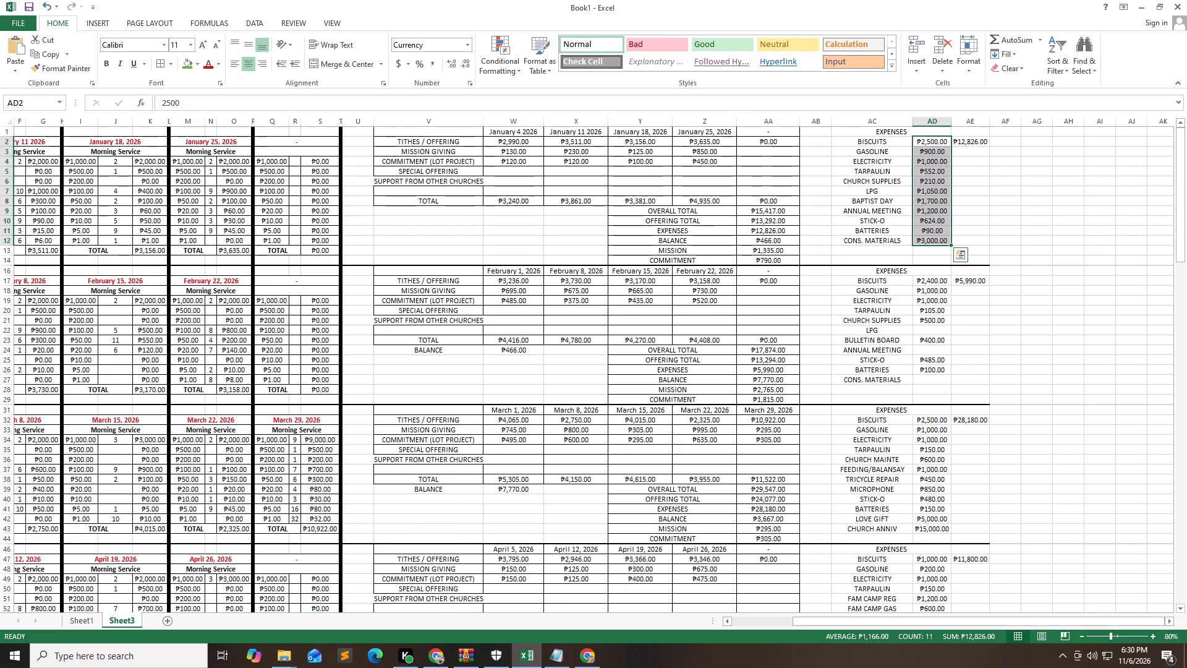
key(Delete)
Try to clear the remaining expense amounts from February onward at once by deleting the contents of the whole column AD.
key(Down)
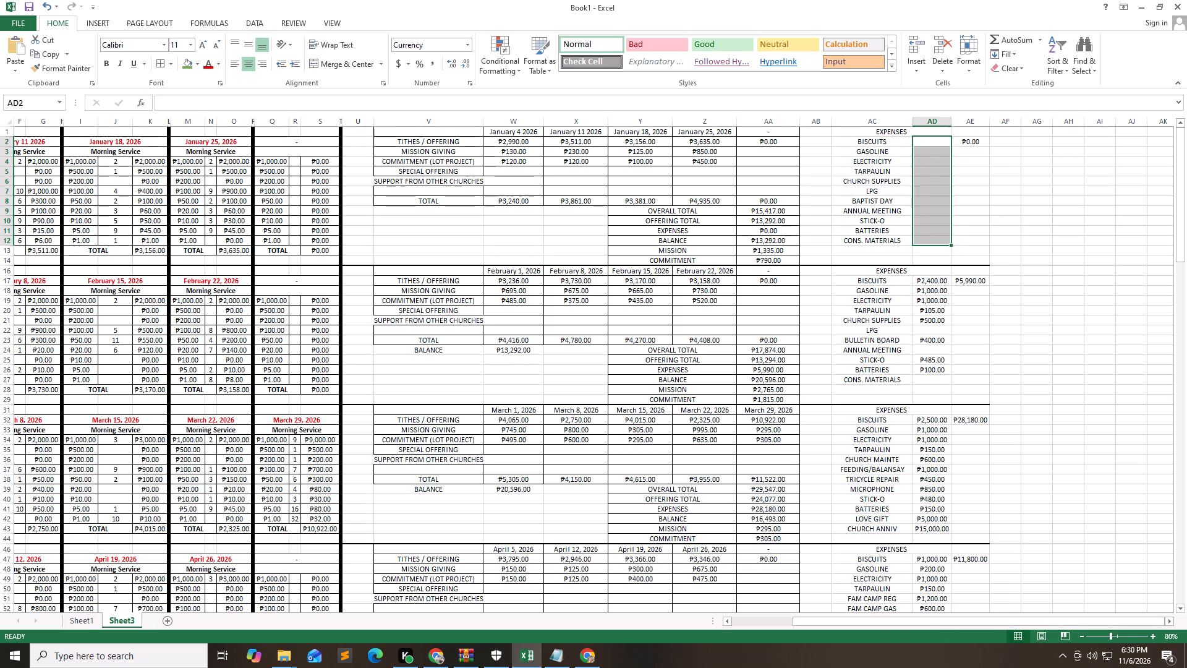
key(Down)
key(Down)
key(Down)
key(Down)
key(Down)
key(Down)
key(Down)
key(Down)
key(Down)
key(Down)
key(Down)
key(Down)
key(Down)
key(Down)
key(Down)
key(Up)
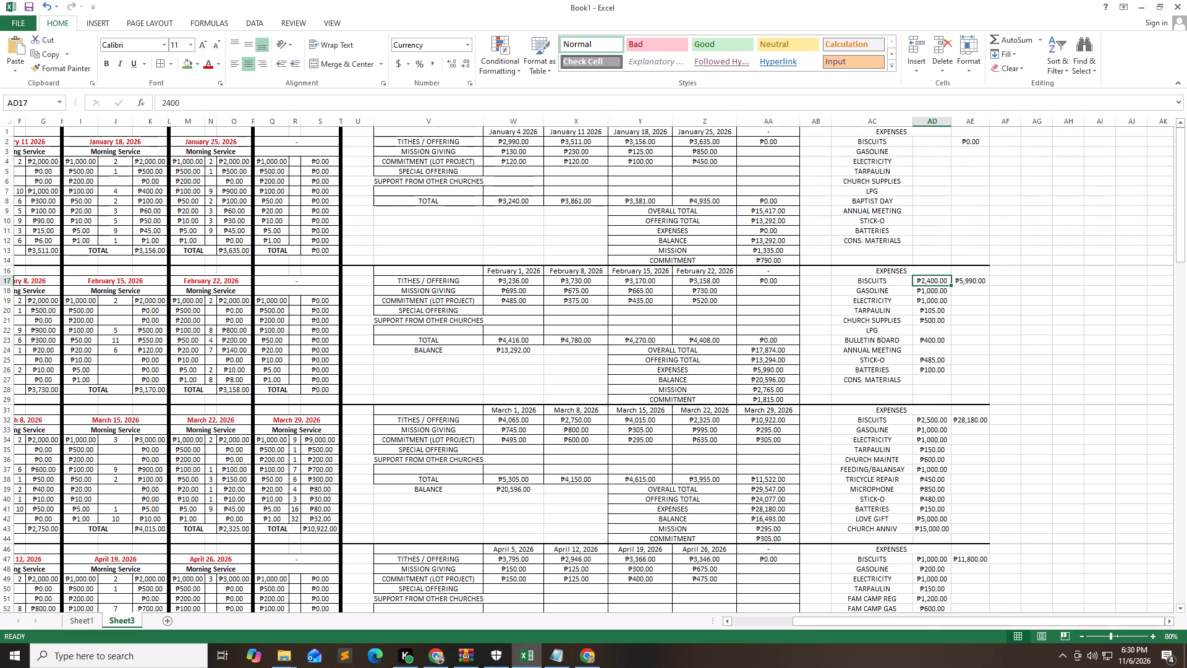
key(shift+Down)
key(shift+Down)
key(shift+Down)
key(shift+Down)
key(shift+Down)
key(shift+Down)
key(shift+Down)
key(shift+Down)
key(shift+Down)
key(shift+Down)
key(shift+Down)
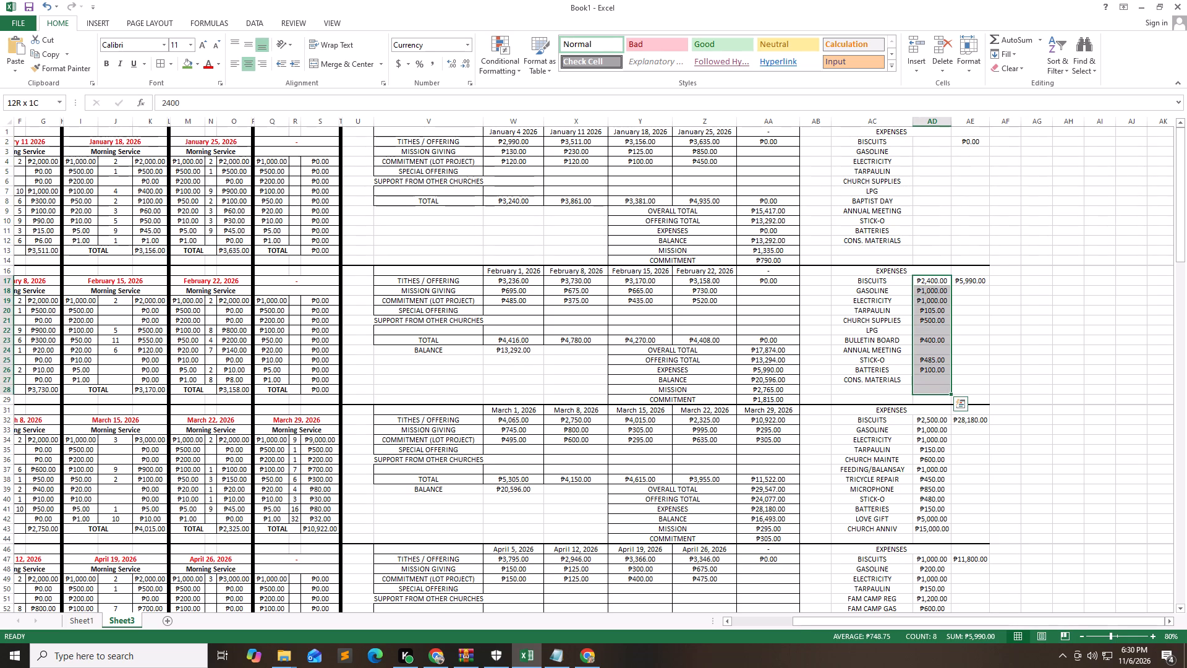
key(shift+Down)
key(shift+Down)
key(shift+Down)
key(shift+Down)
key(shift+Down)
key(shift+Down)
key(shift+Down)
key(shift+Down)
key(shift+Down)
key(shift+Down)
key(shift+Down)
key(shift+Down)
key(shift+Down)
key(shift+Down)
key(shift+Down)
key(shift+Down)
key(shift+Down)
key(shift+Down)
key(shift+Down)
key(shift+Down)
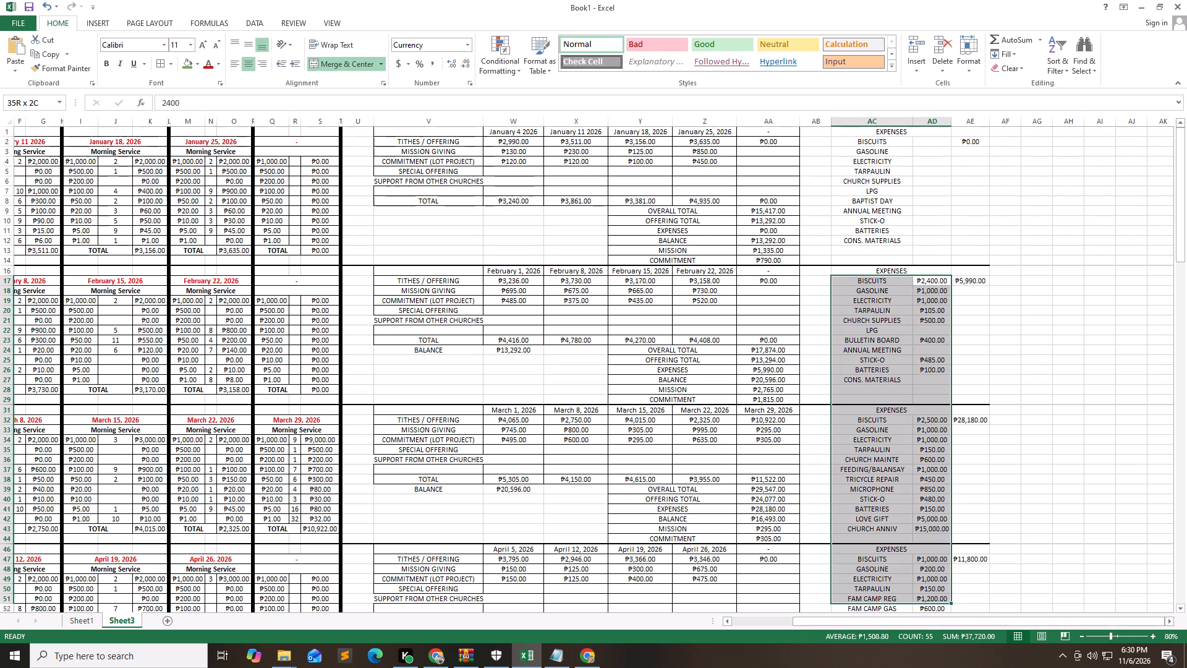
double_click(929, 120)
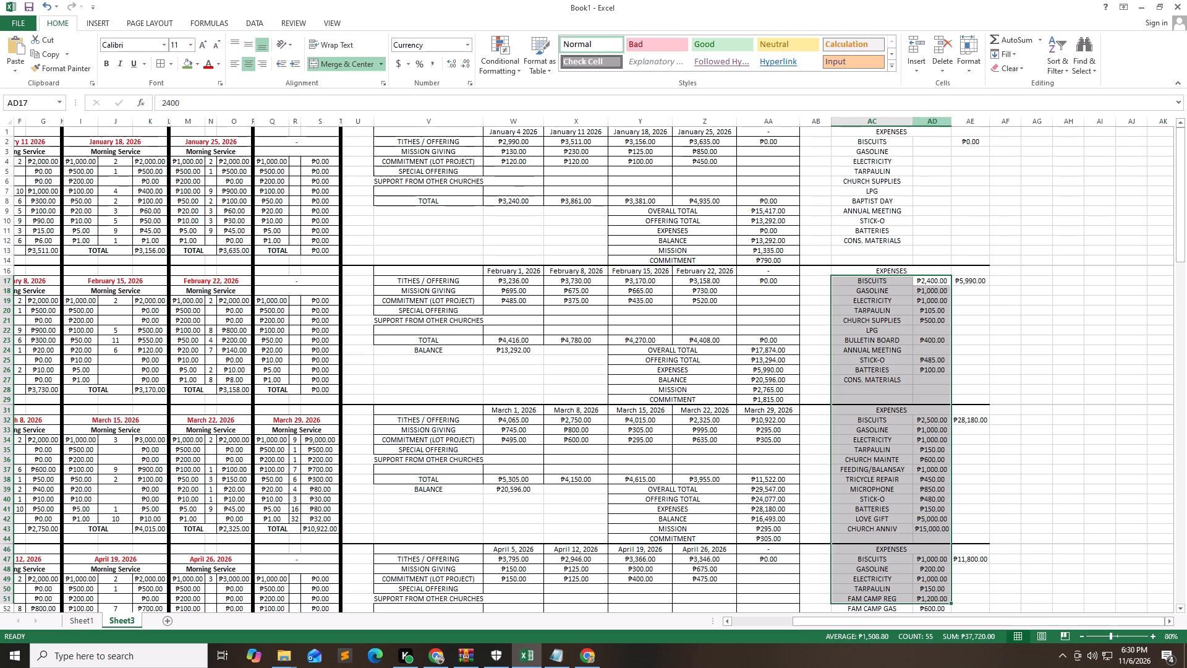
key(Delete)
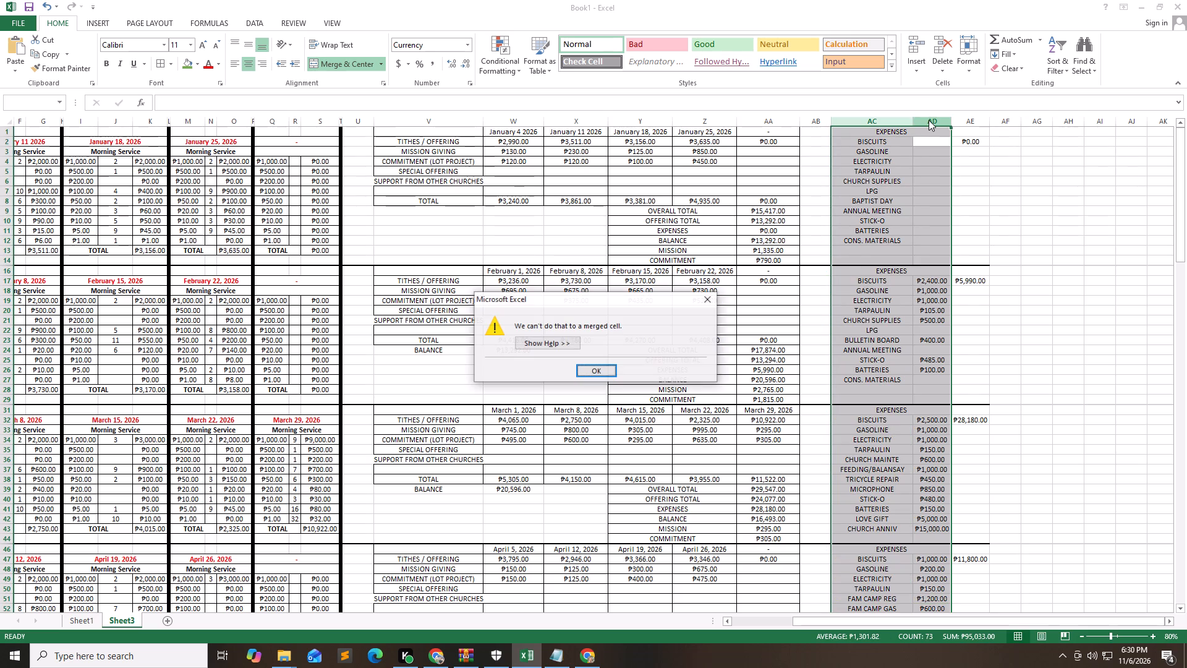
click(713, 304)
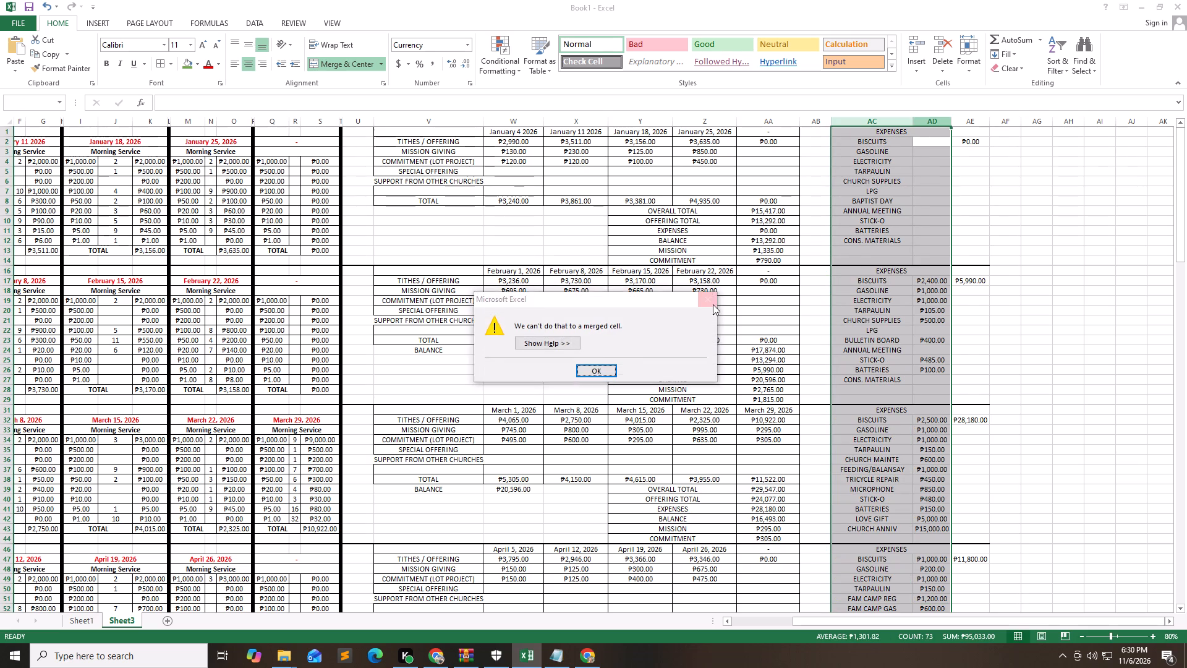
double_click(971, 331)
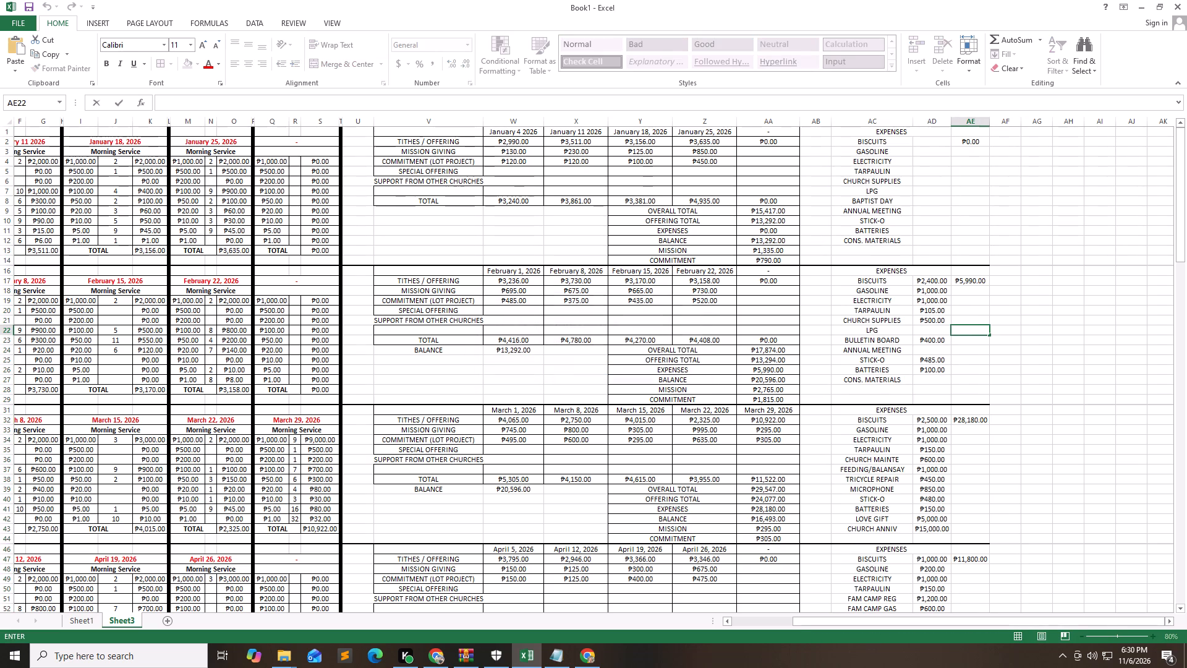
Clear the February 2026 expense amounts in AD17:AD27, from BISCUITS to CONS. MATERIALS.
click(929, 285)
key(shift+Down)
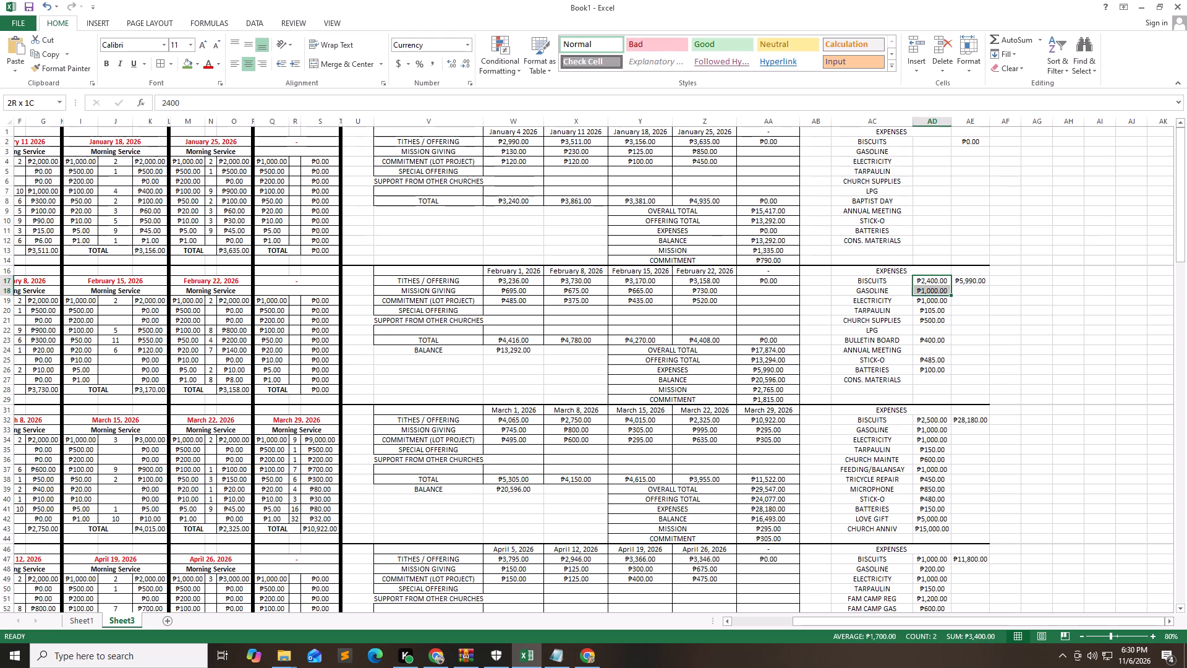
key(shift+Down)
key(shift+Down)
key(shift+Down)
key(shift+Down)
key(shift+Down)
key(shift+Down)
key(shift+Down)
key(shift+Down)
key(shift+Down)
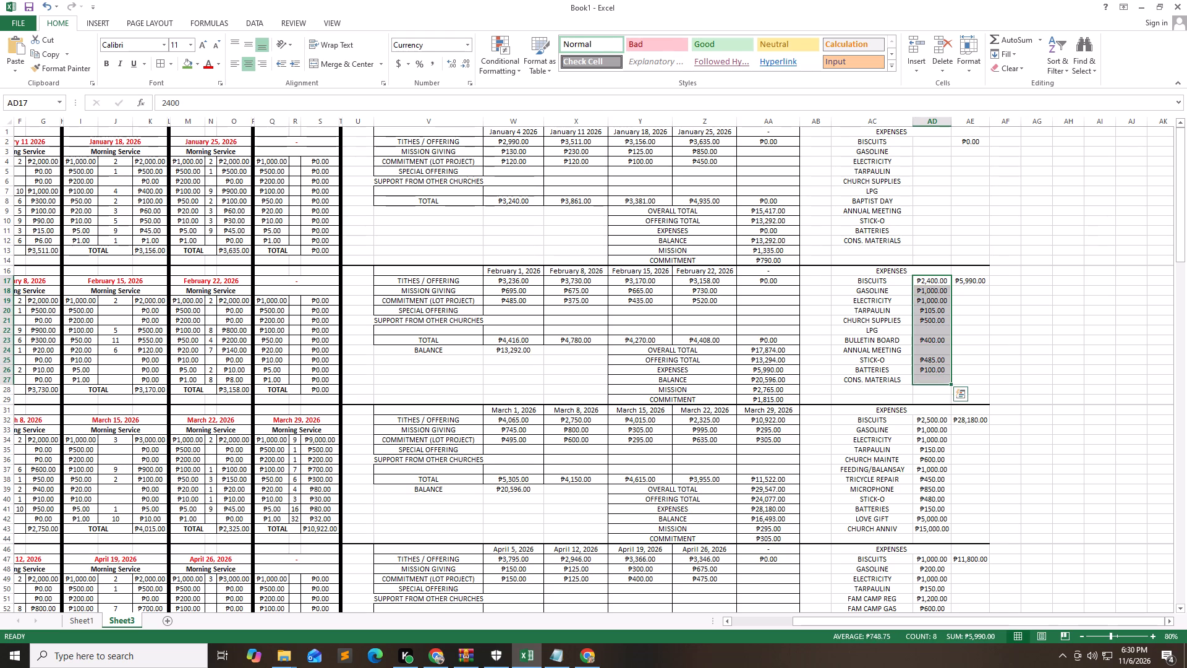
key(Delete)
Clear the March 2026 expense amounts in AD32:AD43, from BISCUITS to CHURCH ANNIV, keeping the item names.
key(Down)
key(Down)
key(Down)
key(Down)
key(Down)
key(Down)
key(Down)
key(Down)
key(Down)
key(Down)
key(Down)
key(Down)
key(Down)
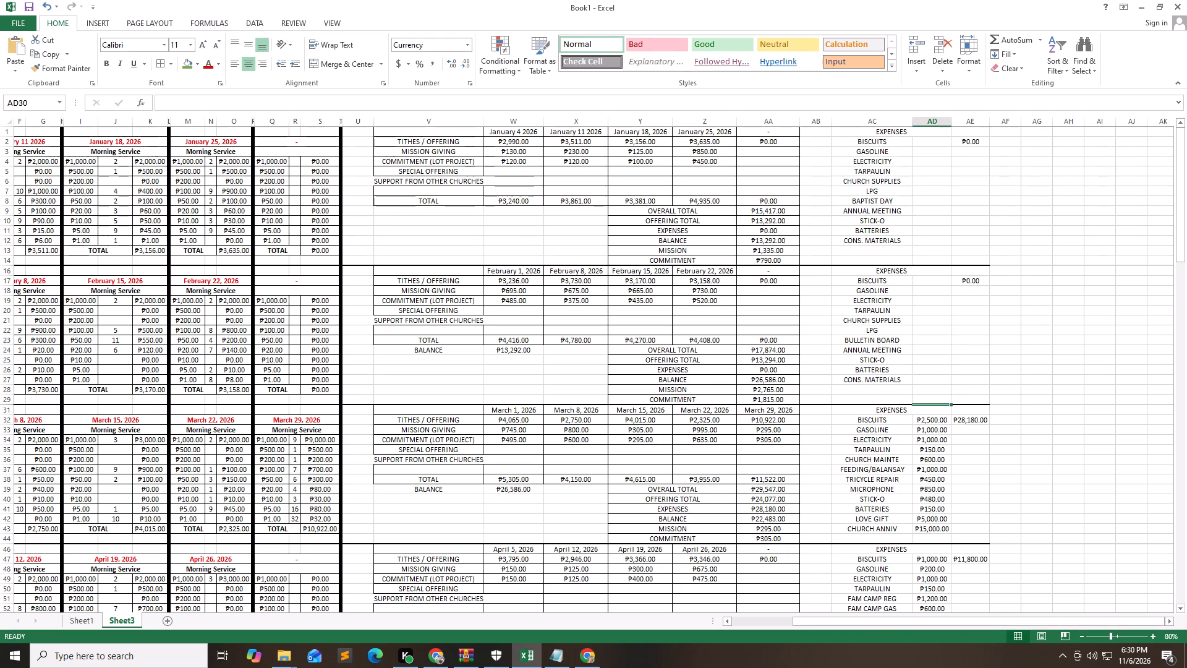
key(Down)
key(Down)
key(shift+Down)
key(shift+Down)
key(shift+Down)
key(shift+Down)
key(shift+Down)
key(shift+Down)
key(shift+Down)
key(shift+Down)
key(shift+Down)
key(shift+Down)
key(shift+Down)
key(shift+Down)
key(shift+Down)
key(shift+Down)
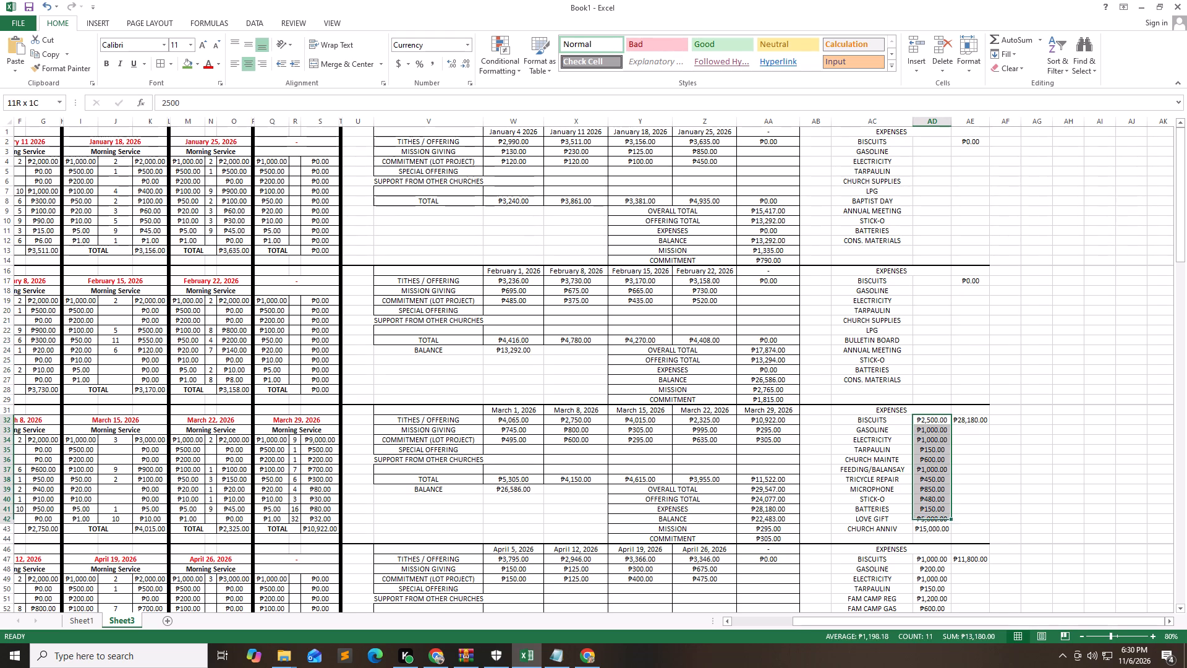
key(shift+Up)
key(shift+Up)
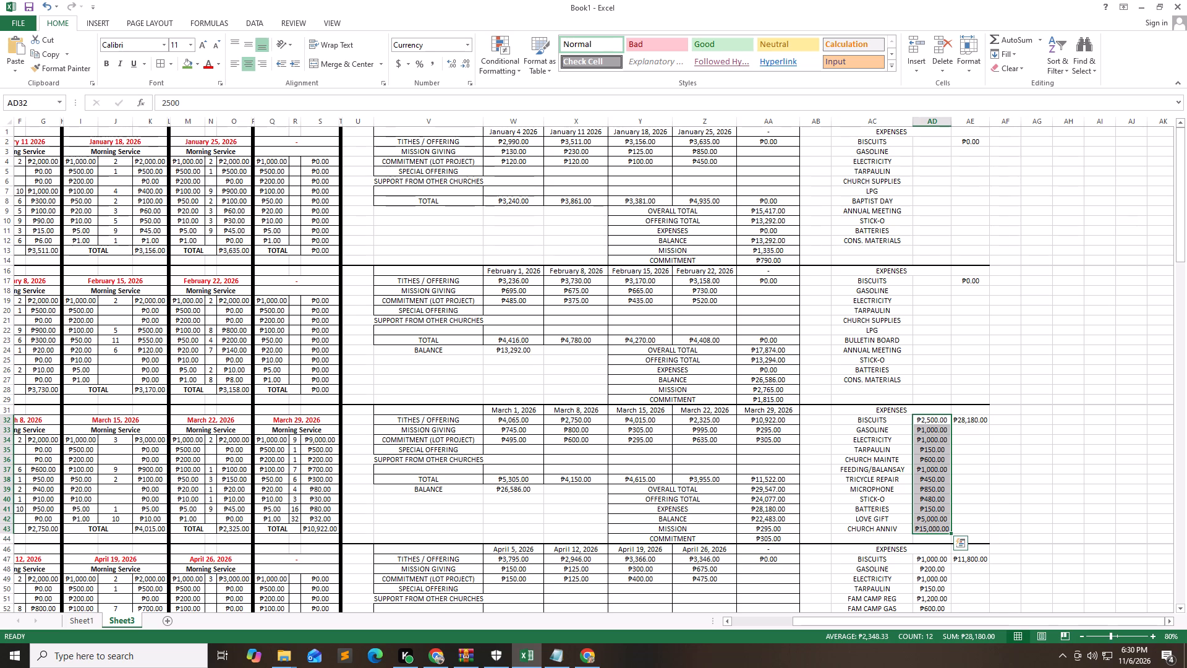
key(Delete)
Clear the April 2026 expense amounts in AD47:AD58, from BISCUITS to CHURCH ANNIV, keeping the item names.
key(Down)
key(Down)
key(Down)
key(Down)
key(Down)
key(Down)
key(Down)
key(Down)
key(Down)
key(Down)
key(Down)
key(Down)
key(Down)
key(Down)
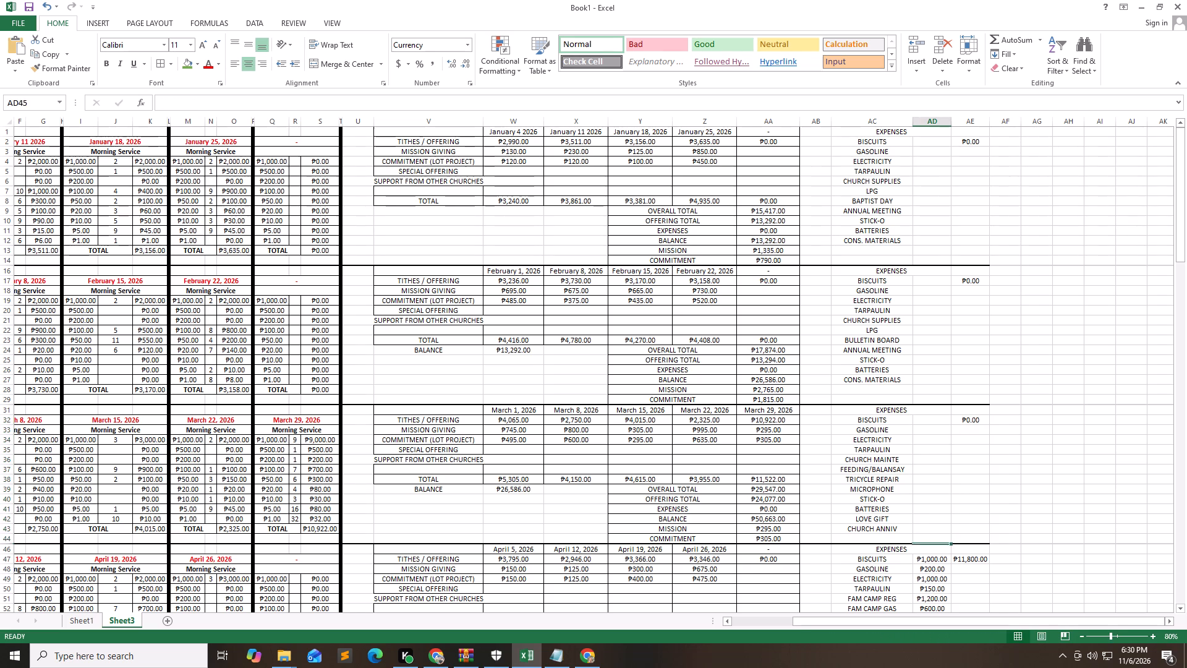
key(Down)
key(shift+Down)
key(shift+Down)
key(shift+Down)
key(shift+Down)
key(shift+Down)
key(shift+Down)
key(shift+Down)
key(shift+Down)
key(shift+Down)
key(shift+Down)
key(shift+Down)
key(shift+Down)
key(shift+Down)
key(shift+Down)
key(shift+Down)
key(shift+Down)
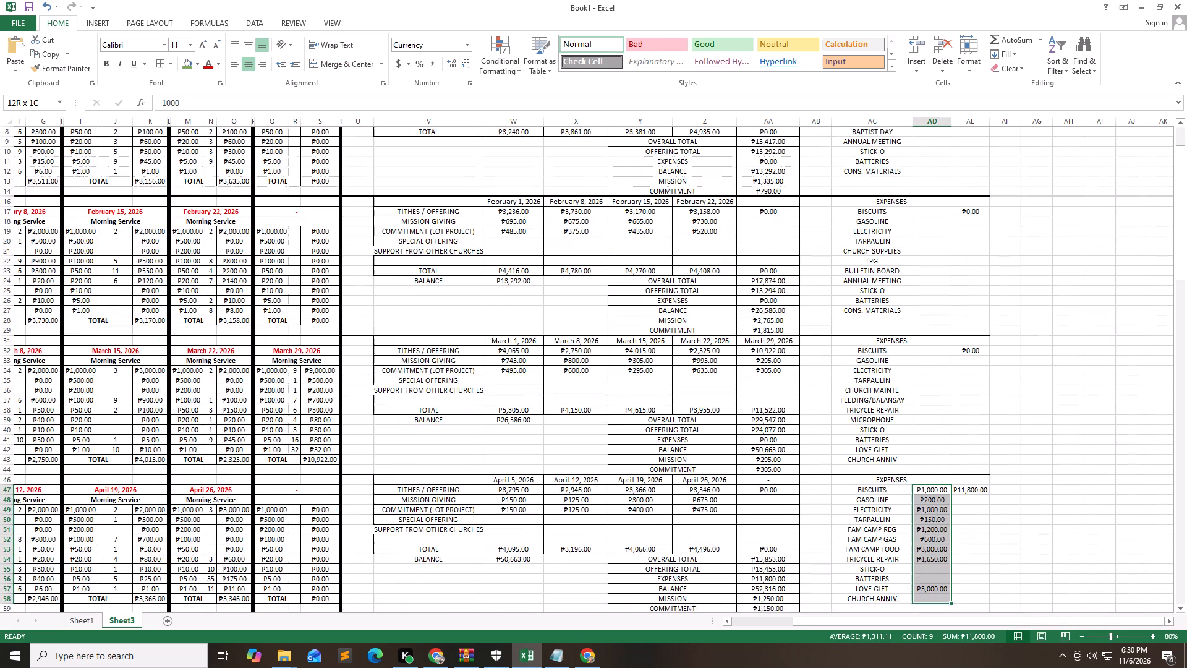
key(shift+Down)
key(shift+Up)
key(Delete)
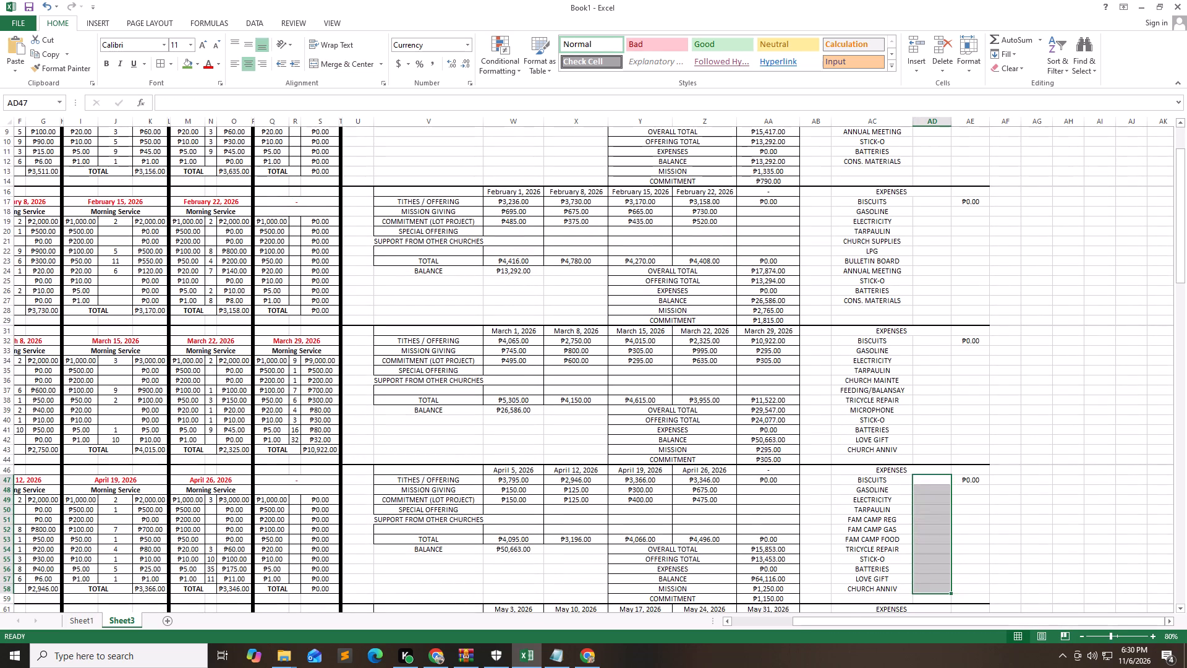
Clear the May 2026 expense amounts in AD62:AD73, from BISCUITS to CHURCH MAINTENANCE, keeping the item names.
key(Down)
key(Down)
key(Down)
key(Down)
key(Down)
key(Down)
key(Down)
key(Down)
key(Down)
key(Down)
key(Down)
key(Down)
key(Down)
key(Down)
key(Down)
key(Down)
key(Down)
key(Down)
key(Down)
key(Down)
key(Up)
key(Up)
key(Up)
key(Up)
key(Up)
key(Up)
key(Up)
key(Up)
key(Up)
key(Up)
key(Up)
key(Up)
key(Up)
key(Up)
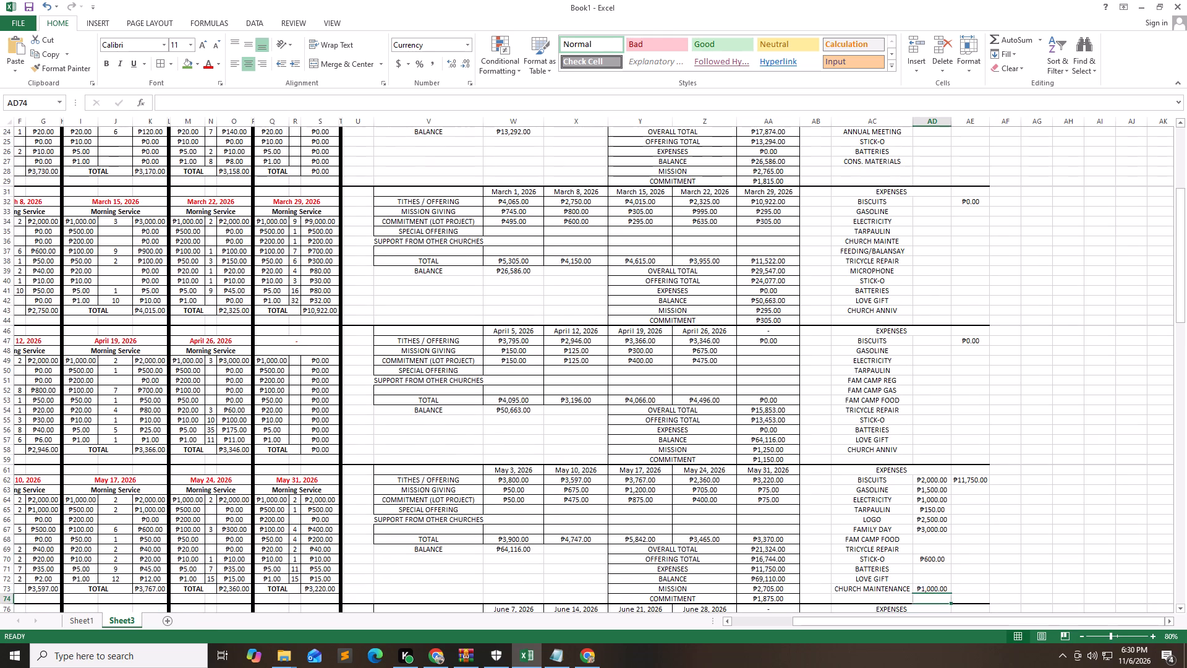
key(Down)
key(shift+Down)
key(shift+Down)
key(shift+Down)
key(shift+Down)
key(shift+Down)
key(shift+Down)
key(shift+Down)
key(shift+Down)
key(shift+Down)
key(shift+Down)
key(shift+Down)
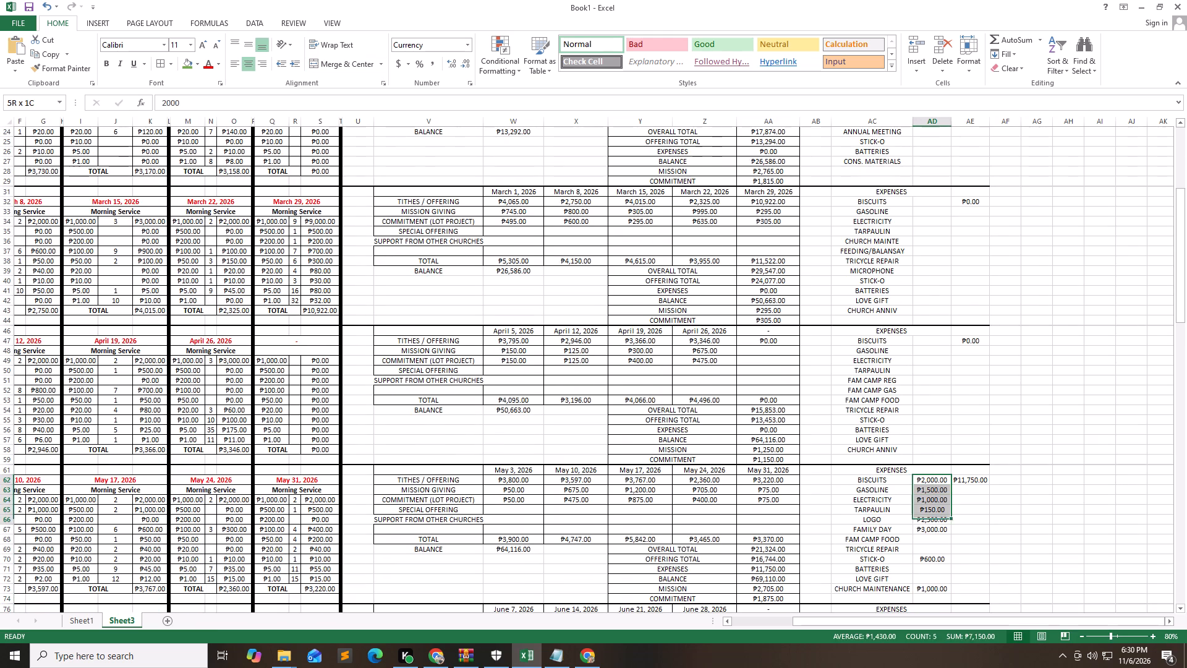
key(Delete)
Clear the June 2026 expense amounts in AD77:AD88, from BISCUITS to CHURCH MAINTENANCE, keeping the item names.
key(Down)
key(Down)
key(Down)
key(Down)
key(Down)
key(Down)
key(Down)
key(Down)
key(Down)
key(Down)
key(Down)
key(Down)
key(Down)
key(Down)
key(Down)
key(Down)
key(Down)
key(Down)
key(Down)
key(Down)
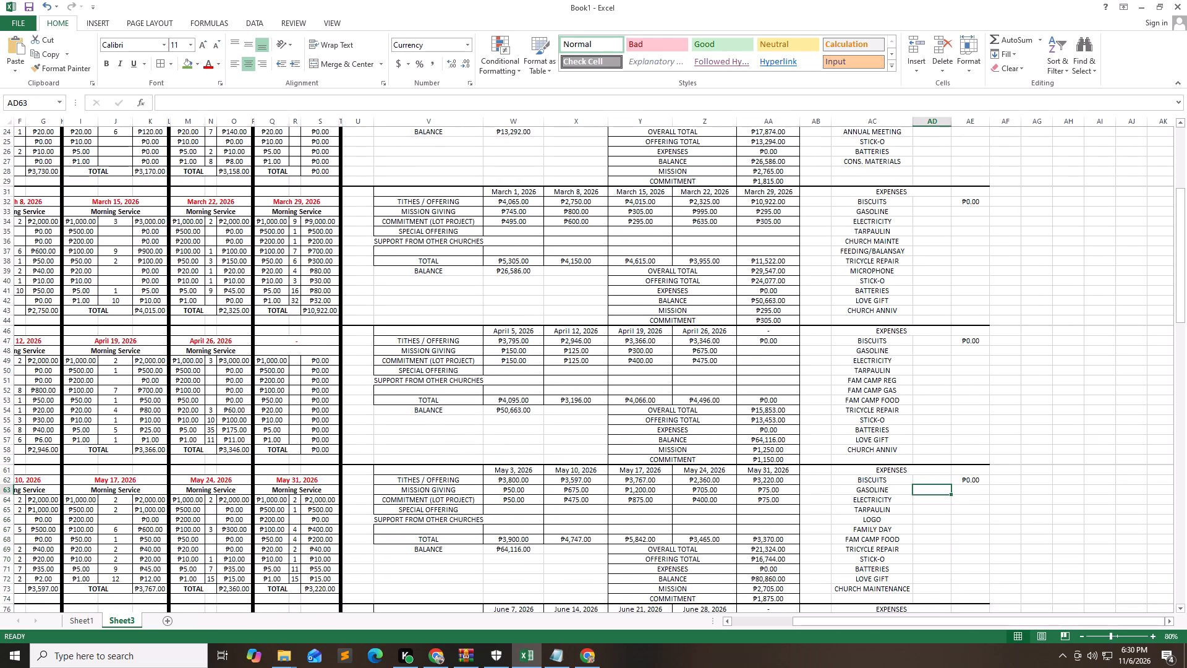
key(Up)
key(Up)
key(Up)
key(Up)
key(Up)
key(Up)
key(Up)
key(Up)
key(Up)
key(Up)
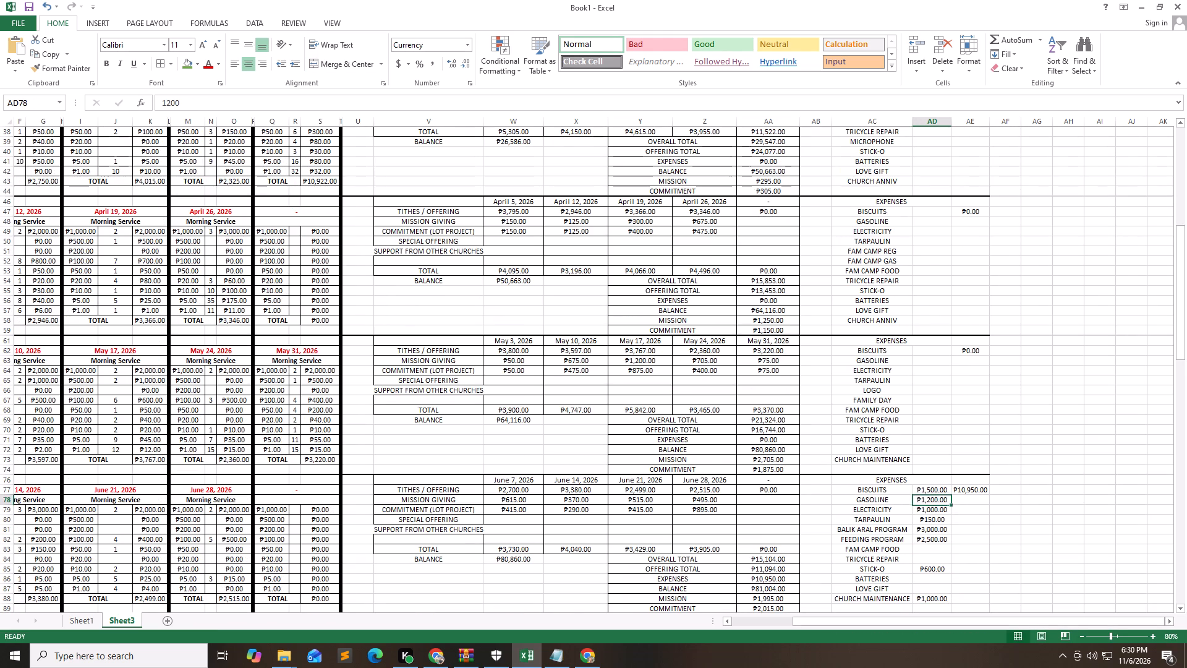
key(Up)
key(shift+Down)
key(shift+Down)
key(shift+Down)
key(shift+Down)
key(shift+Down)
key(shift+Down)
key(shift+Down)
key(shift+Down)
key(shift+Down)
key(shift+Down)
key(shift+Down)
key(shift+Down)
key(shift+Down)
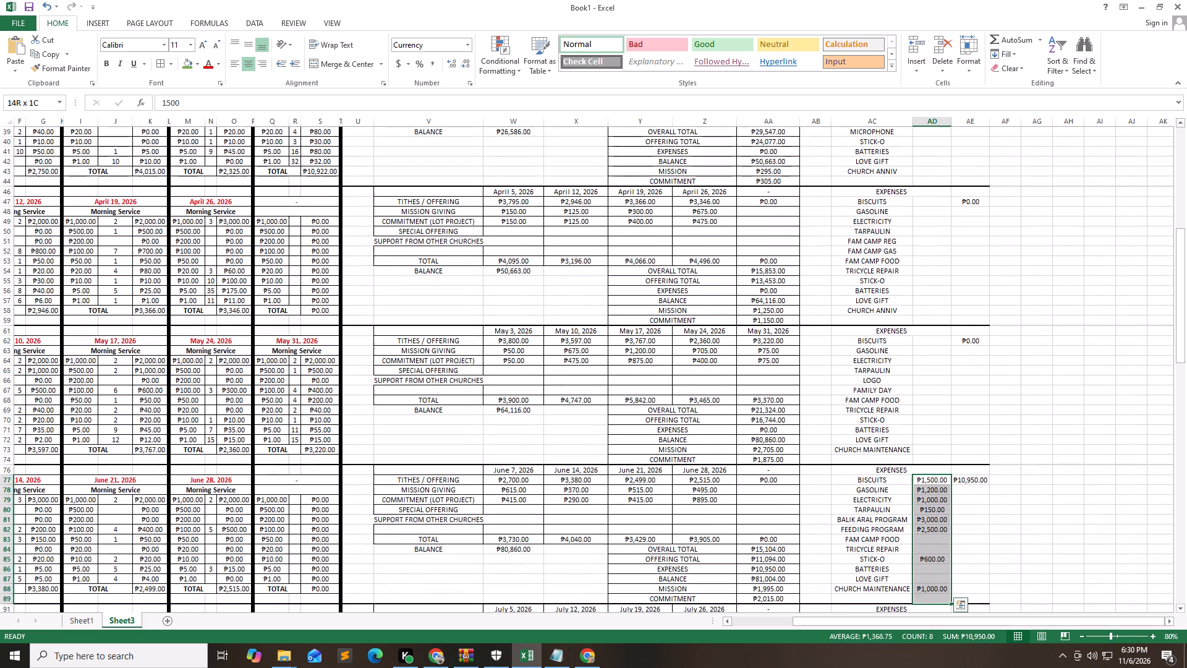
key(shift+Up)
key(shift+Up)
key(Delete)
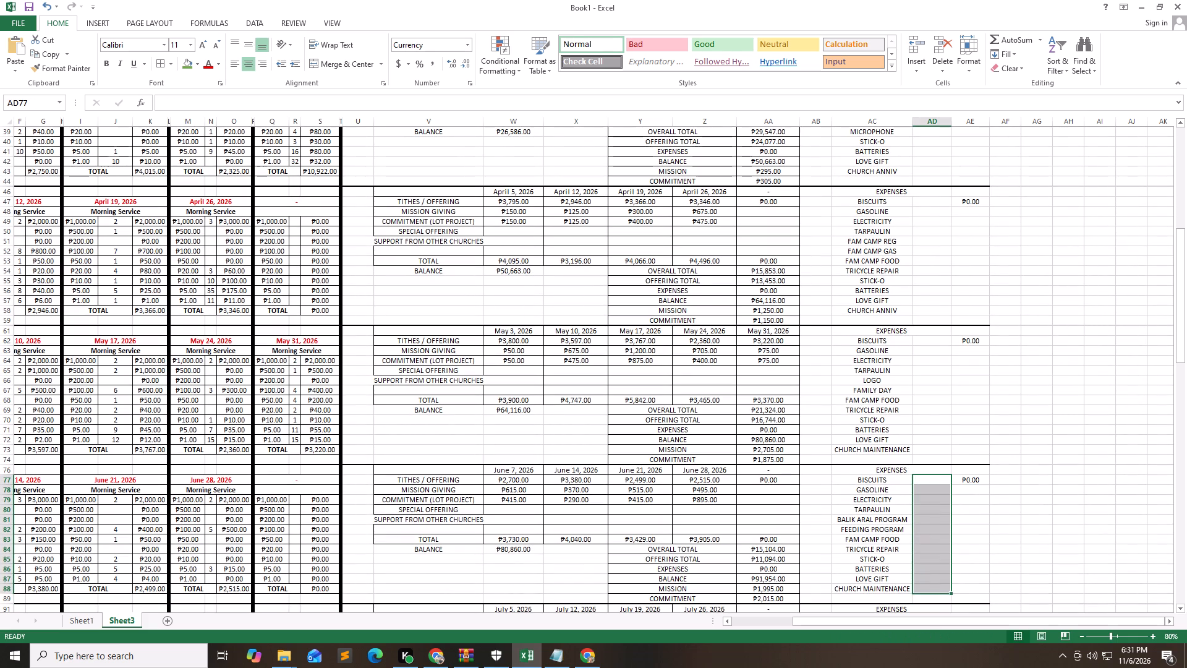
Clear the July 2026 expense amounts in AD92:AD103, from BISCUITS to CHURCH MAINTENANCE, keeping the item names.
key(Down)
key(Down)
key(Down)
key(Down)
key(Down)
key(Down)
key(Down)
key(Down)
key(Down)
key(Down)
key(Down)
key(Down)
key(Down)
key(Down)
key(Down)
key(Down)
key(Down)
key(Down)
key(Down)
key(Down)
key(Up)
key(Up)
key(Up)
key(Up)
key(Up)
key(Up)
key(Up)
key(Up)
key(Up)
key(Up)
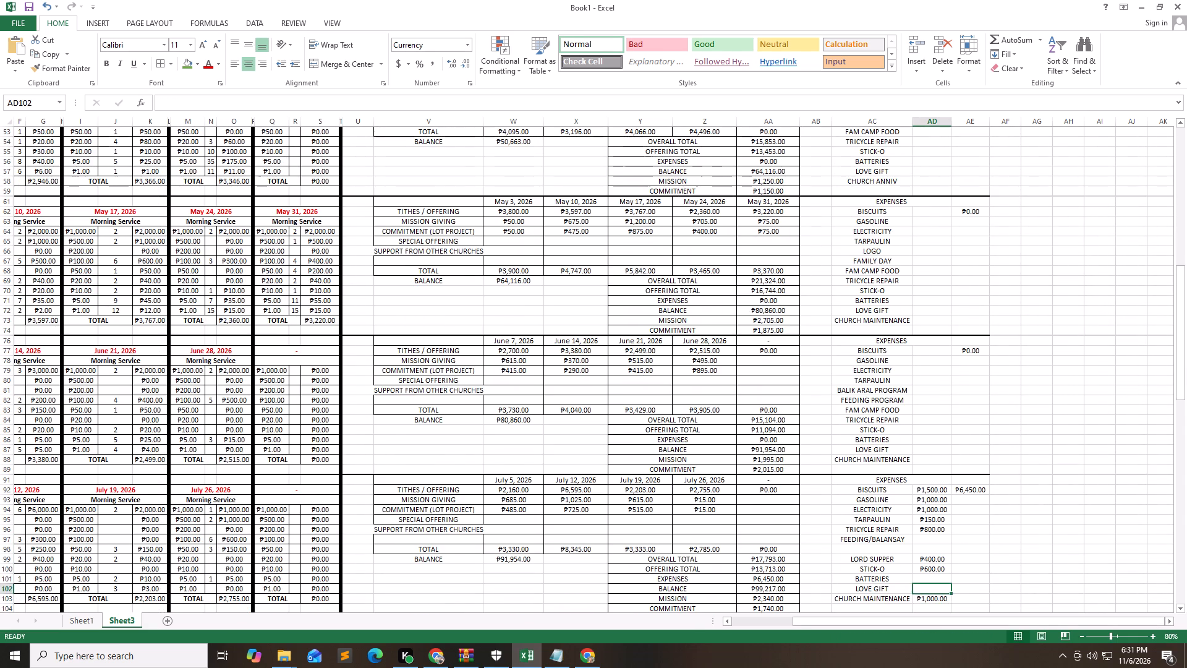
key(Up)
key(Down)
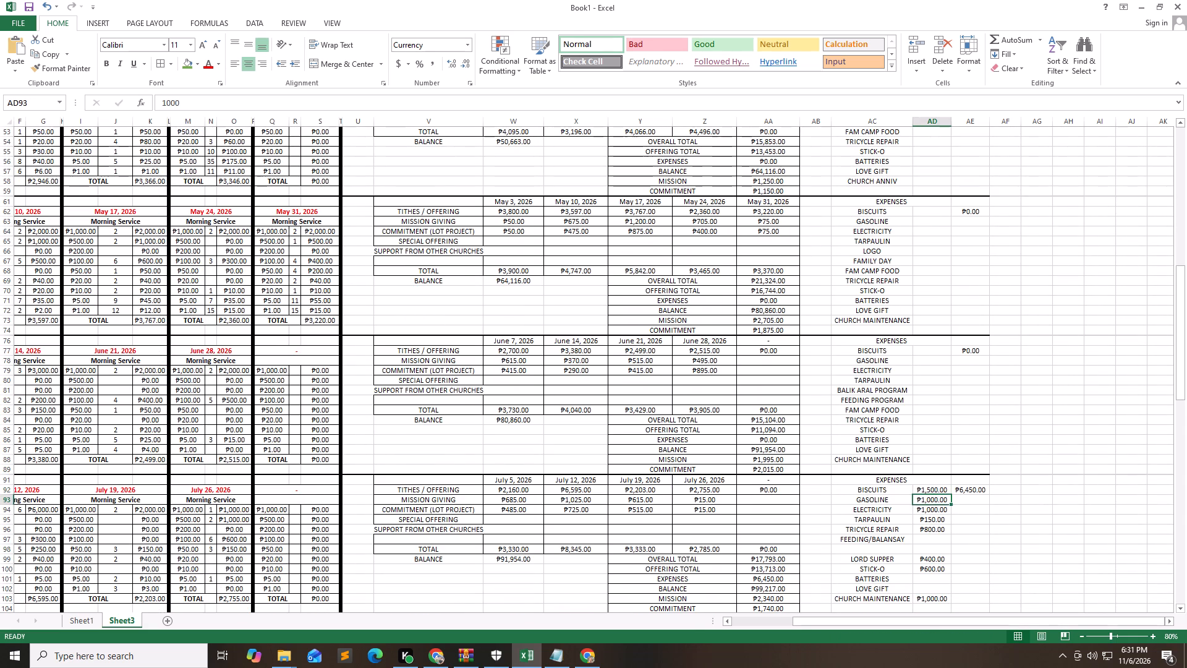
key(Up)
key(shift+Down)
key(shift+Down)
key(shift+Down)
key(shift+Down)
key(shift+Down)
key(shift+Down)
key(shift+Down)
key(shift+Down)
key(shift+Down)
key(shift+Down)
key(shift+Down)
key(shift+Down)
key(shift+Down)
key(shift+Up)
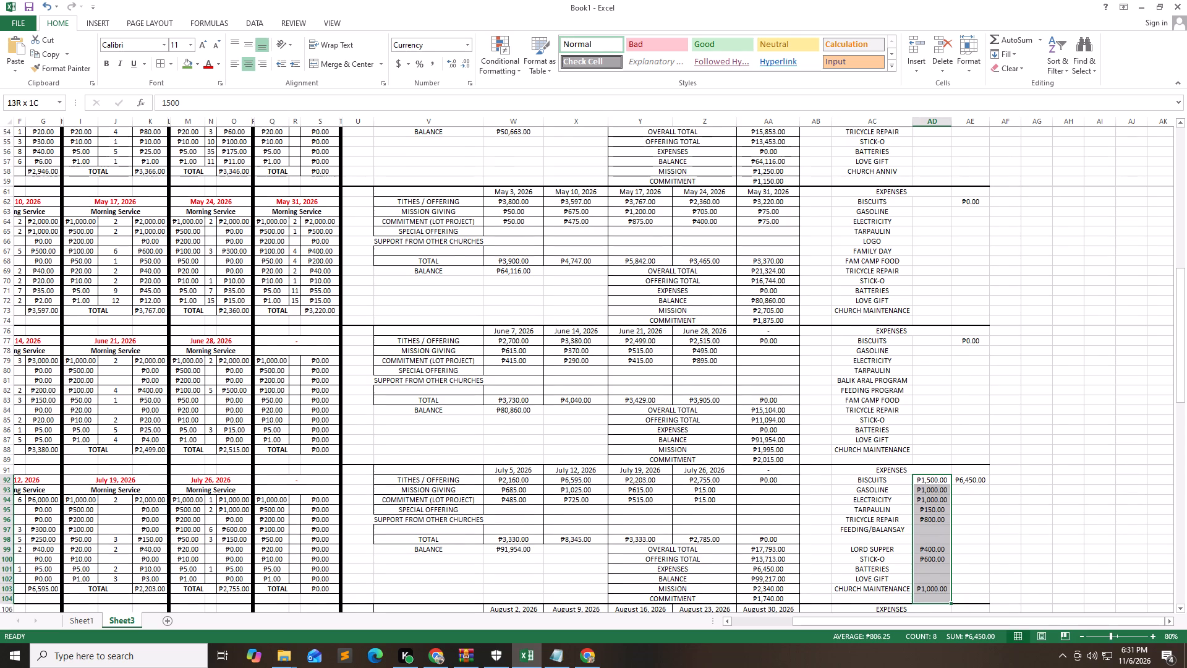
key(Delete)
Clear the August 2026 expense amounts in AD107:AD118, from BISCUITS to CHURCH MAINTENANCE, keeping the item names.
key(Down)
key(Down)
key(Down)
key(Down)
key(Down)
key(Down)
key(Down)
key(Down)
key(Down)
key(Down)
key(Down)
key(Down)
key(Down)
key(Down)
key(Down)
key(Down)
key(Down)
key(Down)
key(Down)
key(Down)
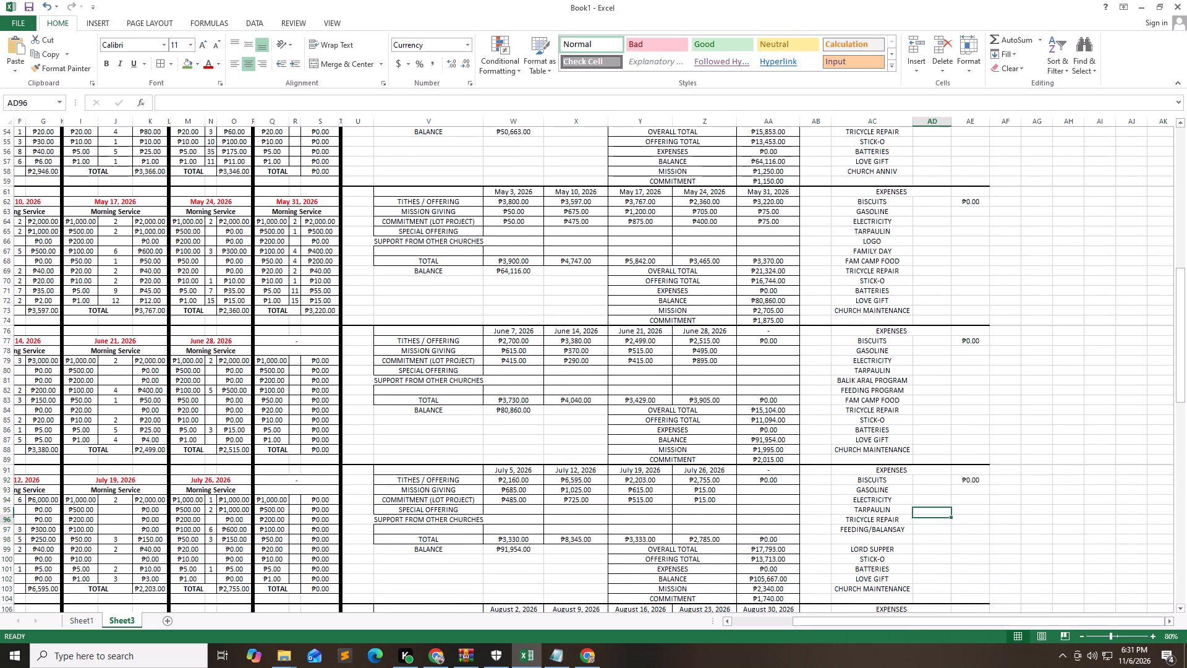
key(Up)
key(Up)
key(Up)
key(Up)
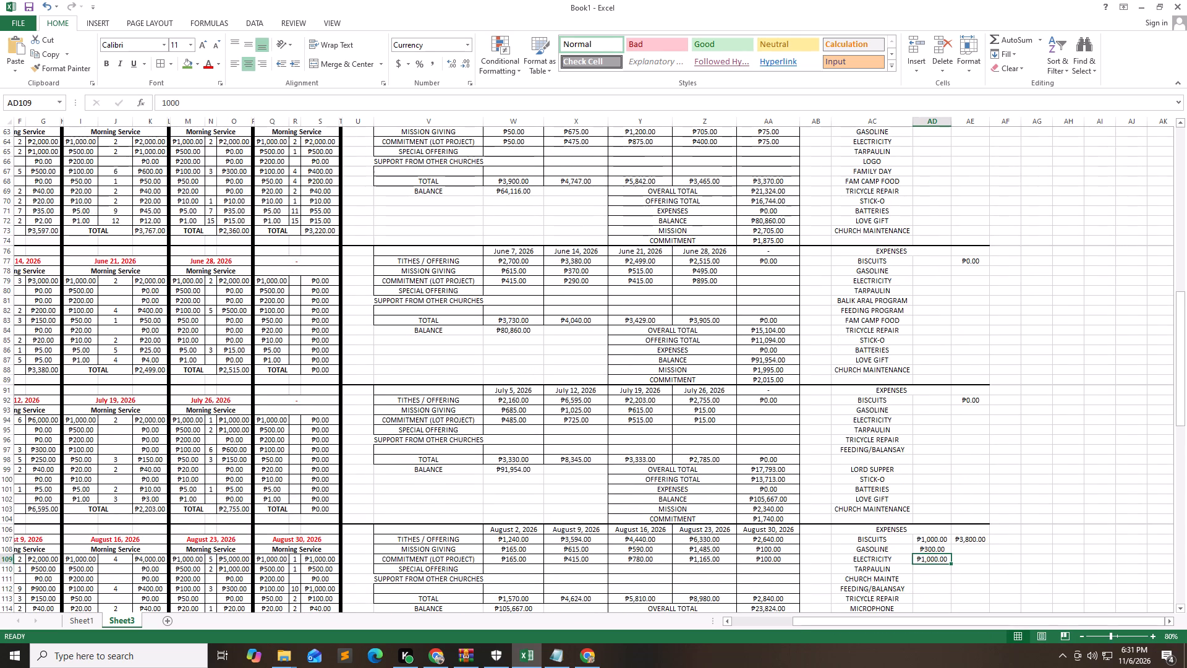
key(Up)
key(Up)
key(shift+Down)
key(shift+Down)
key(shift+Down)
key(shift+Down)
key(shift+Down)
key(shift+Down)
key(shift+Down)
key(shift+Down)
key(shift+Down)
key(shift+Down)
key(shift+Down)
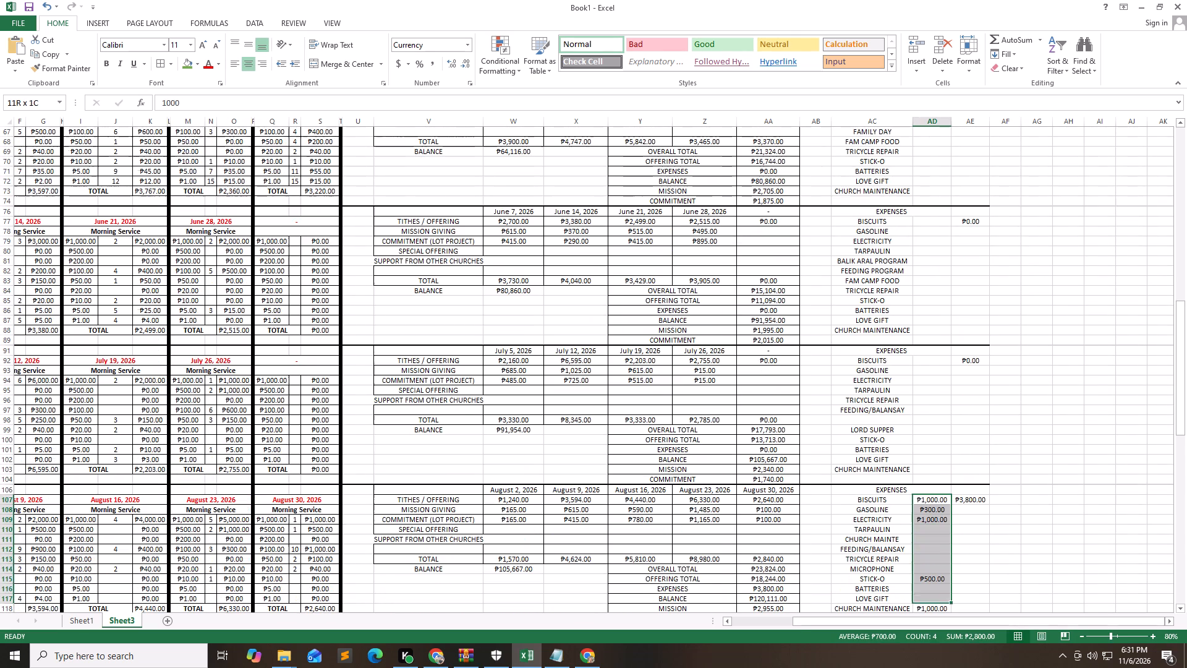
key(shift+Down)
key(shift+Down)
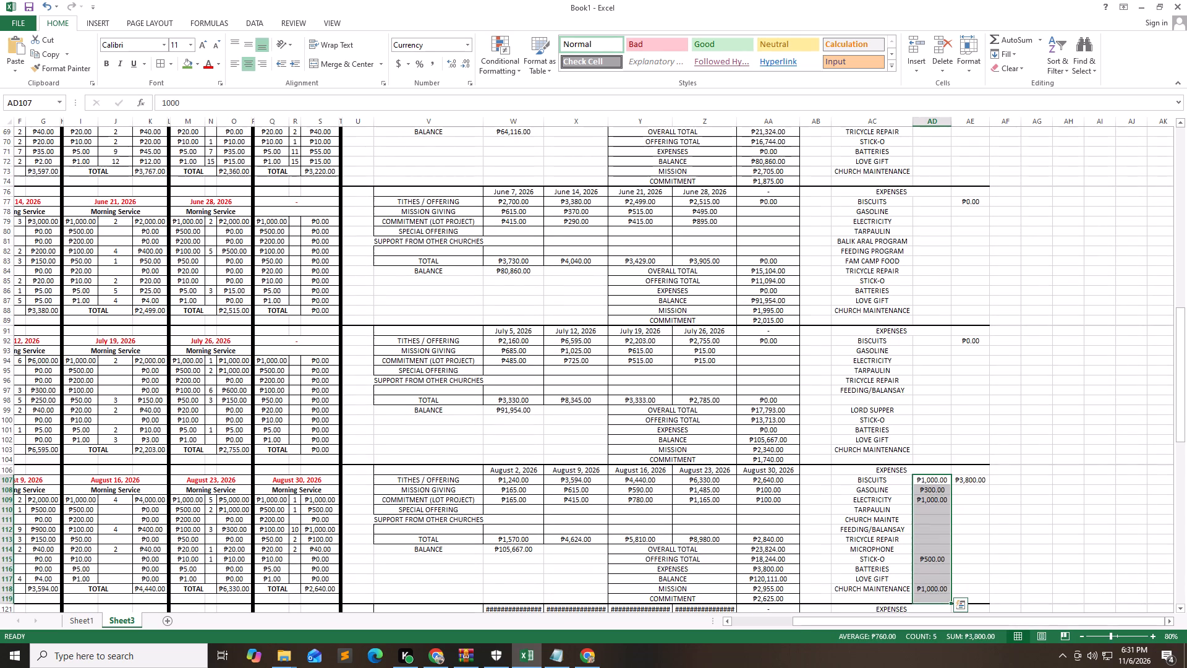
key(Delete)
Clear the September 2026 expense amounts in AD122:AD133, from BISCUITS to CHURCH MAINTENANCE, keeping the item names.
key(Down)
key(Down)
key(Down)
key(Down)
key(Down)
key(Down)
key(Down)
key(Down)
key(Down)
key(Down)
key(Down)
key(Down)
key(Down)
key(Down)
key(Down)
key(Down)
key(Down)
key(Down)
key(Down)
key(Down)
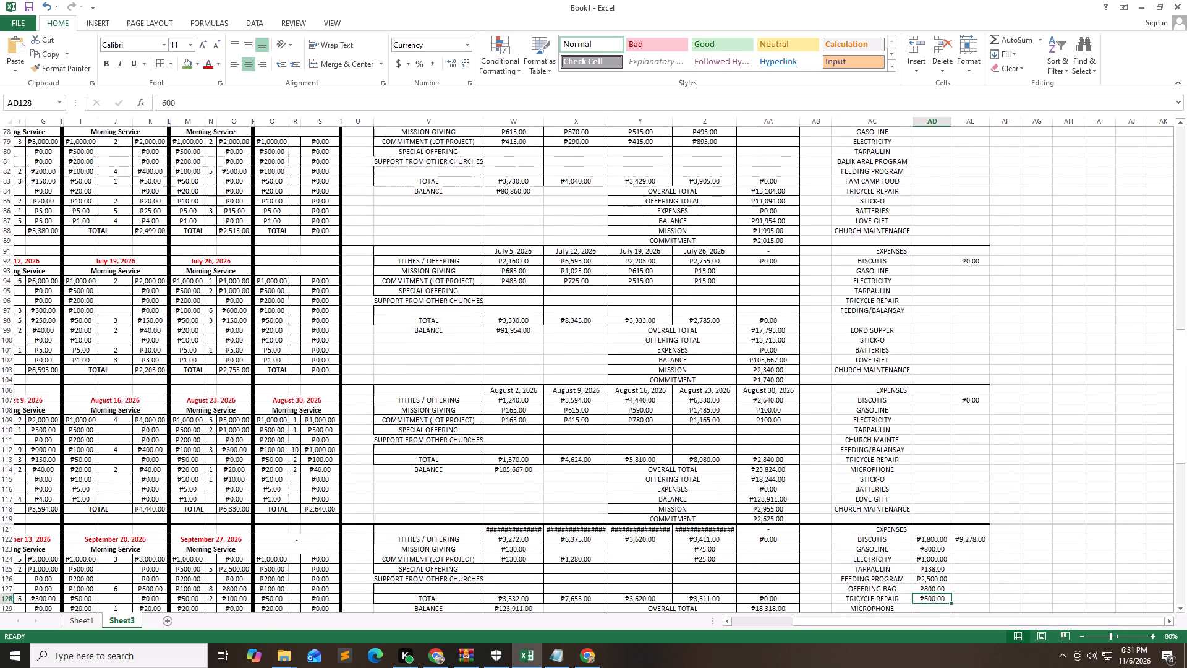
key(Up)
key(Up)
key(Up)
key(Up)
key(Up)
key(Up)
key(Up)
key(Up)
key(Up)
key(Up)
key(Up)
key(Up)
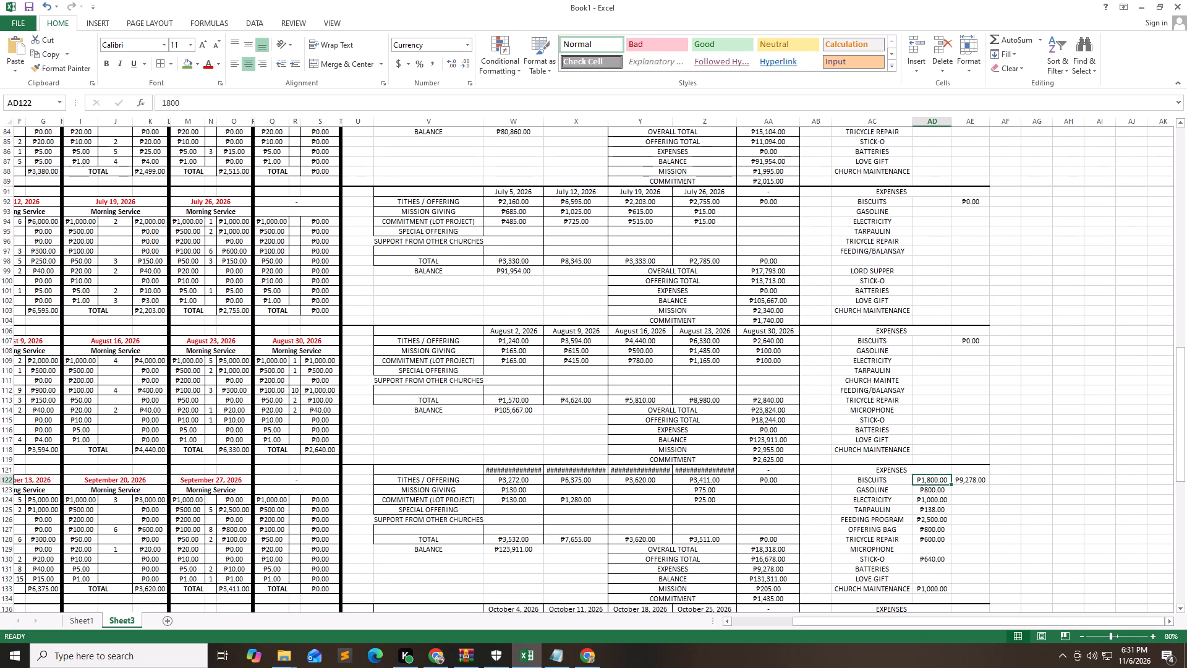
key(shift+Down)
key(shift+Down)
key(shift+Down)
key(shift+Down)
key(shift+Down)
key(shift+Down)
key(shift+Down)
key(shift+Down)
key(shift+Down)
key(shift+Down)
key(shift+Down)
key(Delete)
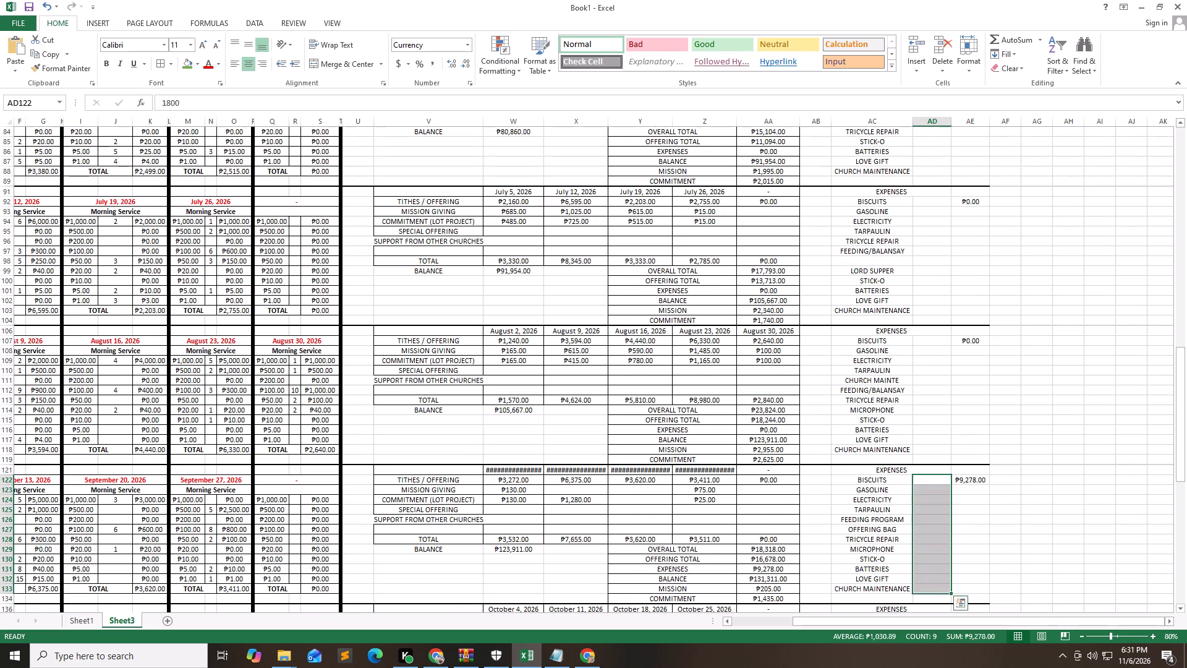
Clear the October 2026 expense amounts in AD137:AD148, from BISCUITS to CHURCH MAINTENANCE, keeping the item names.
key(Down)
key(Down)
key(Down)
key(Down)
key(Down)
key(Down)
key(Down)
key(Down)
key(Down)
key(Down)
key(Down)
key(Down)
key(Down)
key(Down)
key(Down)
key(Down)
key(Down)
key(Down)
key(Down)
key(Down)
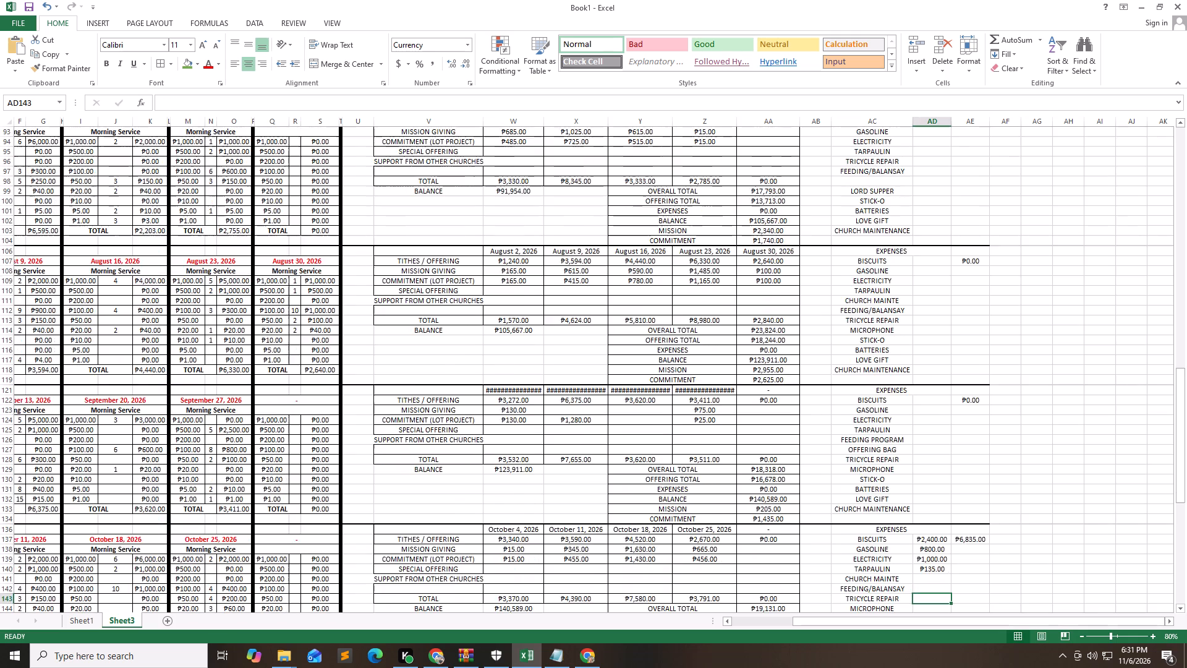
key(Up)
key(Up)
key(Up)
key(Up)
key(Up)
key(Up)
key(Up)
key(Up)
key(Up)
key(Up)
key(shift+Down)
key(shift+Down)
key(shift+Down)
key(shift+Down)
key(shift+Down)
key(shift+Down)
key(shift+Down)
key(shift+Down)
key(shift+Down)
key(shift+Down)
key(shift+Down)
key(shift+Down)
key(shift+Down)
key(shift+Down)
key(shift+Down)
key(shift+Down)
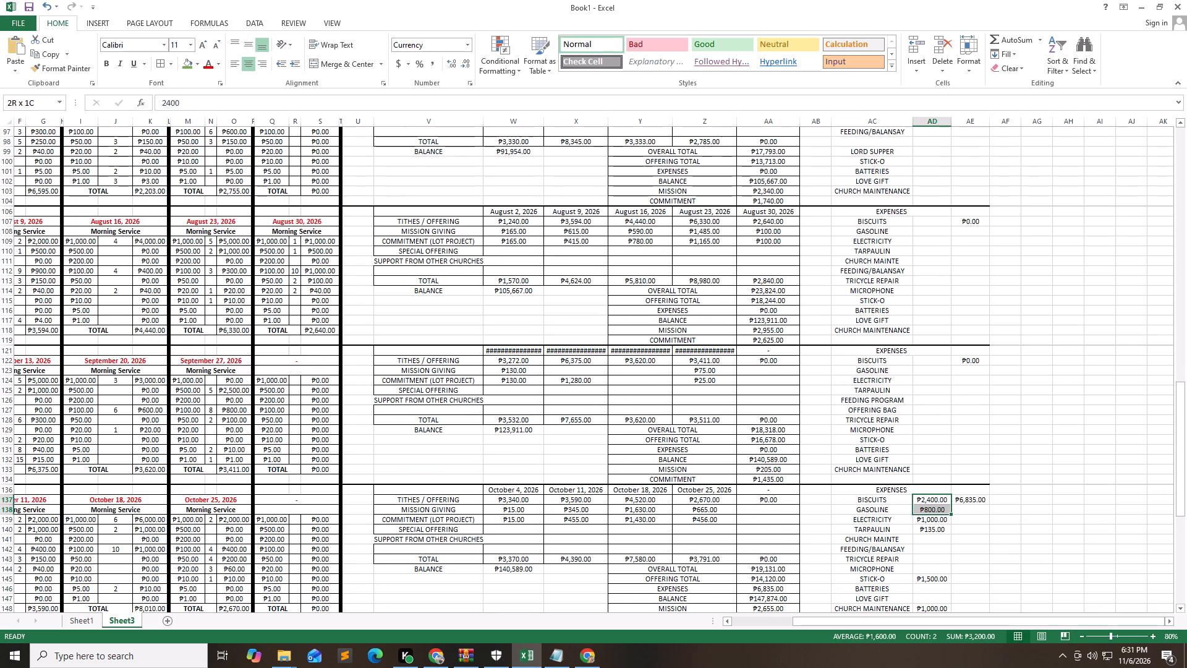
key(shift+Up)
key(shift+Up)
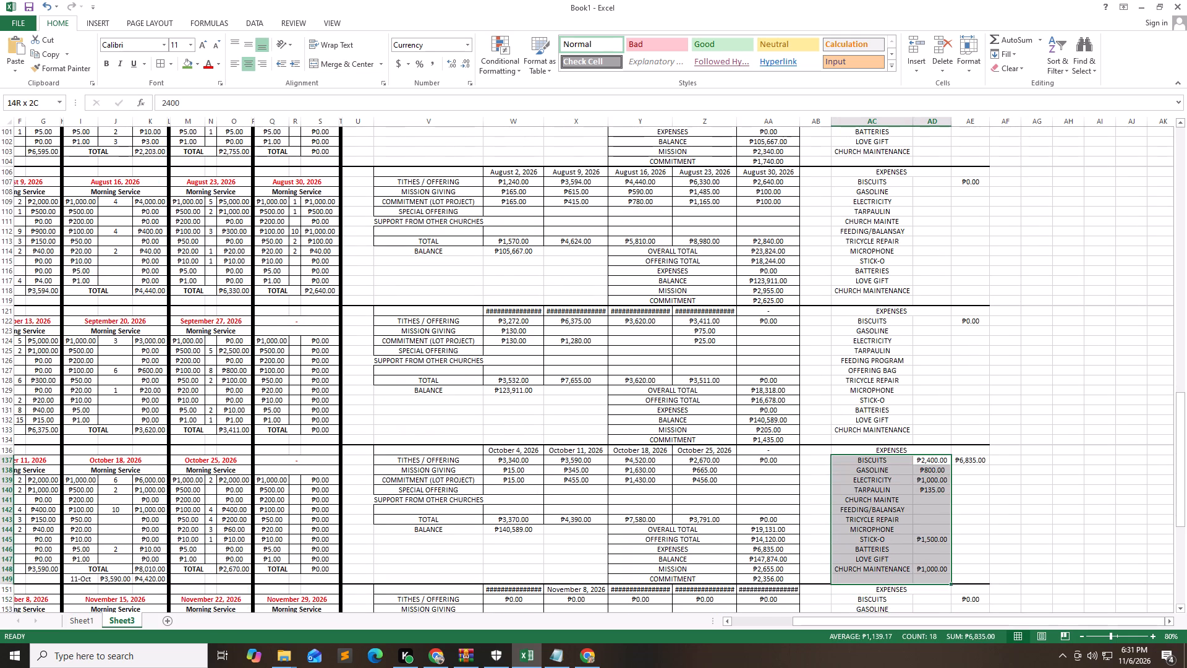
key(shift+Up)
key(shift+Up)
key(shift+Right)
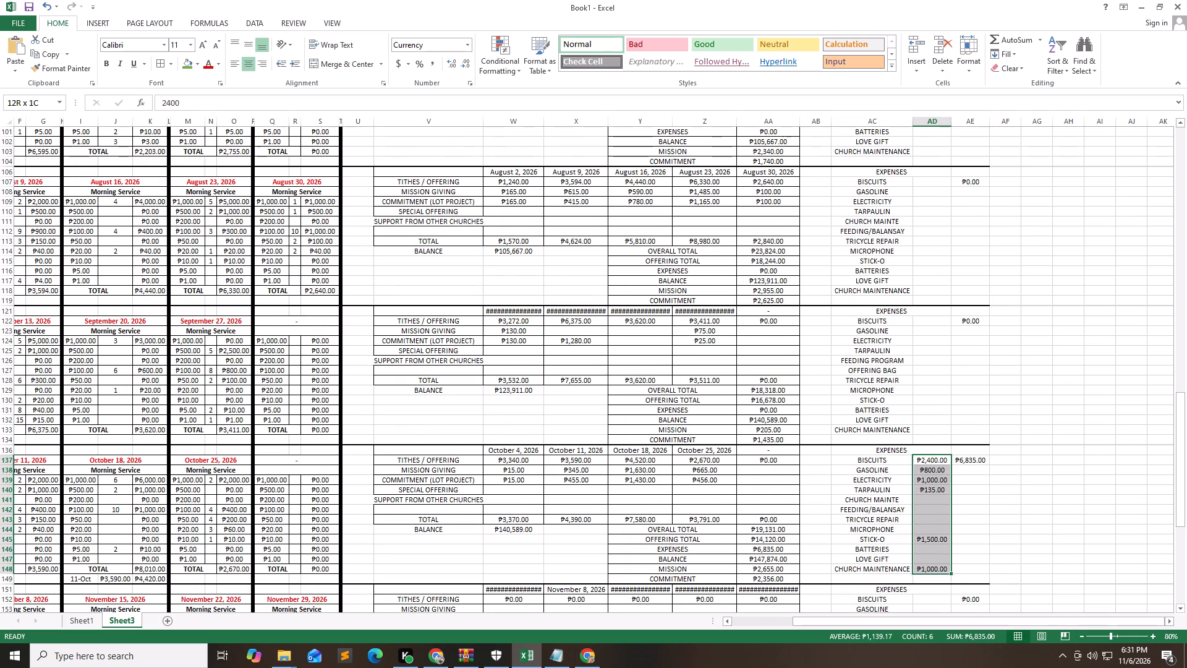
key(Delete)
Examine the November 2026 block, from its expense list across the summary to the Morning Service counts.
key(Down)
key(Down)
key(Down)
key(Down)
key(Down)
key(Down)
key(Down)
key(Down)
key(Down)
key(Down)
key(Down)
key(Down)
key(Down)
key(Down)
key(Down)
key(Down)
key(Down)
key(Down)
key(Down)
key(Down)
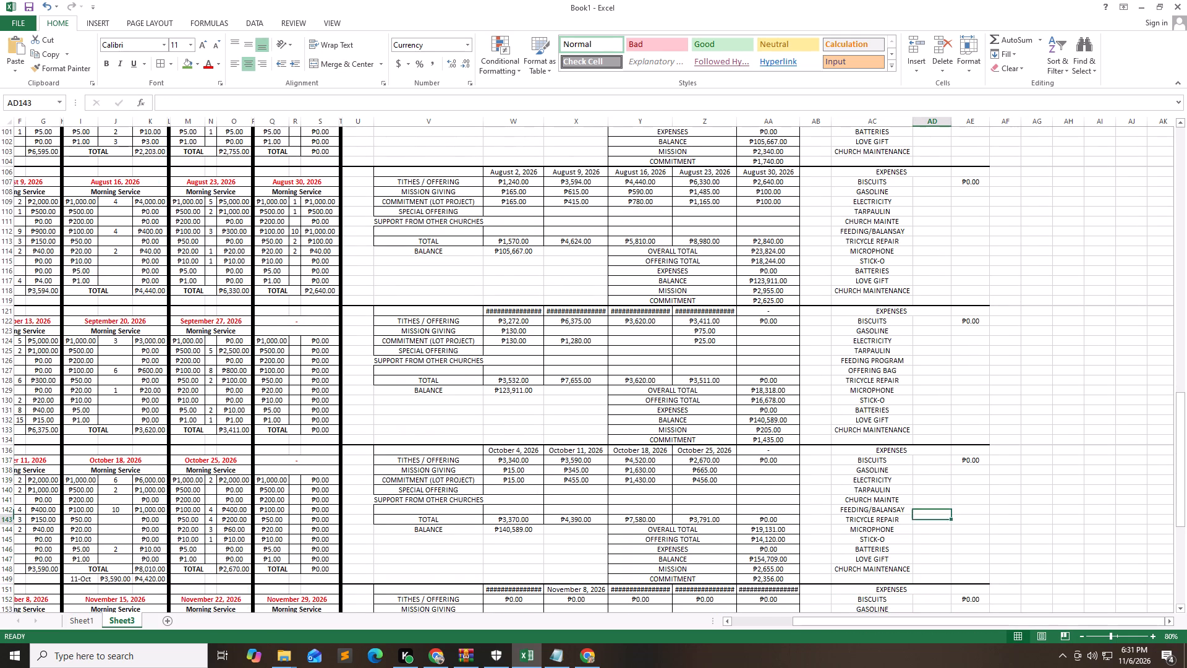
key(Left)
key(Left)
key(Left)
key(Left)
key(Left)
key(Left)
key(Left)
key(Left)
key(Left)
key(Left)
key(Left)
key(Left)
key(Left)
key(Left)
key(Left)
key(Left)
key(Left)
key(Left)
key(Left)
key(Left)
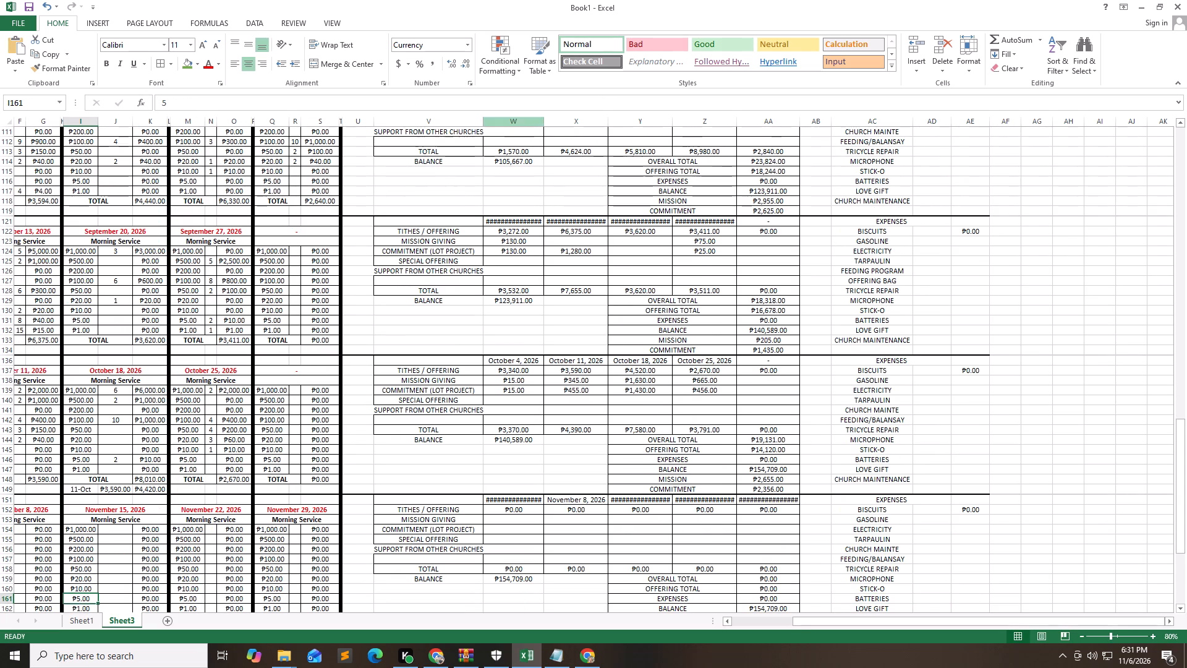
Autofit columns W to AA so the September and November 2026 date headings fit in full.
double_click(545, 117)
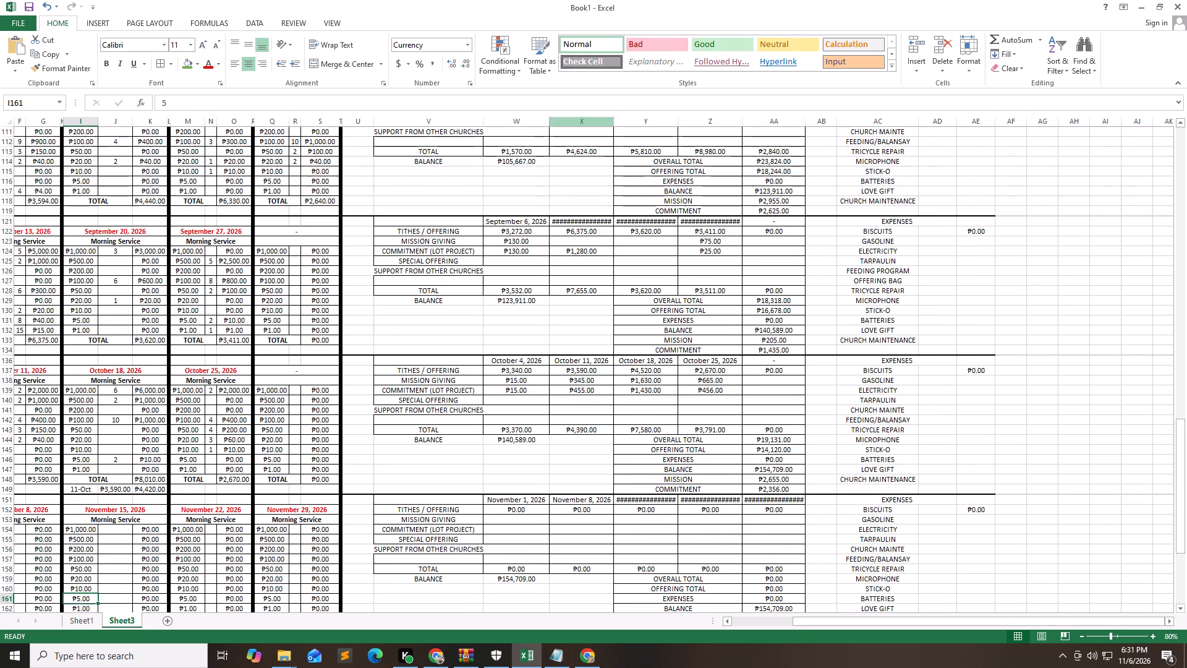
double_click(611, 121)
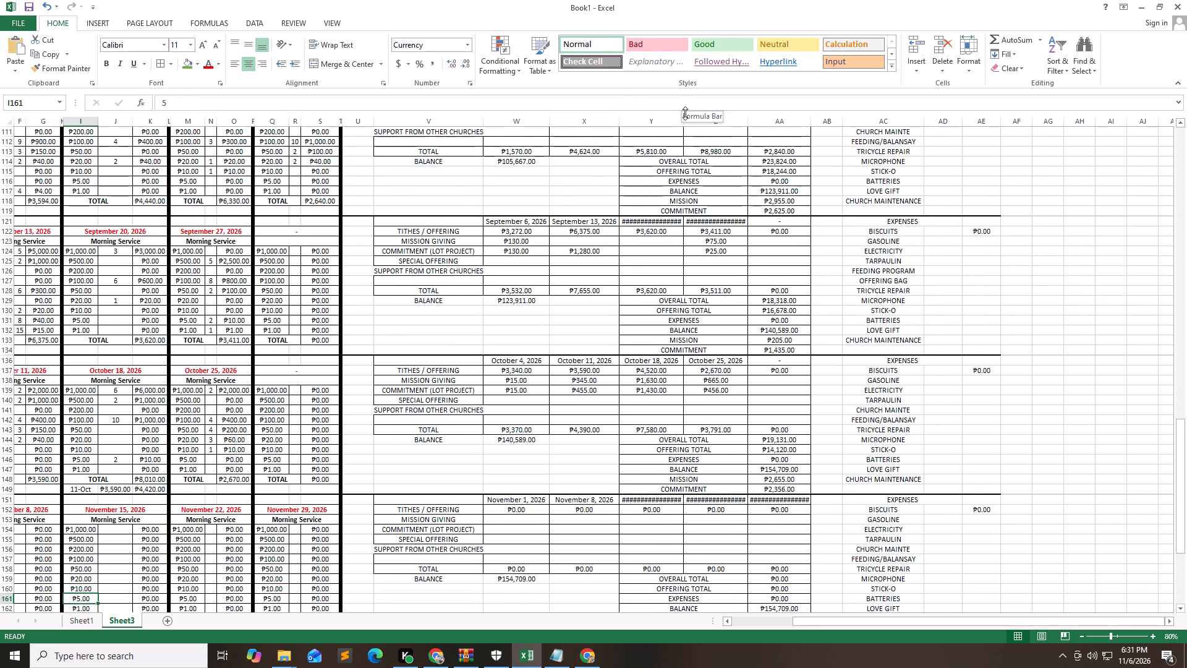
double_click(684, 119)
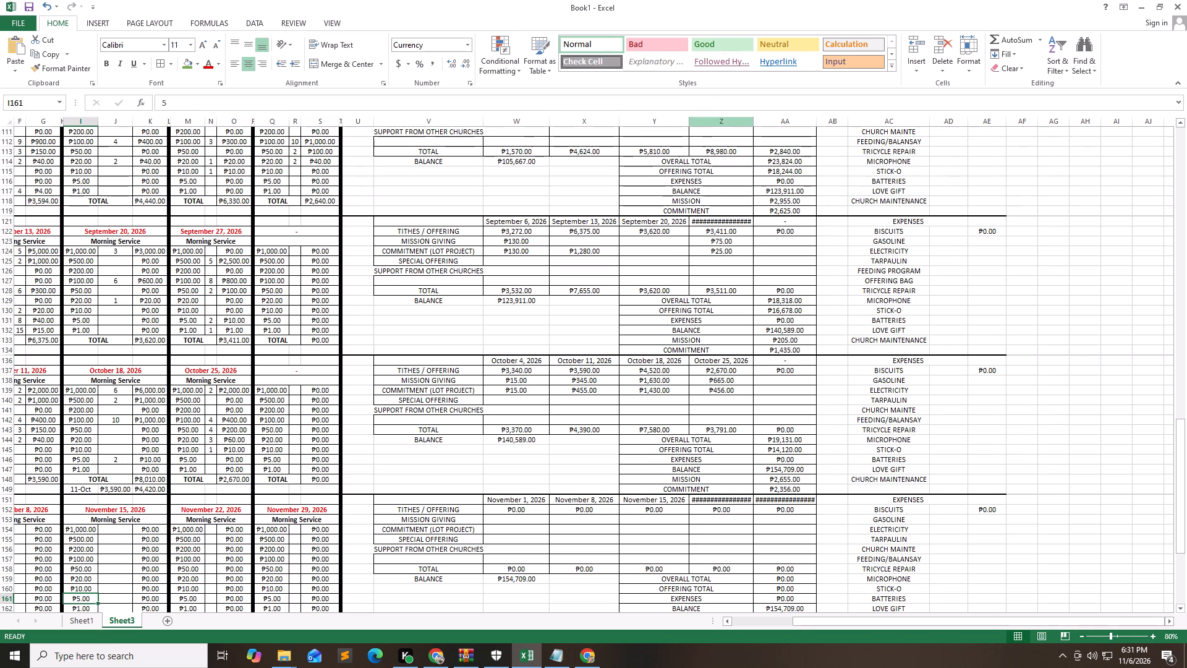
double_click(755, 125)
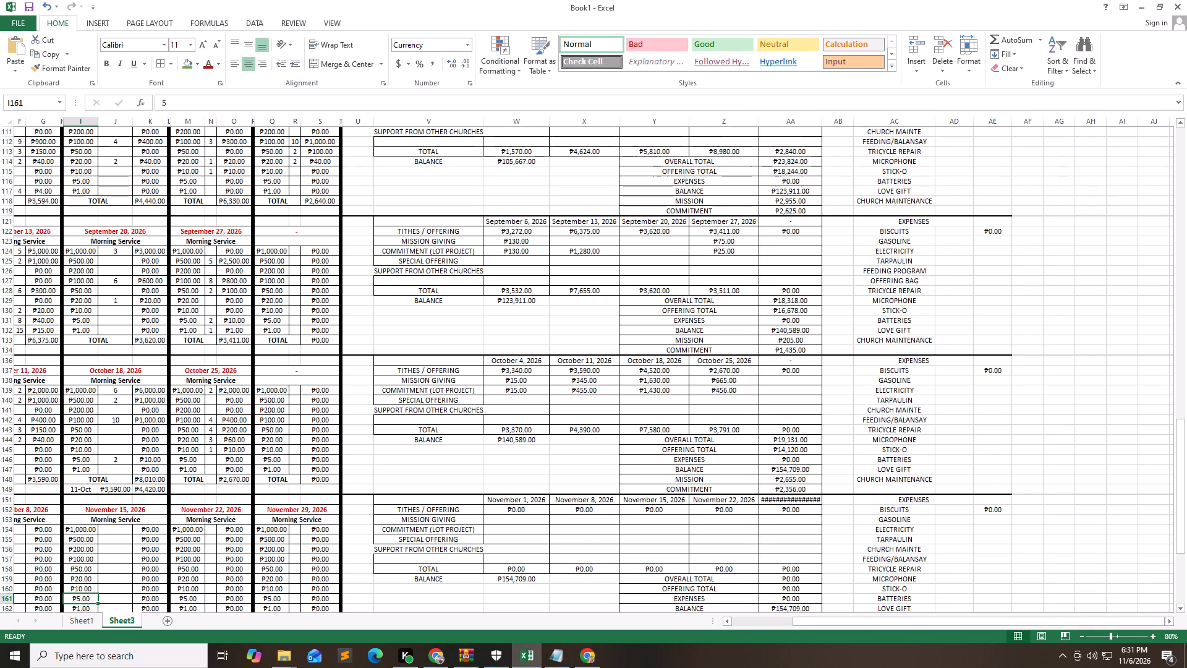
triple_click(824, 120)
click(824, 120)
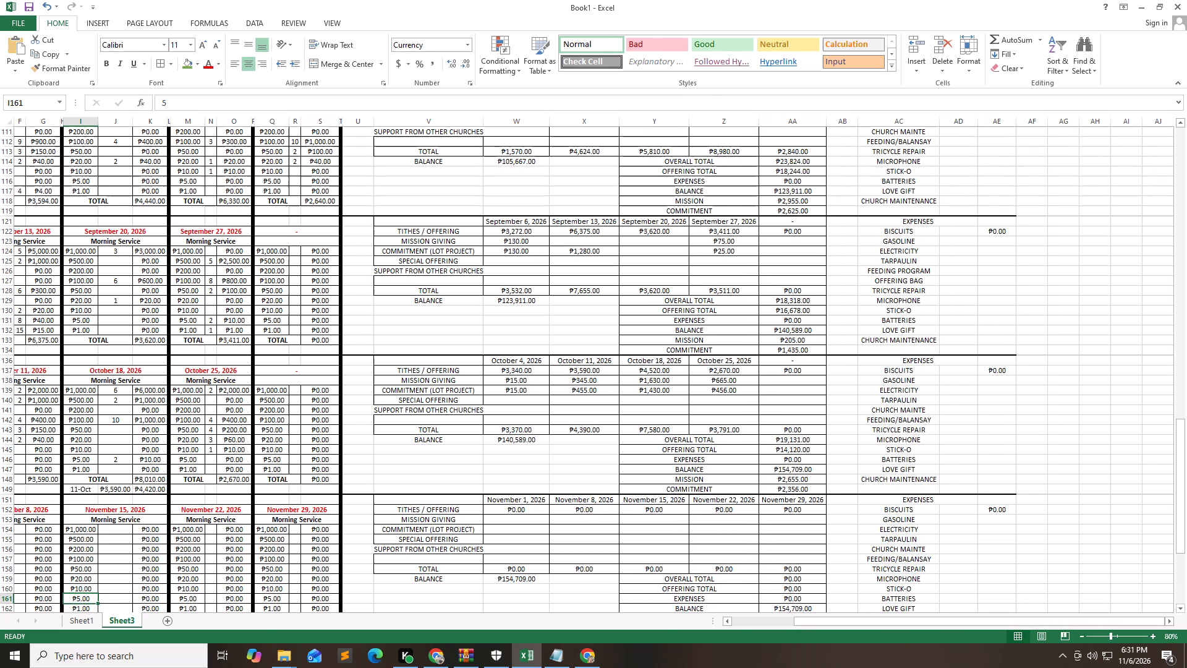
Clear the January 4, 2026 Morning Service denomination counts in B4:B12, keeping the denominations and amount formulas.
key(Up)
key(Up)
key(Up)
key(Up)
key(Up)
key(Up)
key(Up)
key(Up)
key(Up)
key(Up)
key(Up)
key(Up)
key(Up)
key(Up)
key(Up)
key(Up)
key(Up)
key(Up)
key(Up)
key(Up)
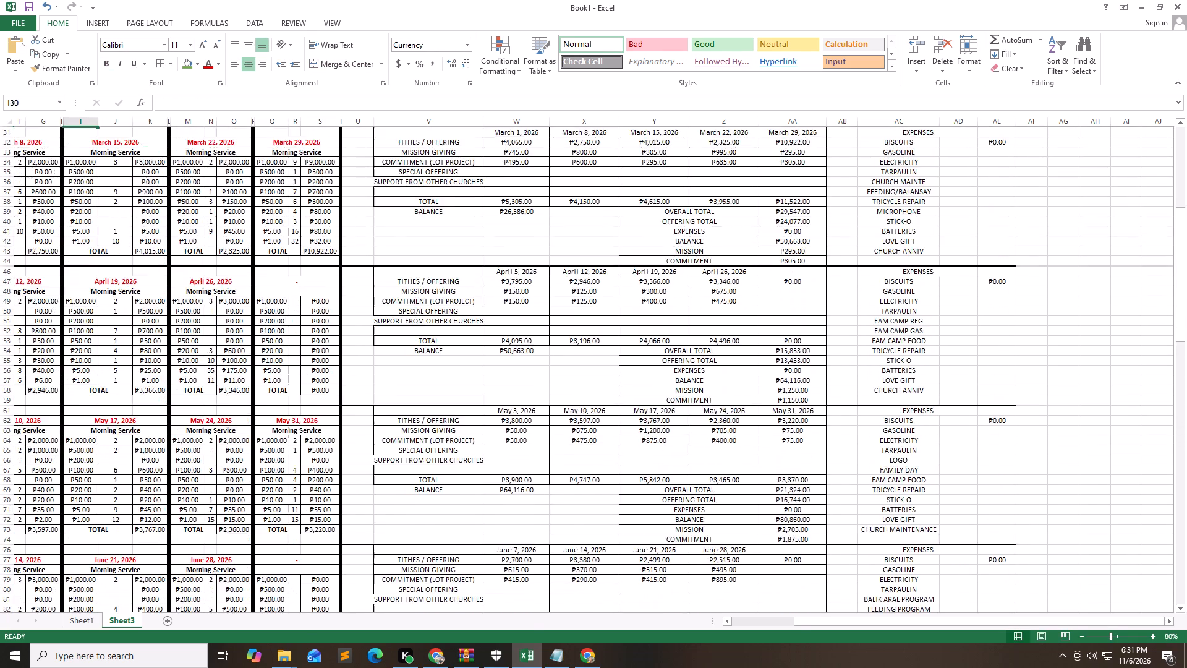
key(Up)
key(Up)
key(Up)
key(Up)
key(Up)
key(Up)
key(Up)
key(Up)
key(Up)
key(Up)
key(Up)
key(Up)
key(Up)
key(Up)
key(Up)
key(Up)
key(Up)
key(Up)
key(Up)
key(Up)
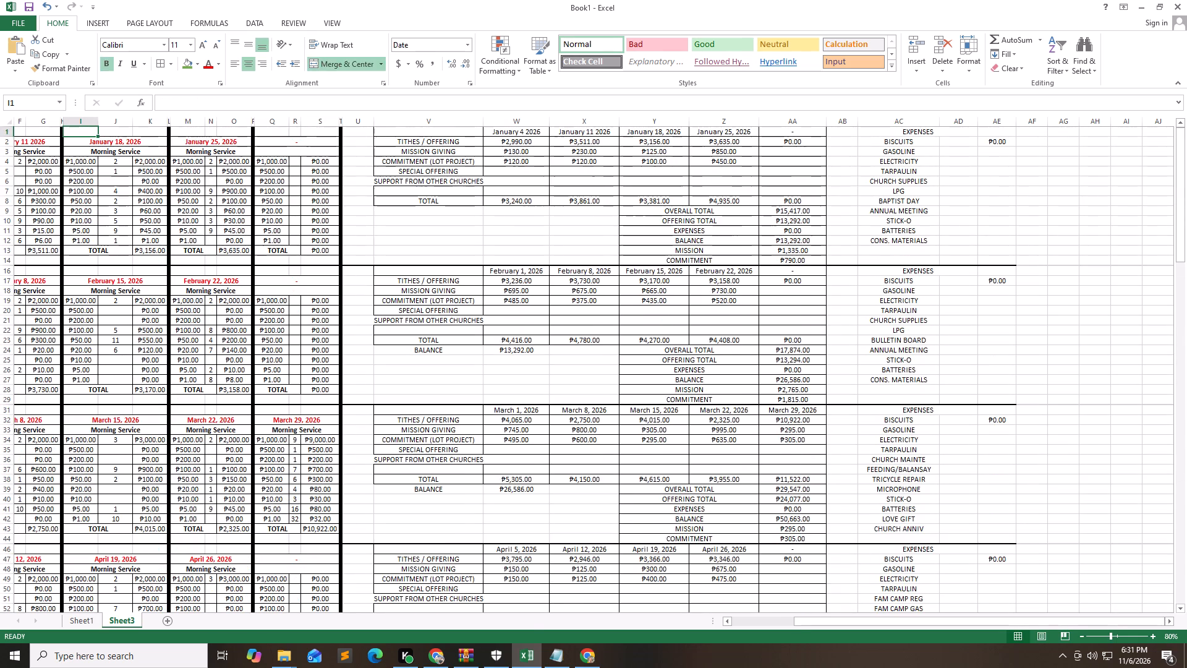
key(Left)
key(Left)
key(Left)
key(Left)
key(Left)
key(Left)
key(Left)
key(Left)
key(Left)
key(Left)
key(Left)
key(Left)
key(Left)
key(Left)
key(Left)
key(Left)
key(Left)
key(Left)
key(Left)
key(Left)
key(Left)
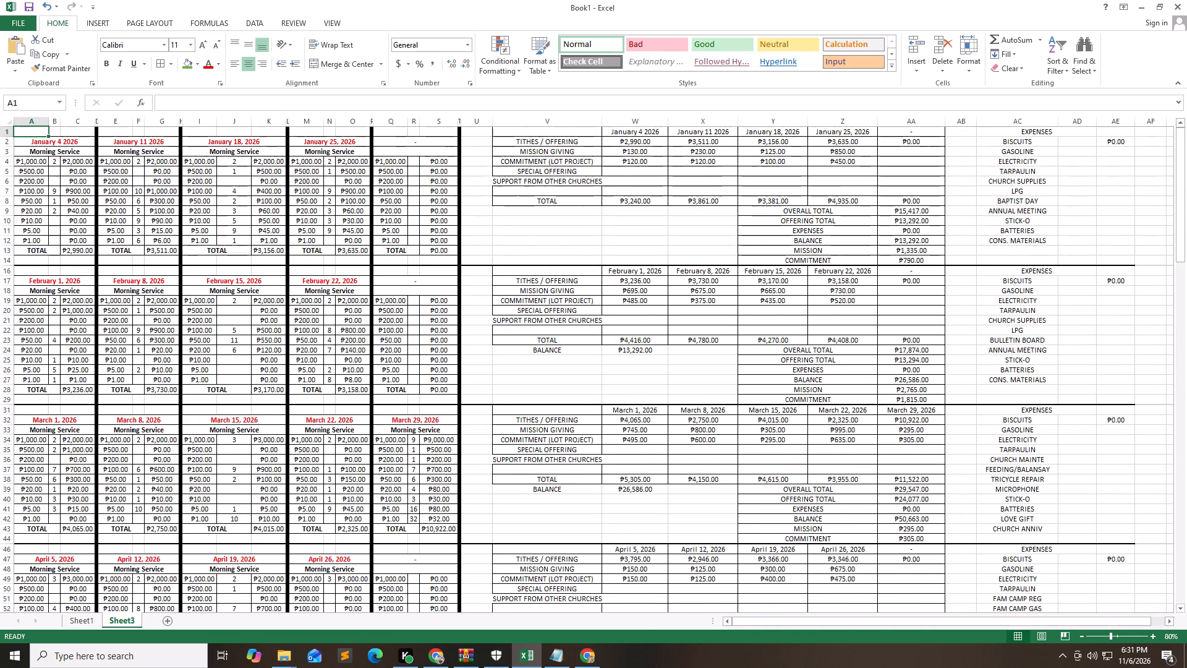
key(Down)
key(Down)
key(Down)
key(Right)
key(shift+Down)
key(shift+Down)
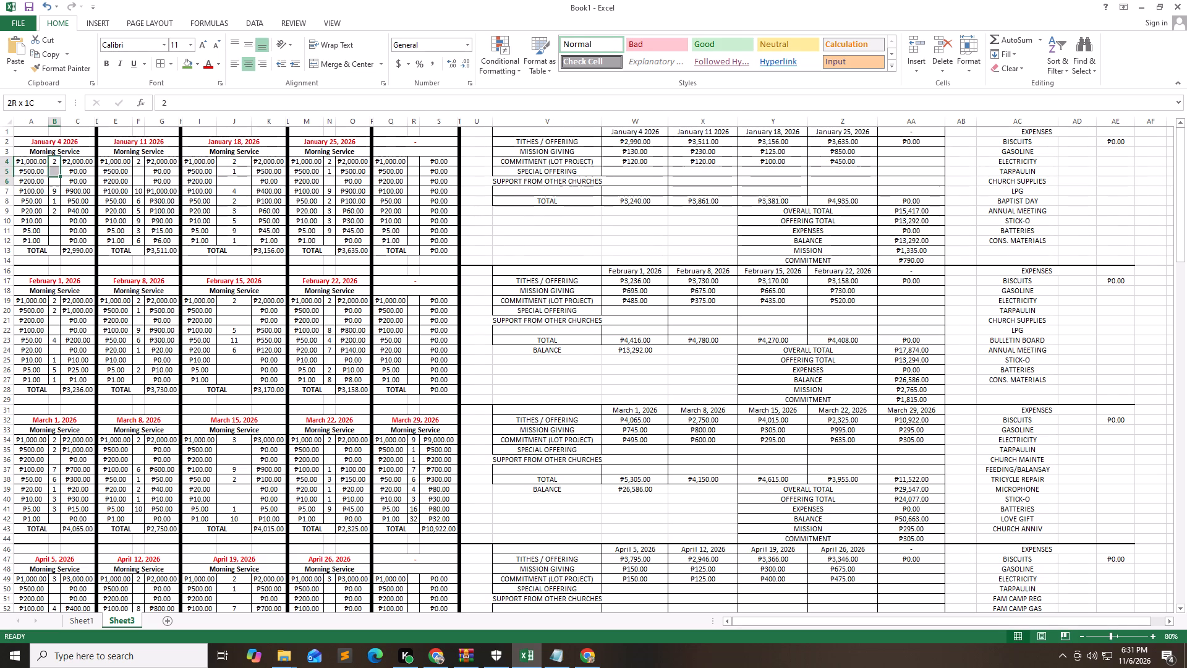
key(shift+Down)
key(shift+Down)
key(shift+Down)
key(shift+Down)
key(shift+Down)
key(shift+Down)
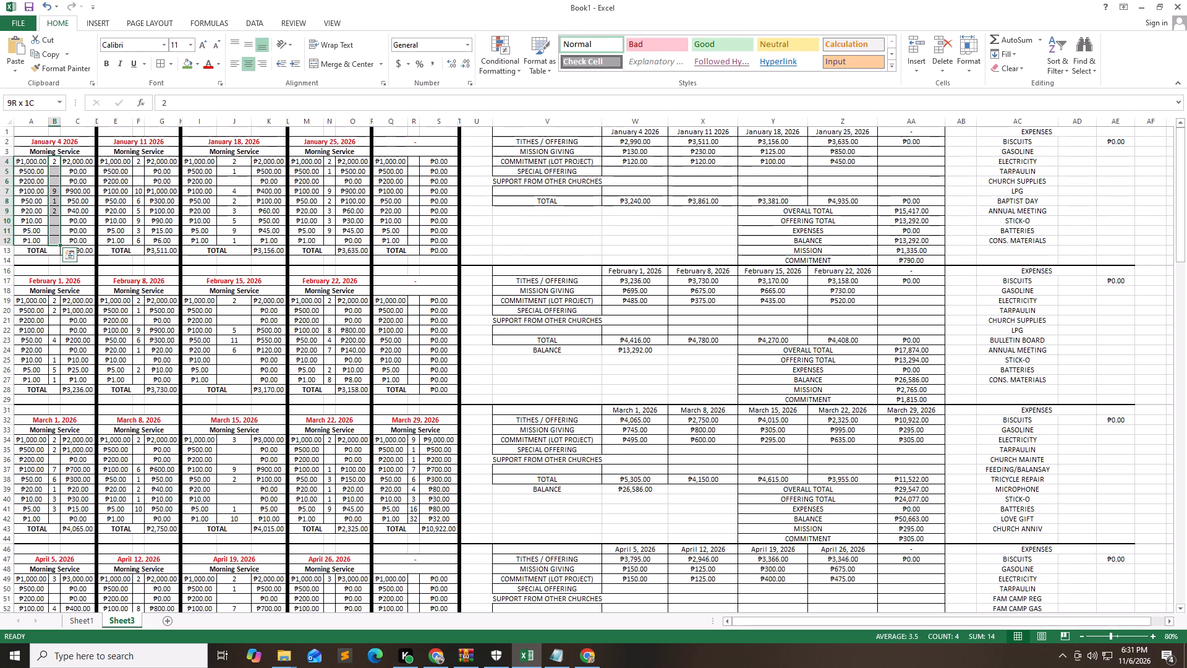
key(Delete)
Clear the January 11, 2026 Morning Service denomination counts in F4:F12, keeping the denominations and amount formulas.
key(Right)
key(Right)
key(Right)
key(Right)
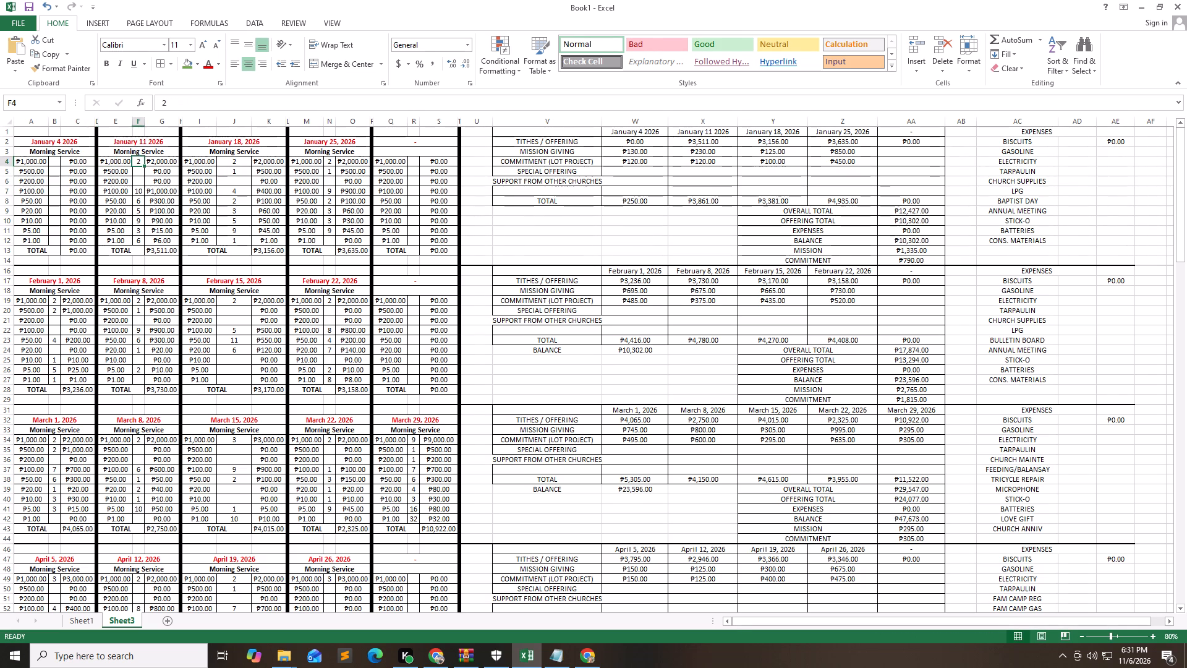
key(shift+Down)
key(shift+Down)
key(shift+Down)
key(shift+Down)
key(shift+Down)
key(shift+Down)
key(shift+Down)
key(shift+Down)
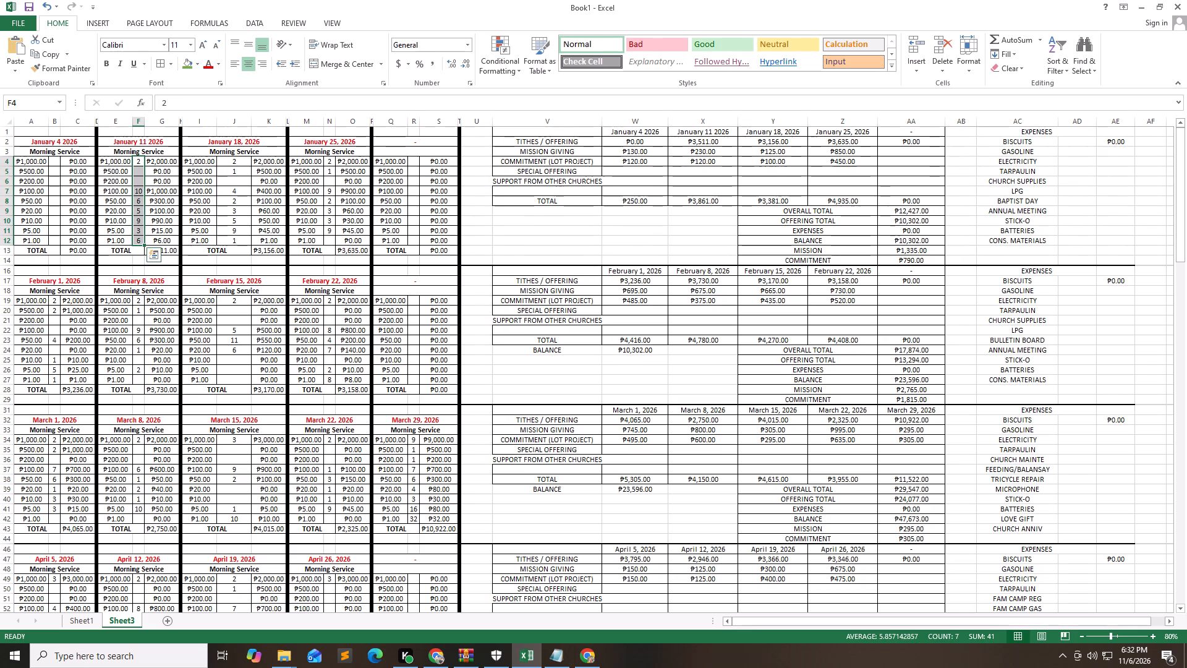
key(Delete)
Clear the January 18, 2026 Morning Service denomination counts, keeping the denominations and amount formulas.
key(Right)
key(Right)
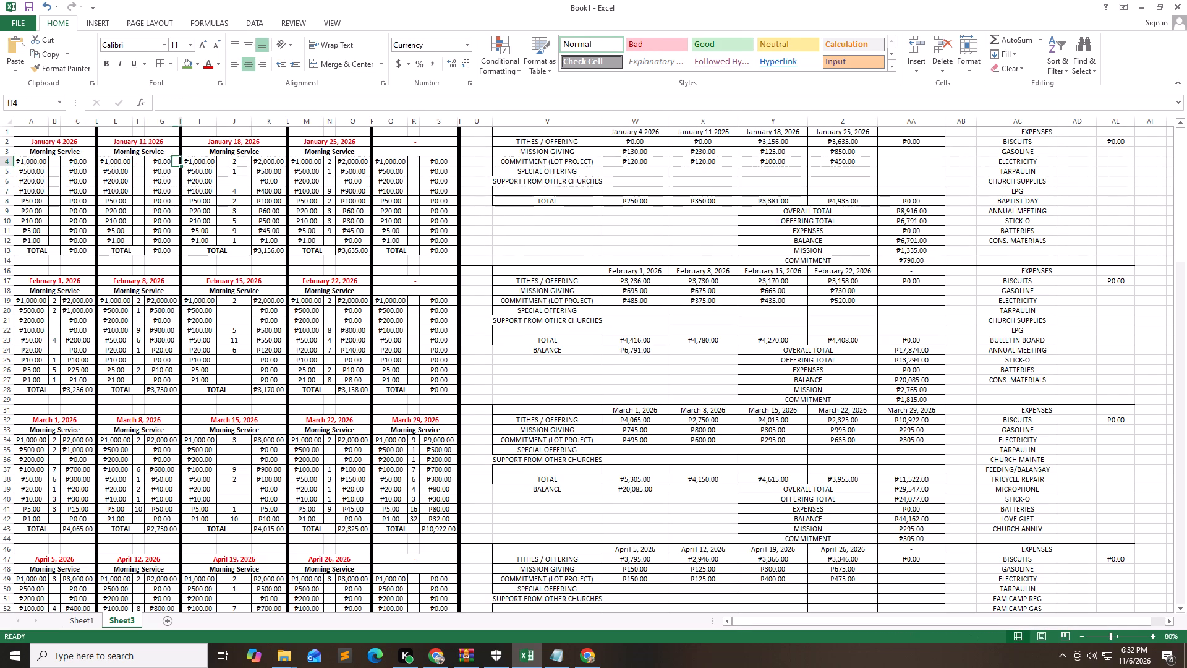
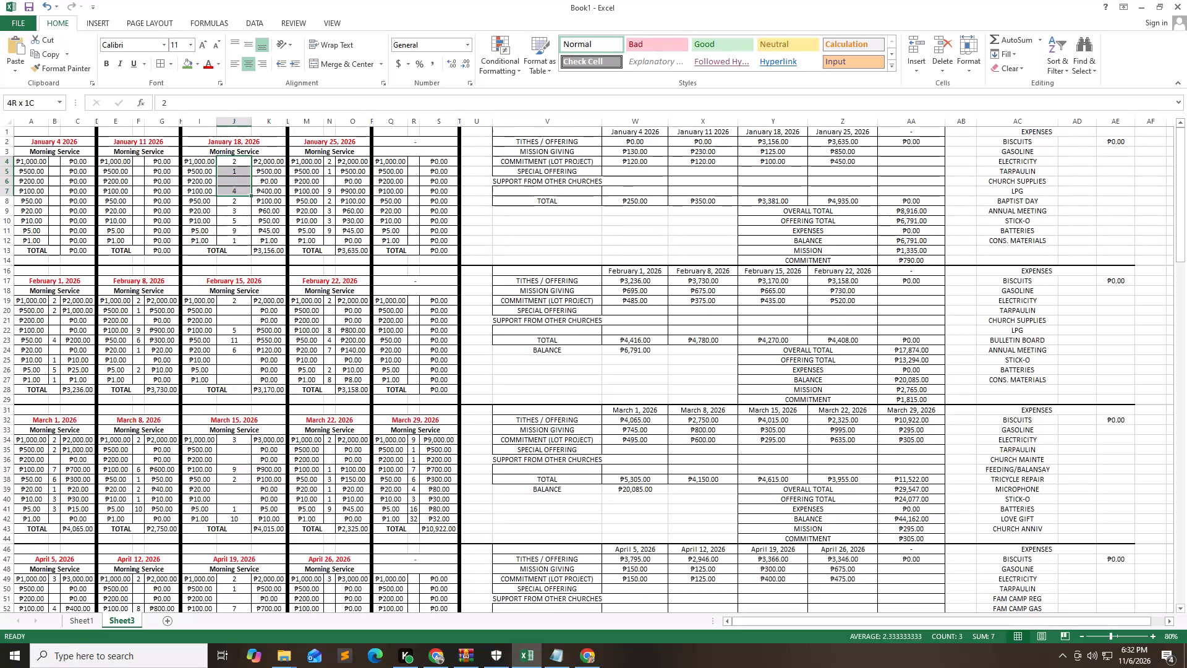
Clear the January 18, 2026 Morning Service denomination counts in J4:J12, keeping the denominations and amount formulas.
key(shift+Down)
key(shift+Down)
key(shift+Down)
key(shift+Down)
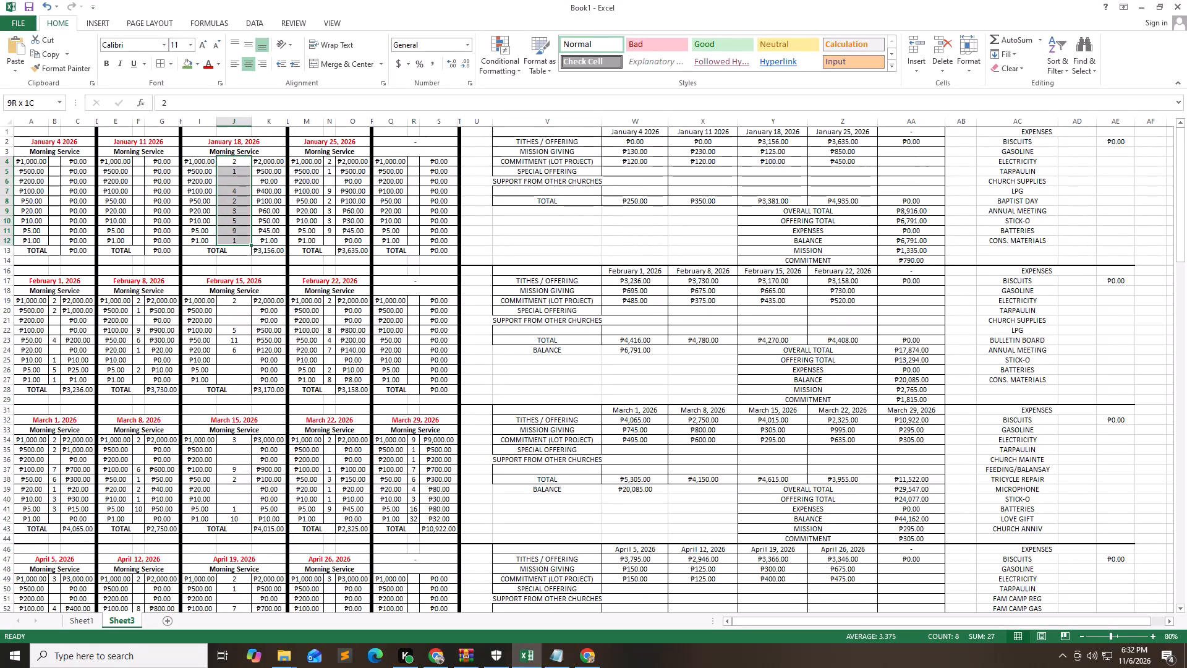
key(Delete)
Delete the stray 11-Oct label and linked amount in I149:J149 below the October 18, 2026 block's total.
key(Down)
key(Down)
key(Down)
key(Down)
key(Down)
key(Down)
key(Down)
key(Down)
key(Down)
key(Down)
key(Down)
key(Down)
key(Down)
key(Down)
key(Down)
key(Down)
key(Down)
key(Down)
key(Down)
key(Down)
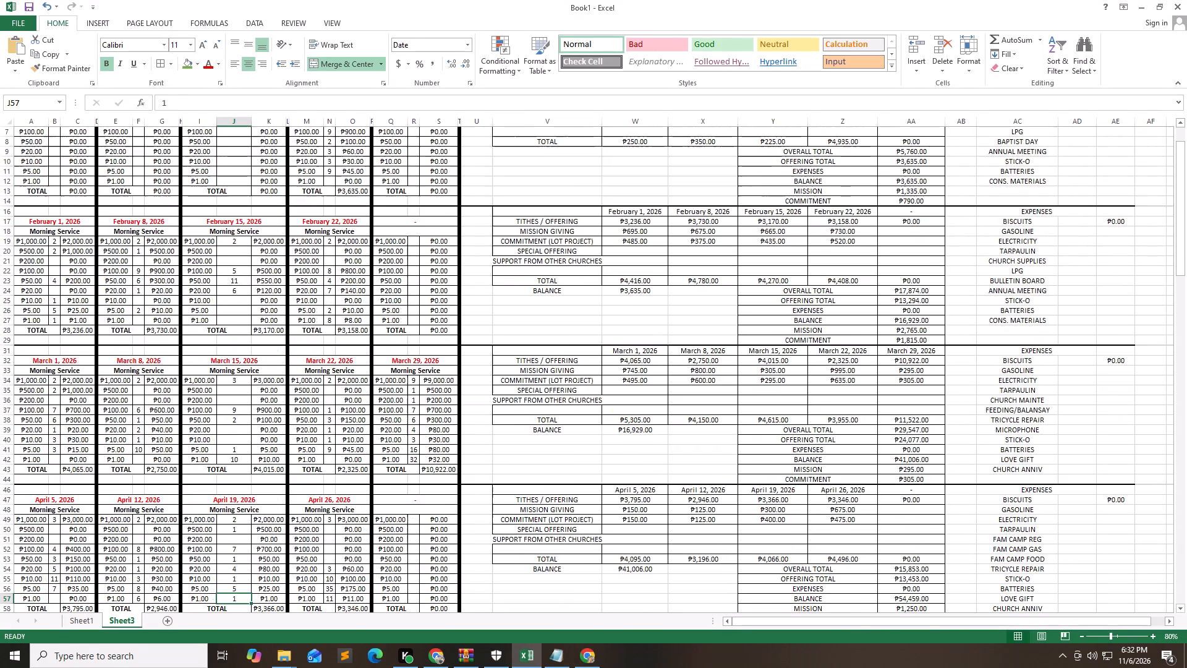
key(Down)
key(Down)
key(Down)
key(Down)
key(Down)
key(Down)
key(Down)
key(Down)
key(Down)
key(Down)
key(Down)
key(Down)
key(Down)
key(Down)
key(Down)
key(Down)
key(Down)
key(Down)
key(Down)
key(Down)
key(Down)
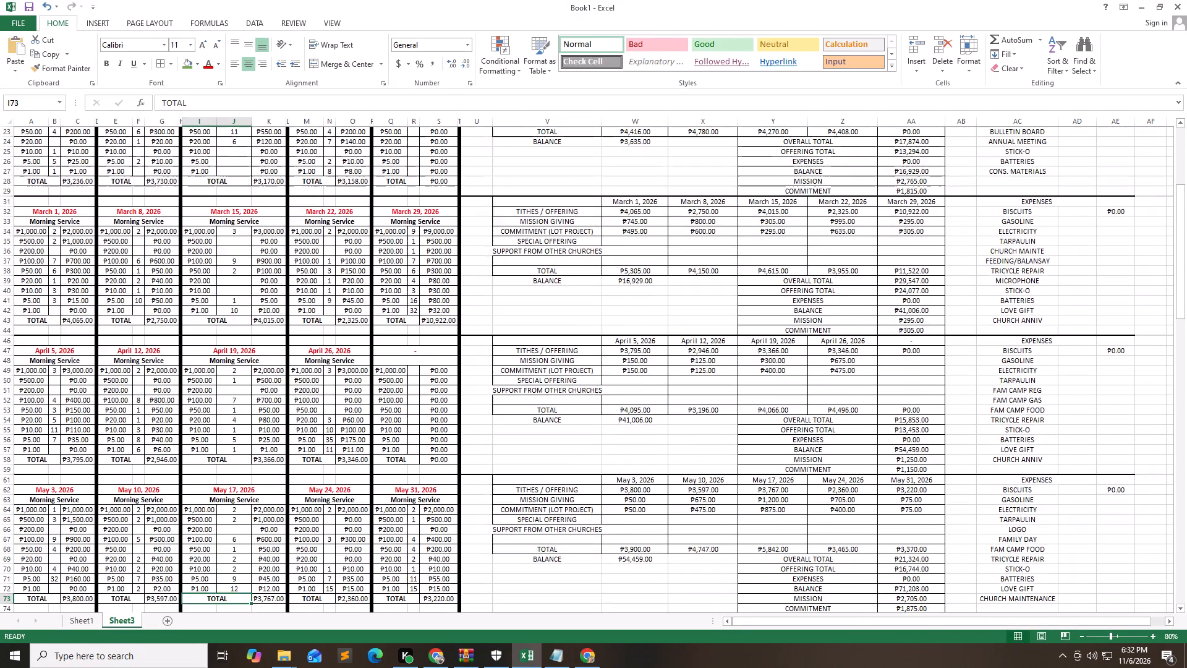
key(Down)
key(Down)
key(Down)
key(Down)
key(Down)
key(Down)
key(Down)
key(Down)
key(Down)
key(Down)
key(Down)
key(Down)
key(Down)
key(Down)
key(Down)
key(Down)
key(Down)
key(Down)
key(Down)
key(Down)
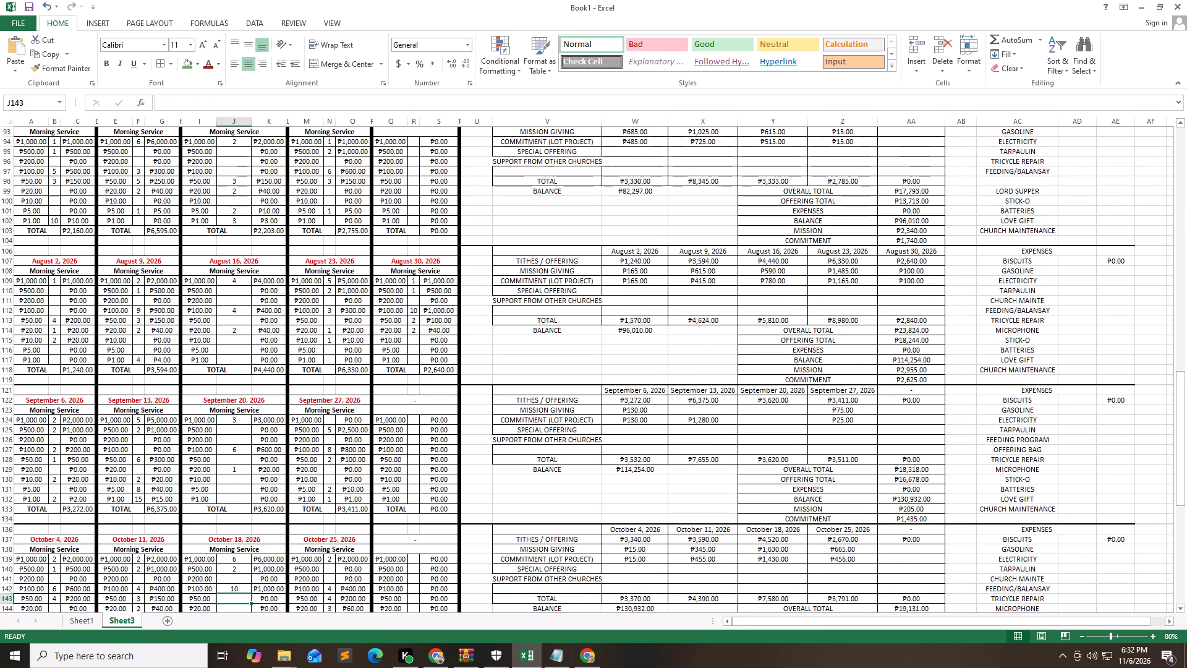
key(Down)
key(Down)
key(Down)
key(Down)
key(Down)
key(Down)
key(Down)
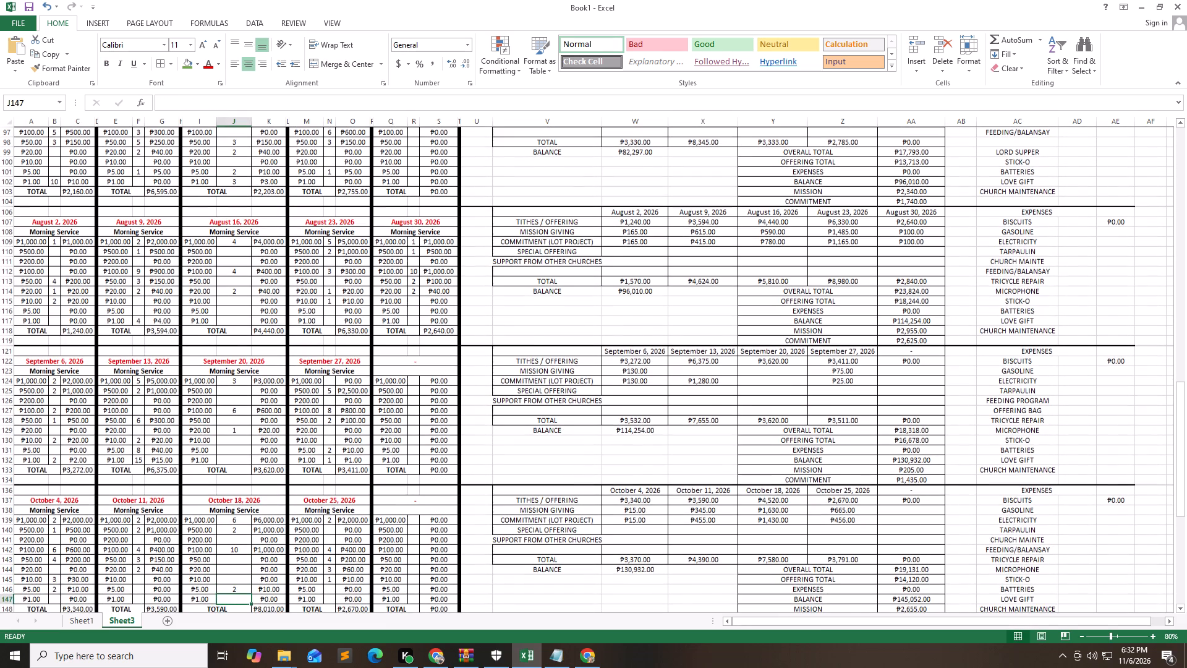
key(Down)
key(Up)
key(Up)
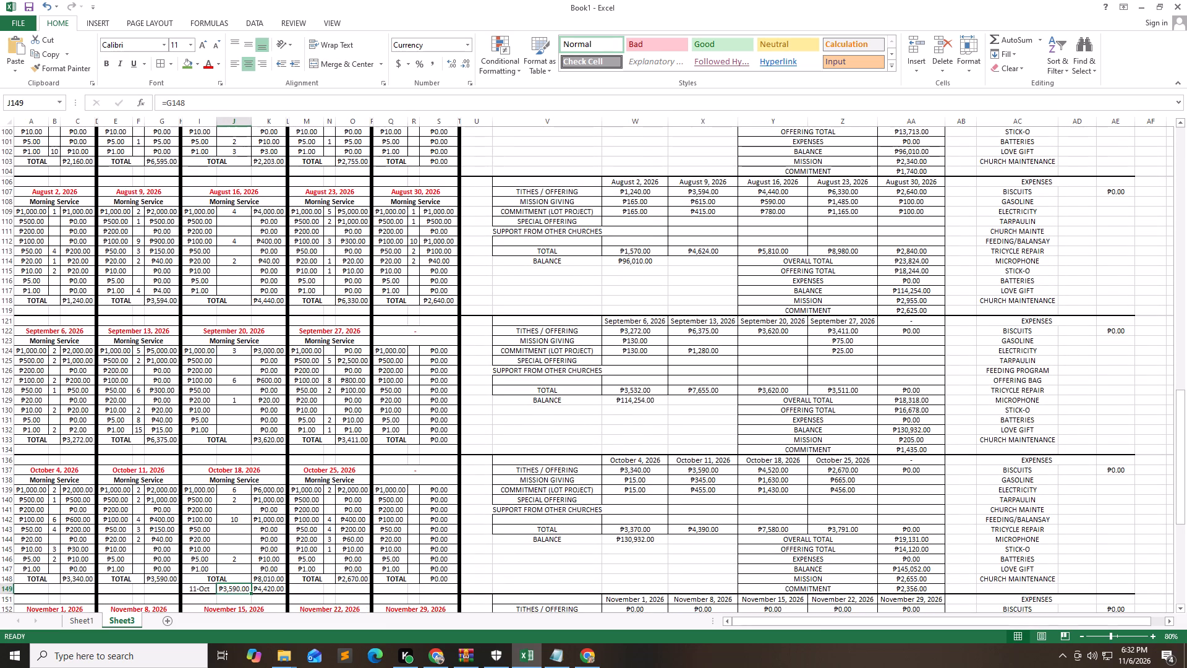
key(Delete)
key(Left)
key(Delete)
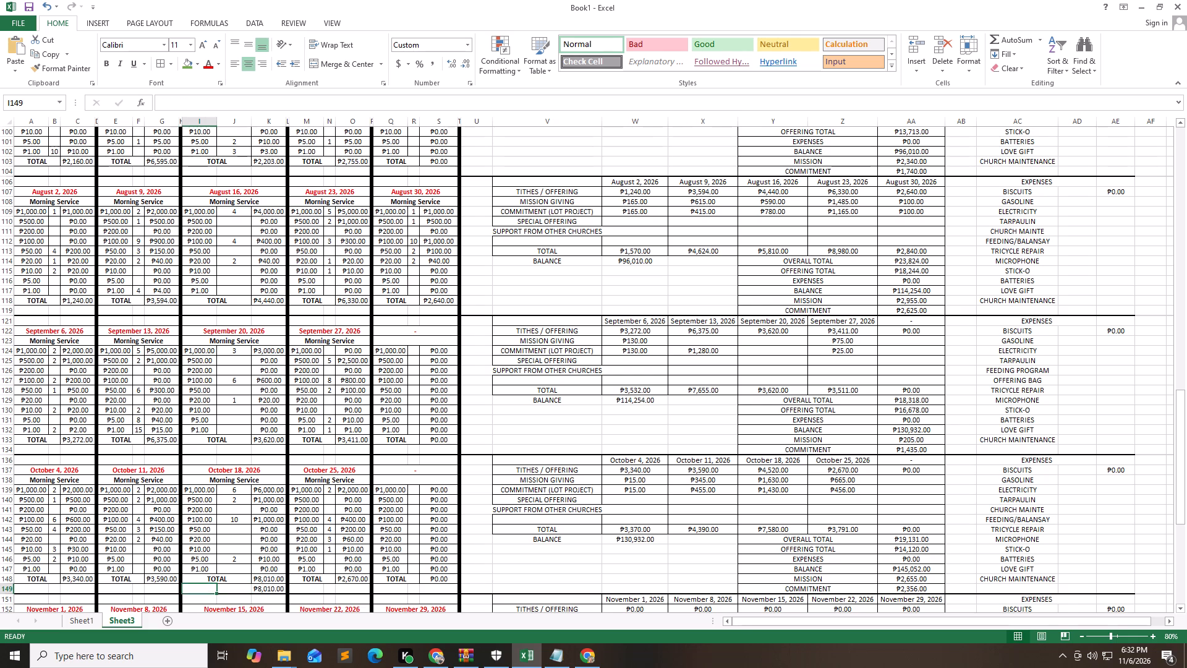
Autofit column J so it is only as wide as its denomination counts.
triple_click(251, 121)
click(251, 121)
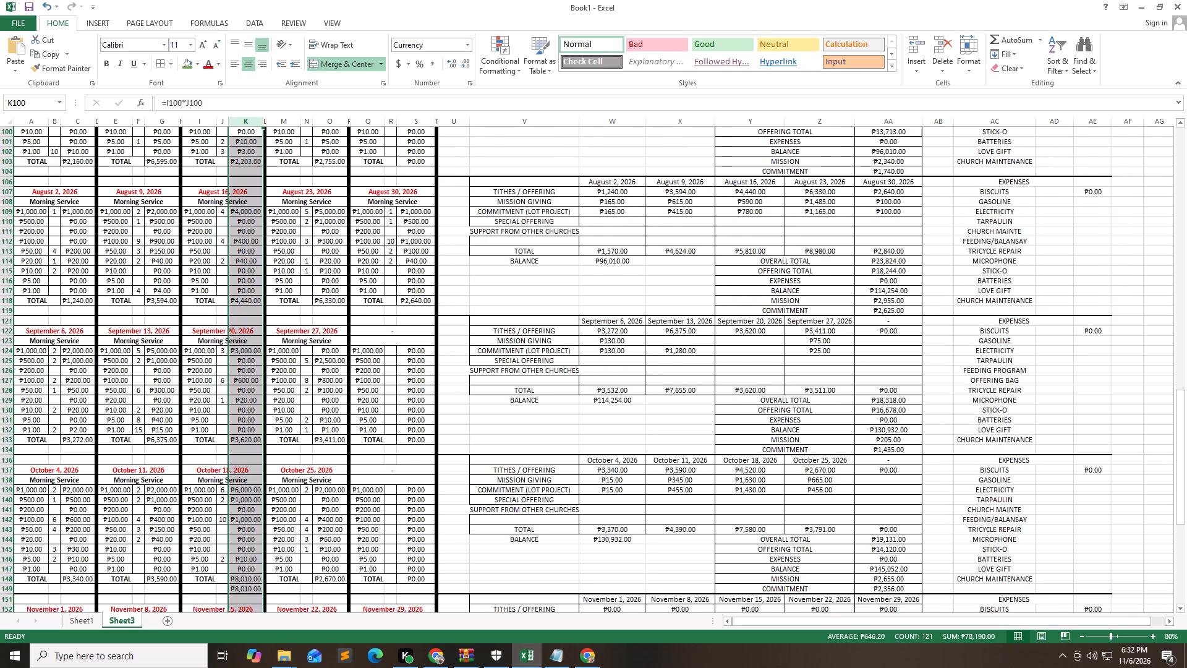
double_click(320, 162)
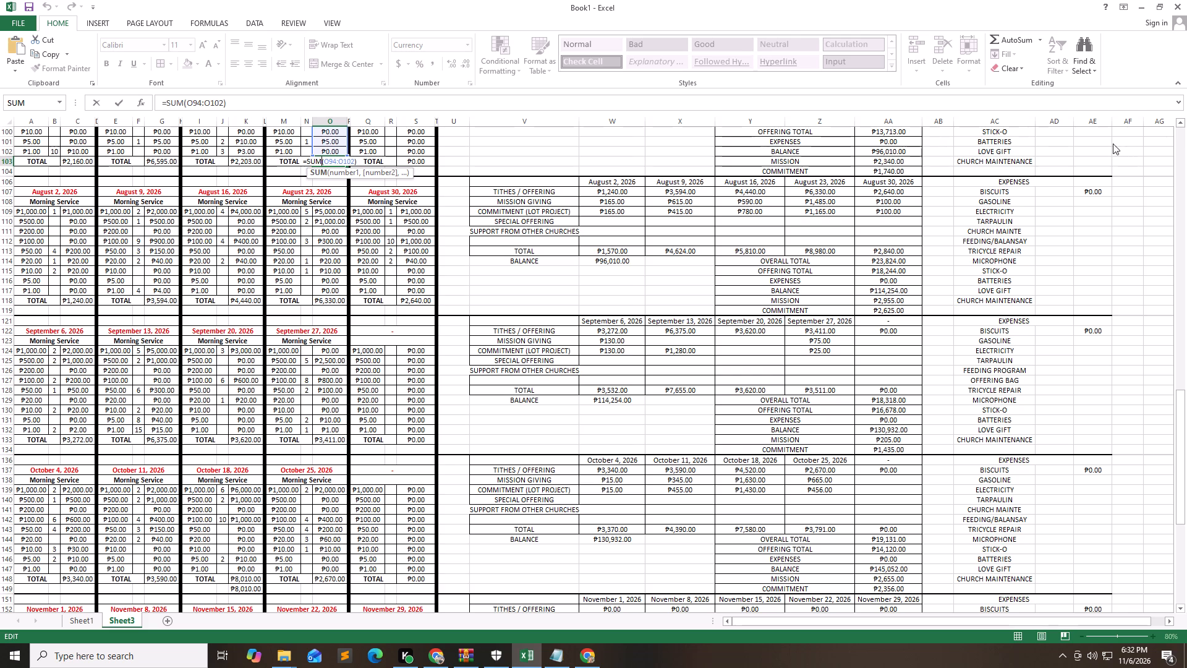
Clear the January 25, 2026 Morning Service denomination counts in N4:N12, keeping the denominations and amount formulas.
triple_click(1180, 134)
triple_click(1180, 134)
triple_click(1182, 136)
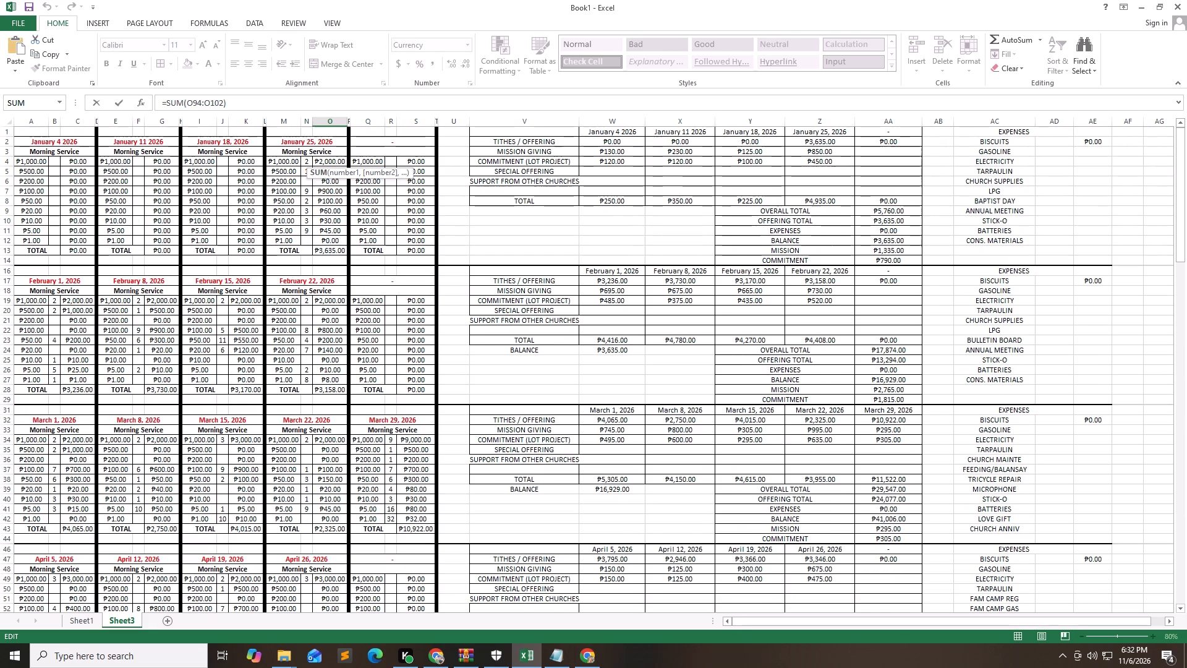
click(307, 161)
key(shift+Down)
key(shift+Down)
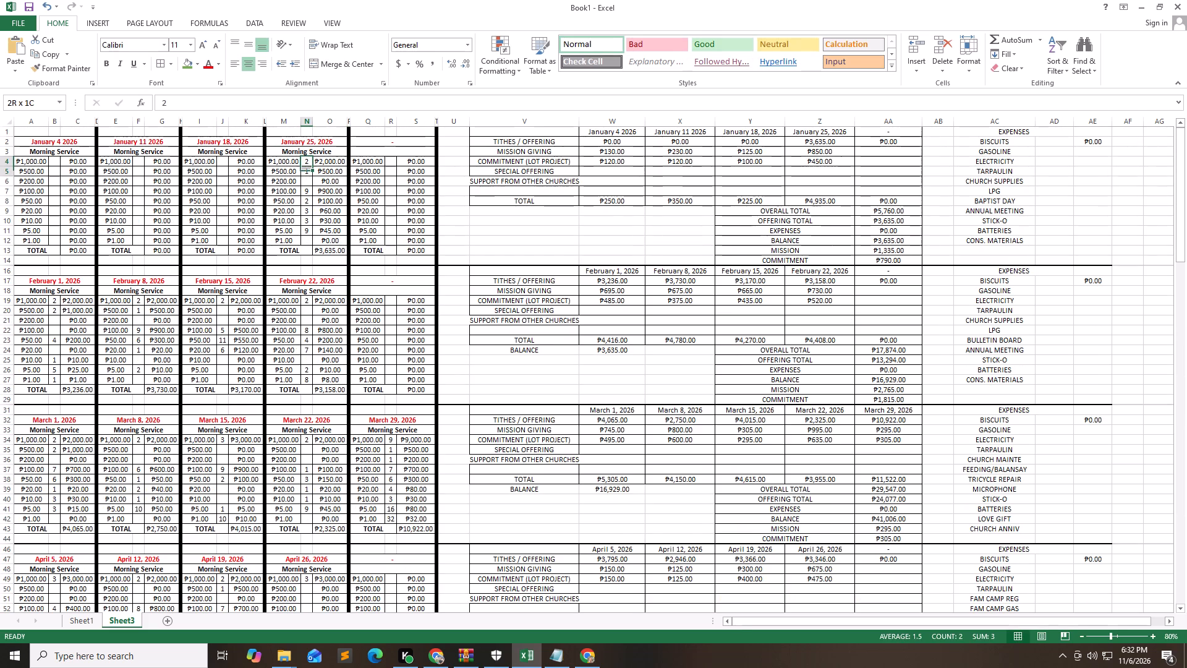
key(shift+Down)
key(shift+Down)
key(shift+Down)
key(shift+Down)
key(shift+Down)
key(shift+Down)
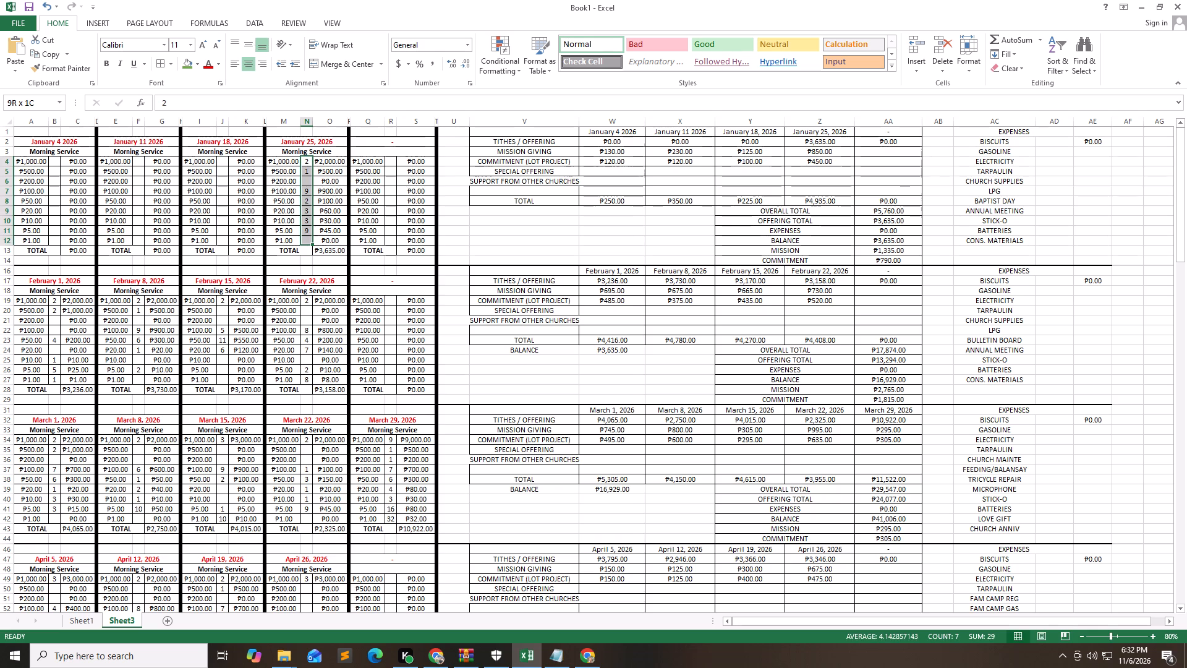
key(Delete)
Clear the February 22, 2026 Morning Service denomination counts in N19:N27, keeping the denominations and amount formulas.
key(Down)
key(Down)
key(Down)
key(Down)
key(Down)
key(Down)
key(Down)
key(Down)
key(Down)
key(Down)
key(Down)
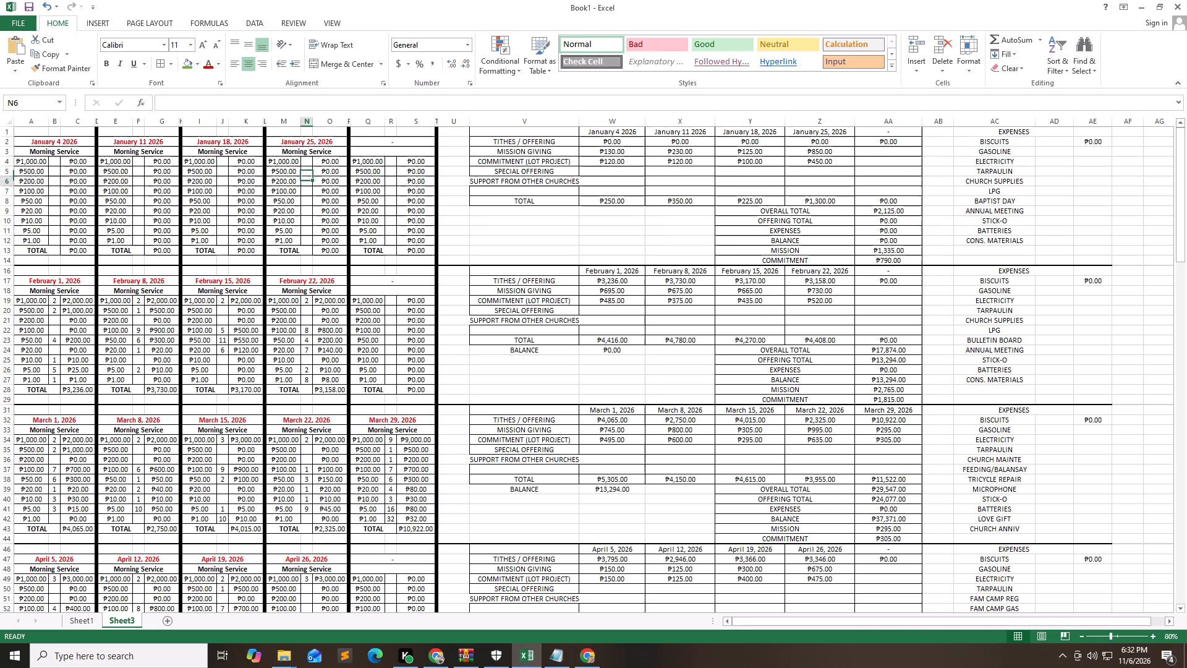
key(Down)
key(Down)
key(Down)
key(Down)
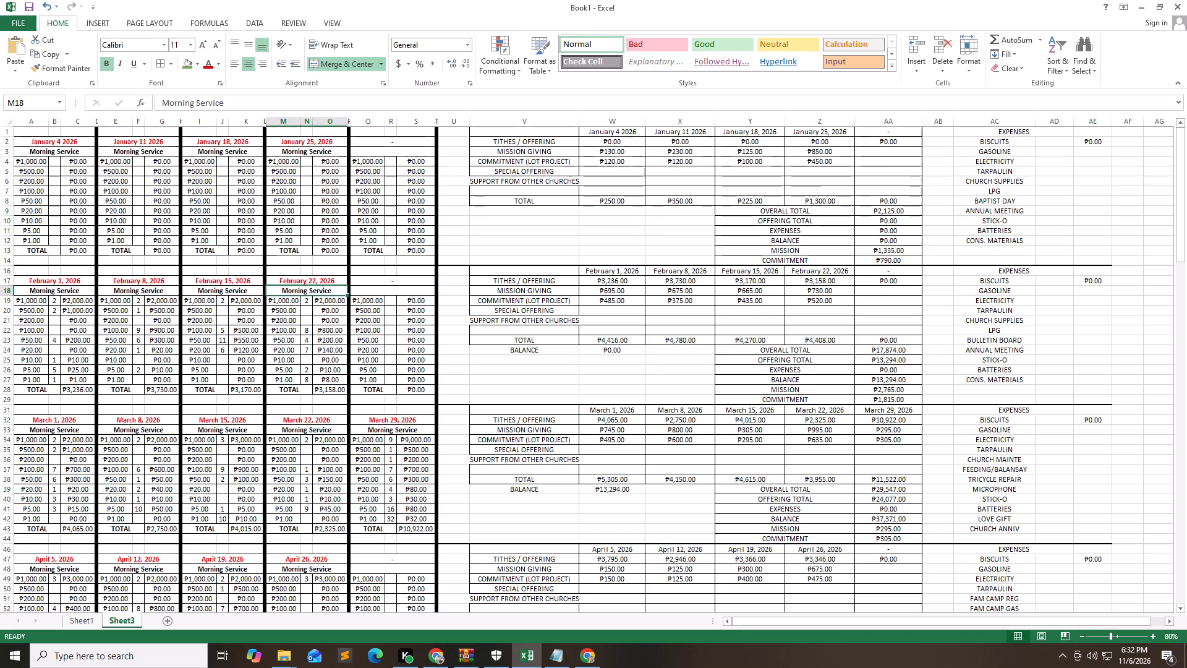
key(shift+Down)
key(shift+Down)
key(shift+Down)
key(shift+Down)
key(shift+Down)
key(shift+Down)
key(shift+Down)
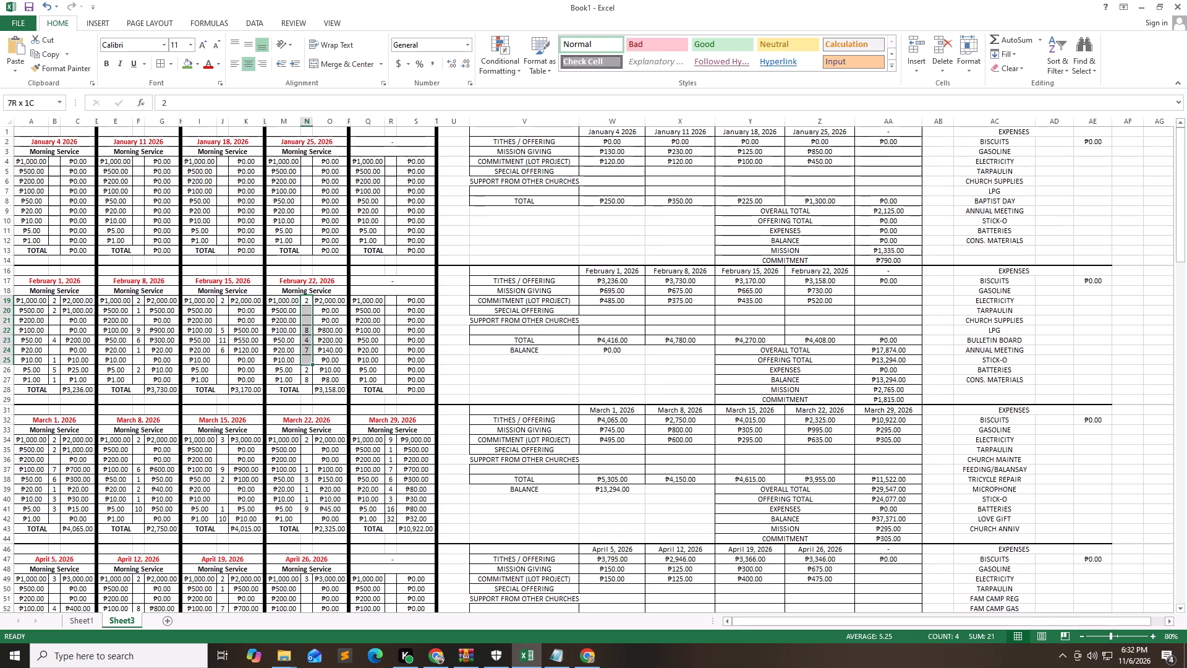
key(shift+Down)
key(Delete)
Clear the February 15, 2026 Morning Service denomination counts in J19:J27, keeping the denominations and amount formulas.
key(Left)
key(Left)
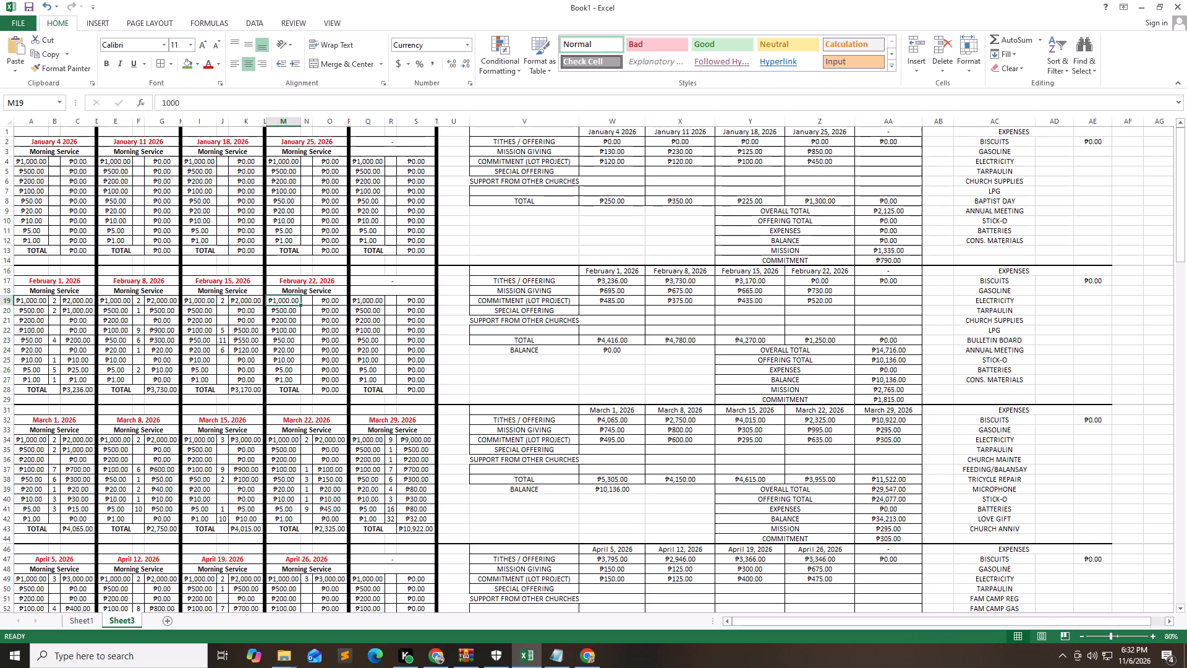
key(Left)
key(Left)
key(Left)
key(Right)
key(shift+Down)
key(shift+Down)
key(shift+Down)
key(shift+Down)
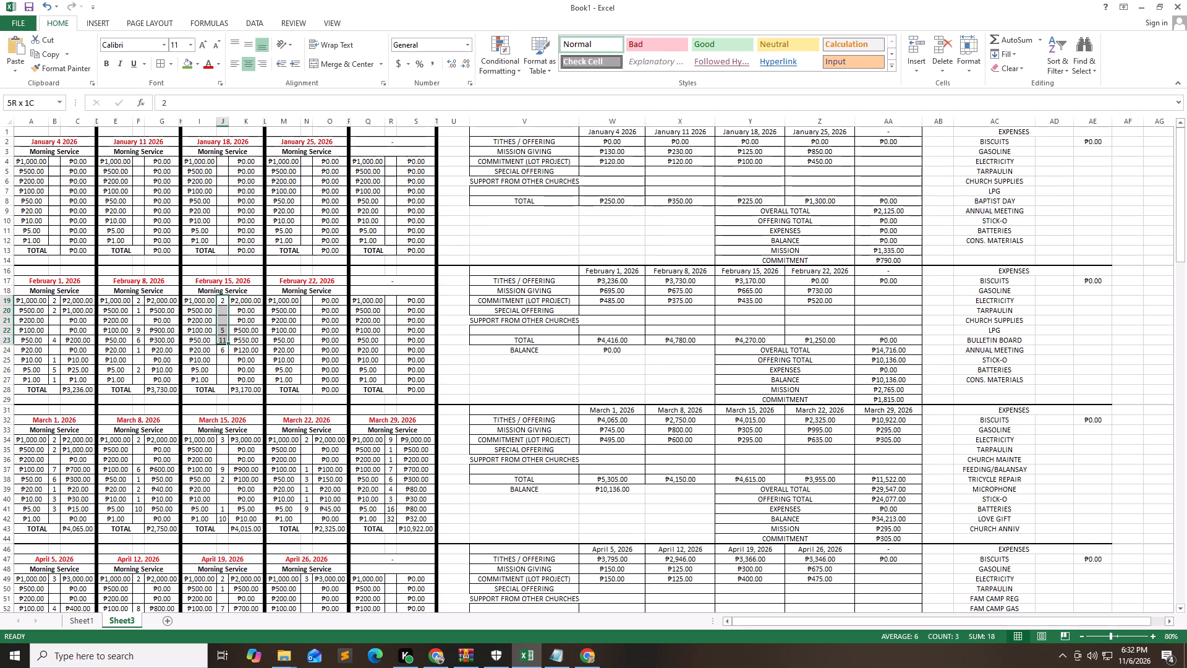
key(shift+Down)
key(Delete)
Clear the February 8, 2026 Morning Service denomination counts in F19:F27, keeping the denominations and amount formulas.
key(Left)
key(Left)
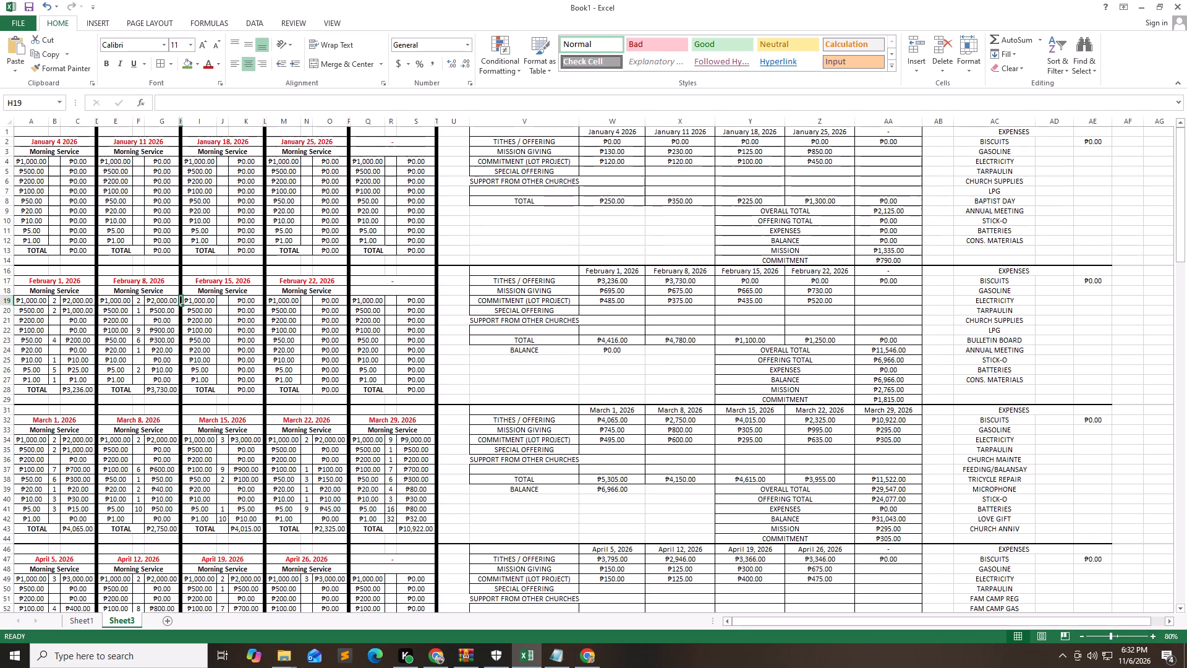
key(Left)
key(Left)
key(shift+Down)
key(shift+Down)
key(shift+Down)
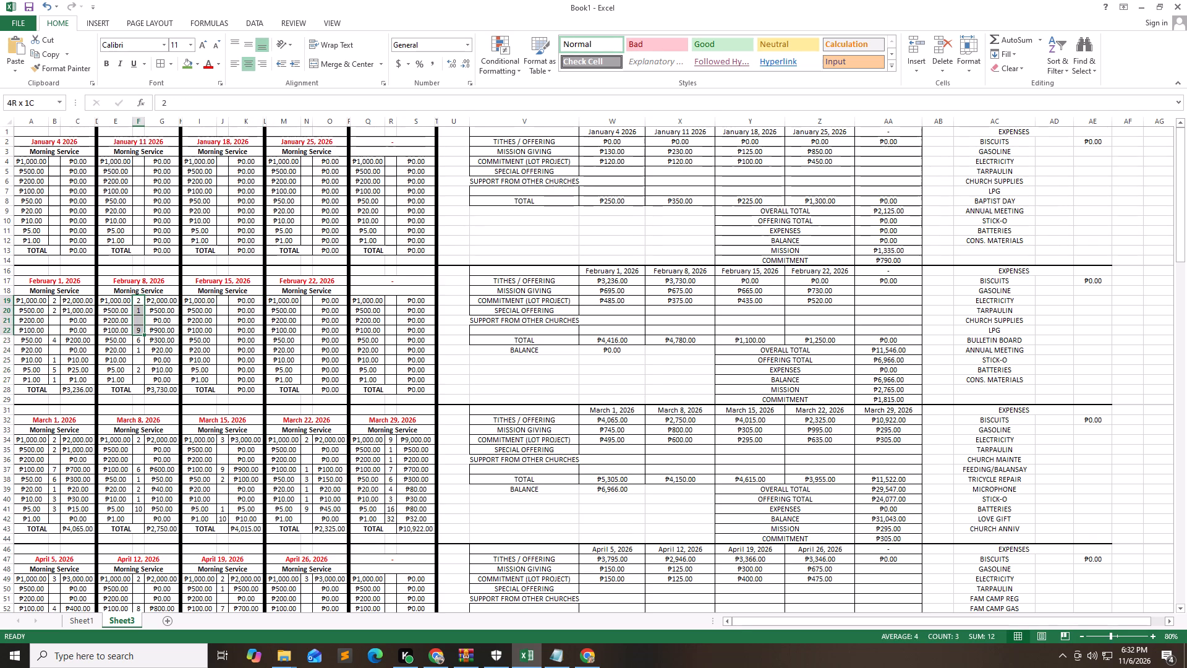
key(shift+Down)
key(shift+Down)
key(shift+Down)
key(shift+Down)
key(shift+Down)
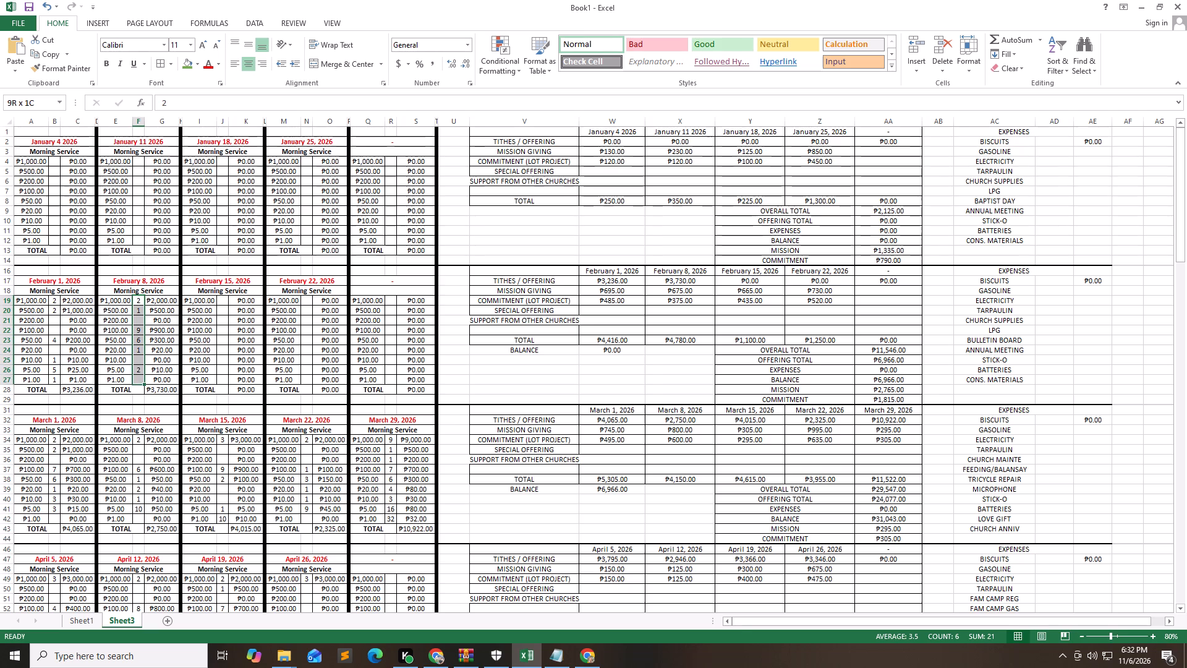
key(Delete)
Clear the February 1, 2026 Morning Service denomination counts in B19:B27, keeping the denominations and amount formulas.
key(Left)
key(Left)
key(Left)
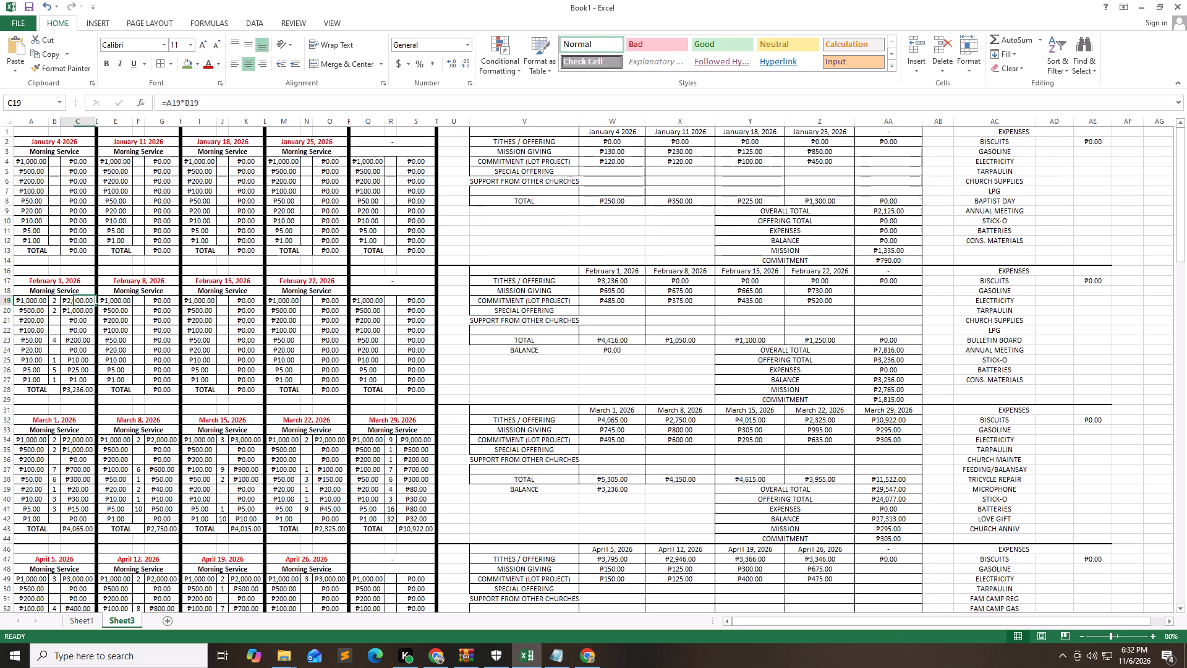
key(Left)
key(Left)
key(Right)
key(shift+Down)
key(shift+Down)
key(shift+Down)
key(shift+Down)
key(shift+Down)
key(shift+Down)
key(shift+Down)
key(shift+Down)
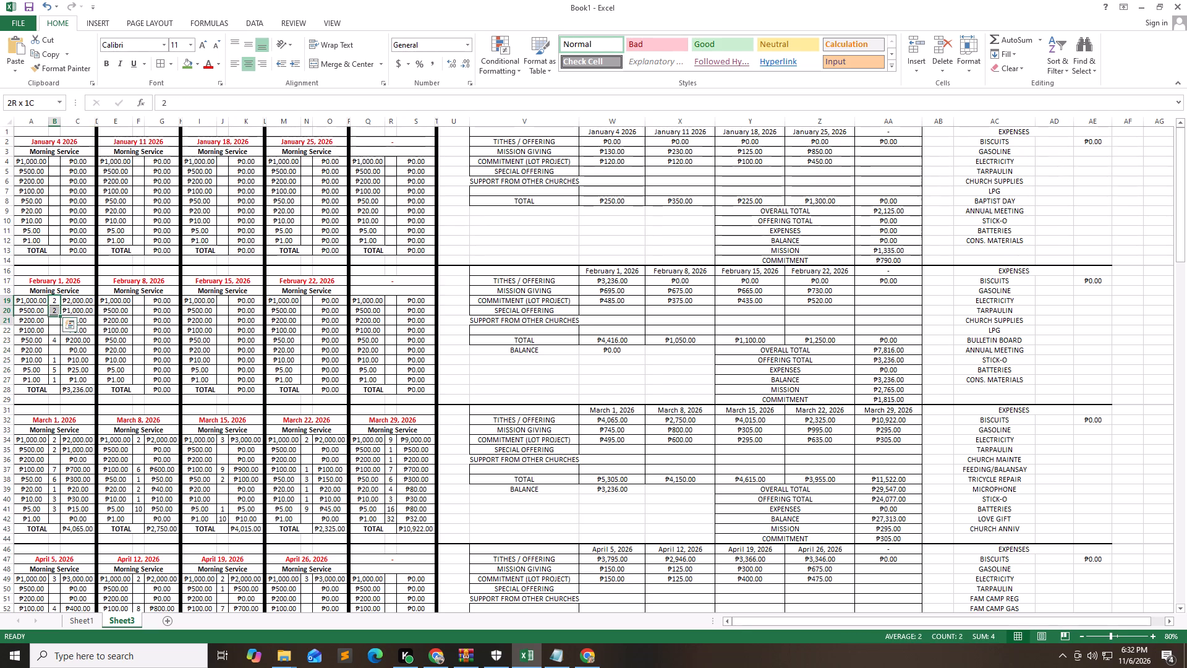
key(Delete)
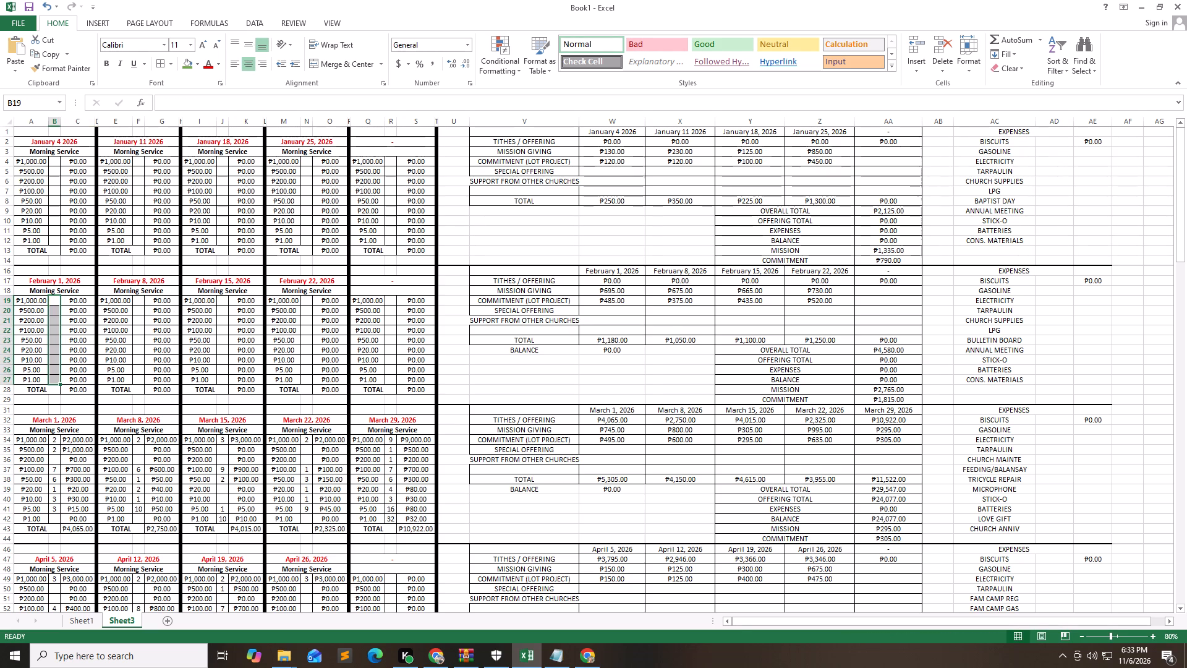
Clear the March 1, 2026 Morning Service denomination counts in B34:B42, keeping the denominations and amount formulas.
key(Down)
key(Down)
key(Down)
key(Down)
key(Down)
key(Down)
key(Down)
key(Down)
key(Down)
key(Down)
key(Down)
key(Down)
key(Down)
key(Down)
key(Down)
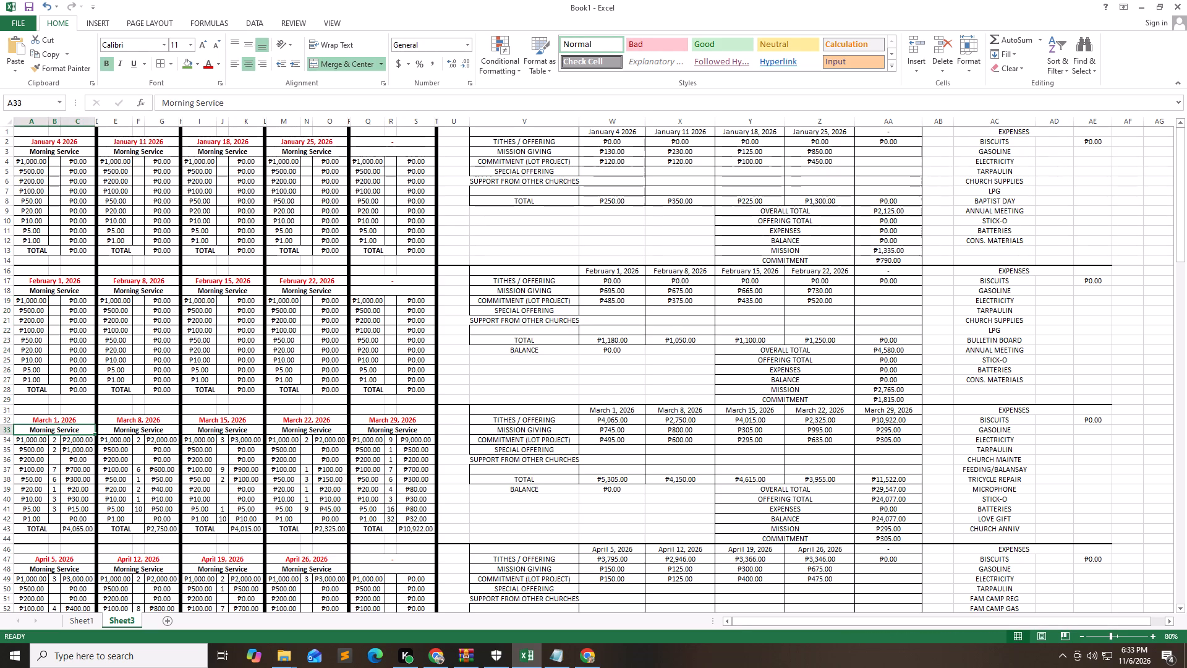
key(shift+Down)
key(shift+Down)
key(shift+Down)
key(shift+Down)
key(shift+Down)
key(shift+Down)
key(shift+Down)
key(shift+Down)
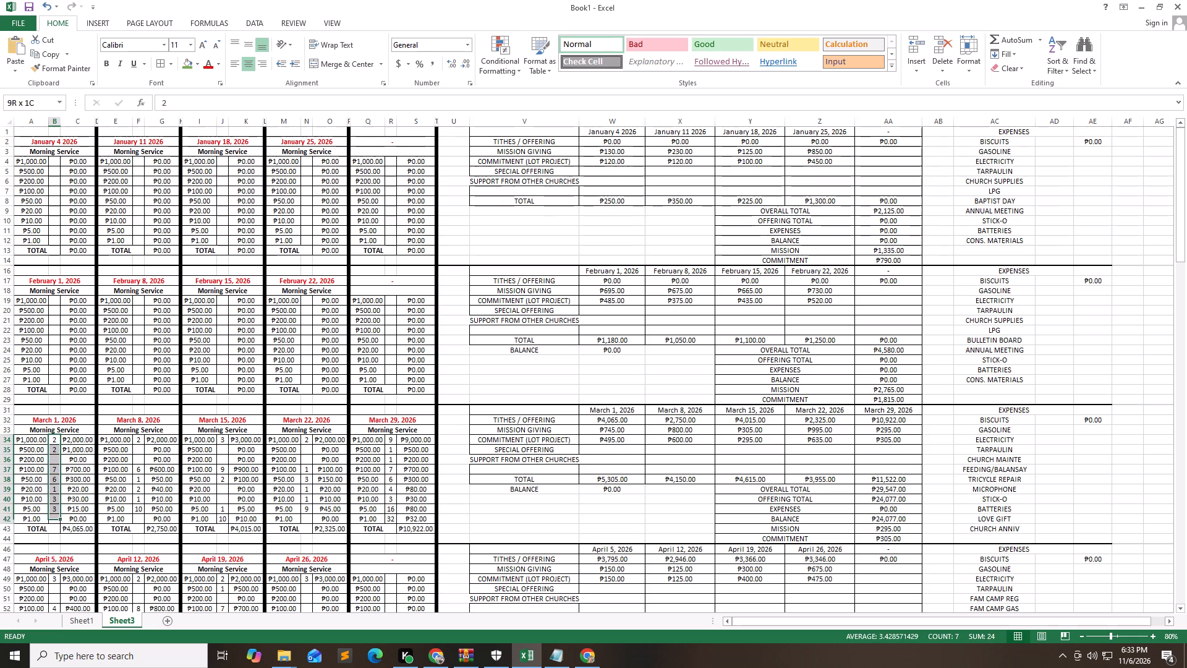
key(Delete)
Clear the March 8, 2026 Morning Service denomination counts in F34:F42, keeping the denominations and amount formulas.
key(Right)
key(Right)
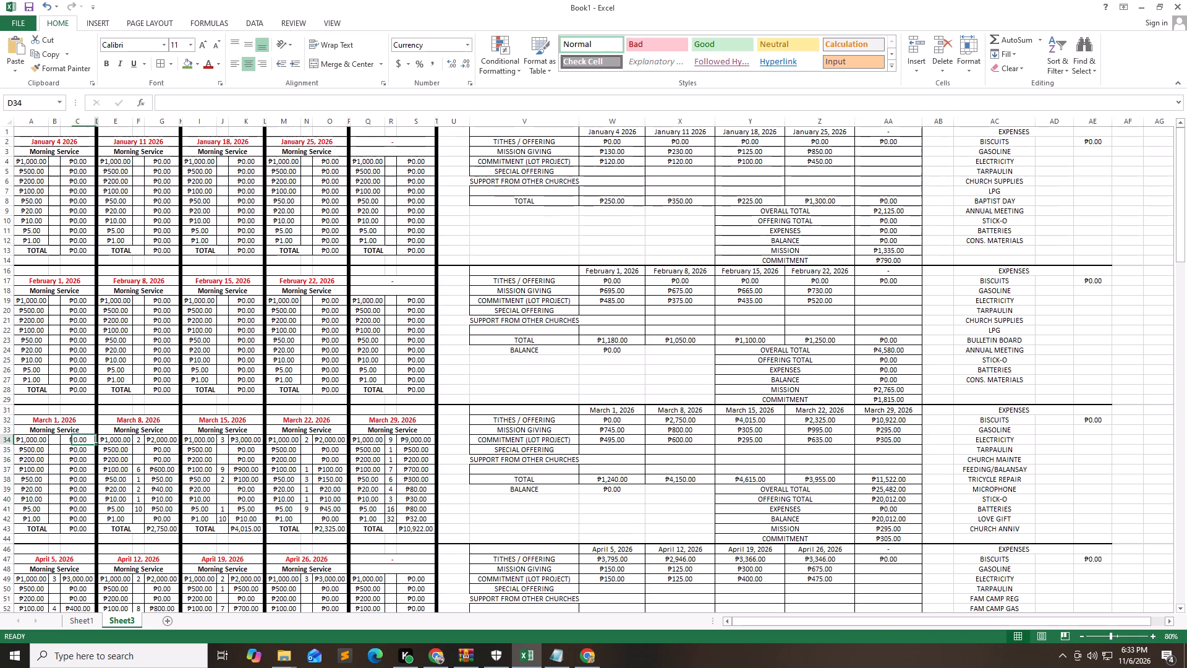
key(Right)
key(Right)
key(shift+Down)
key(shift+Down)
key(shift+Down)
key(shift+Down)
key(shift+Down)
key(shift+Down)
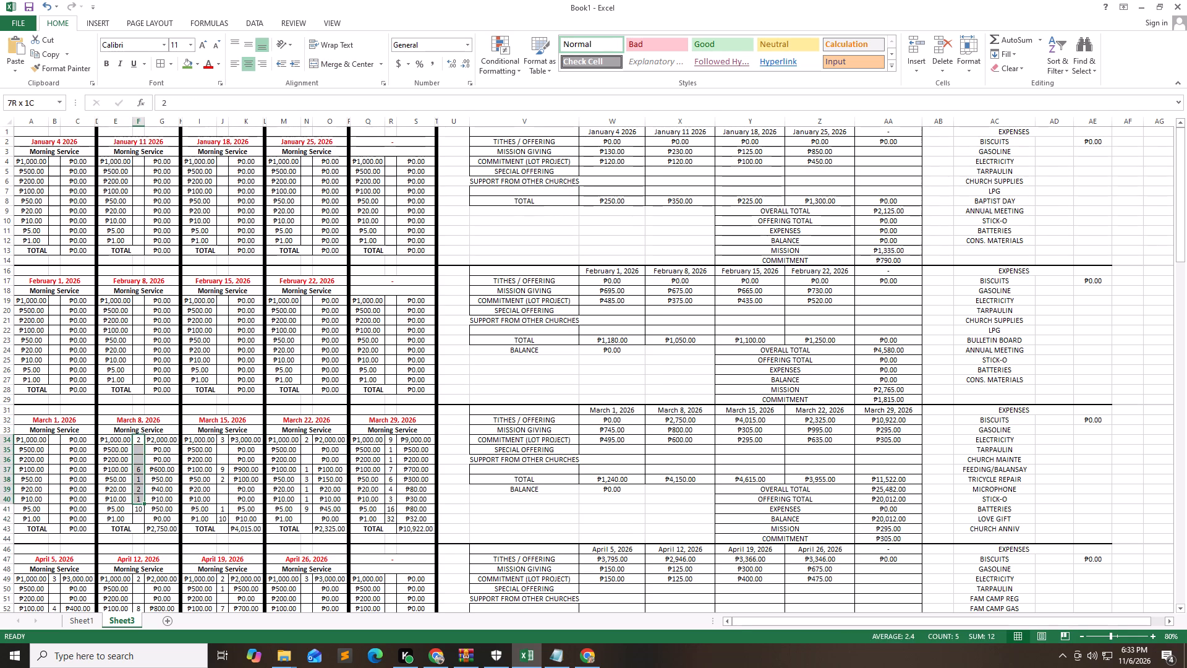
key(shift+Down)
key(shift+Down)
key(Delete)
Clear the March 15, 2026 Morning Service denomination counts in J34:J42, keeping the denominations and amount formulas.
key(Right)
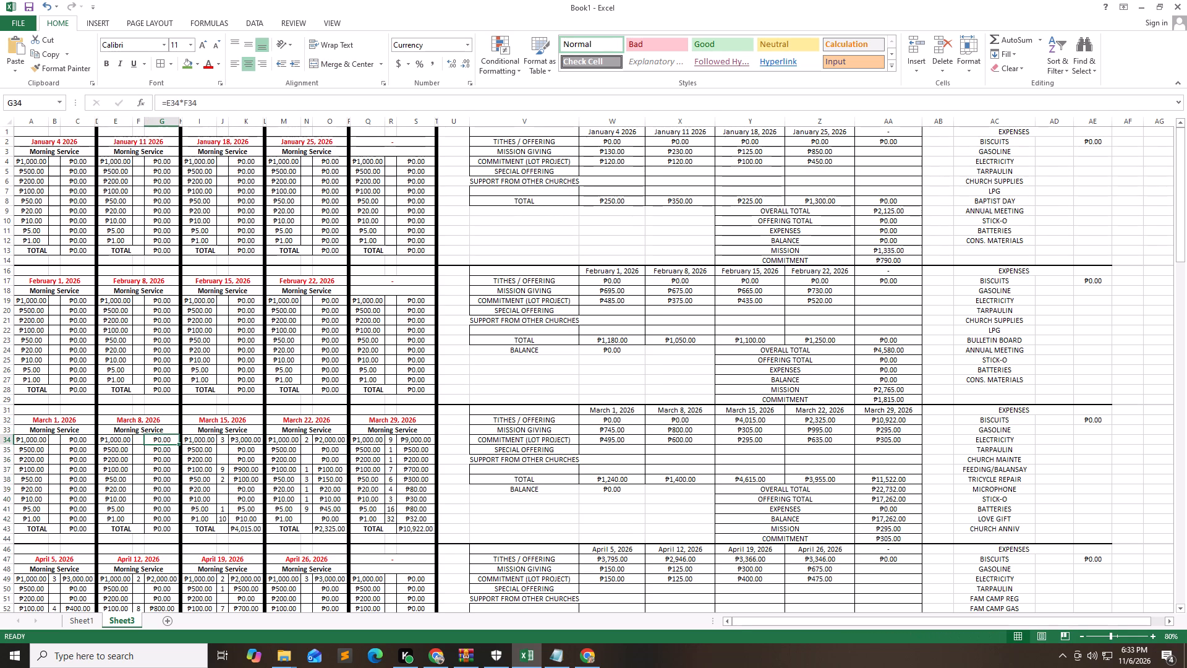
key(Right)
key(Right)
key(Right)
key(shift+Down)
key(shift+Down)
key(shift+Down)
key(shift+Down)
key(shift+Down)
key(shift+Down)
key(shift+Down)
key(shift+Down)
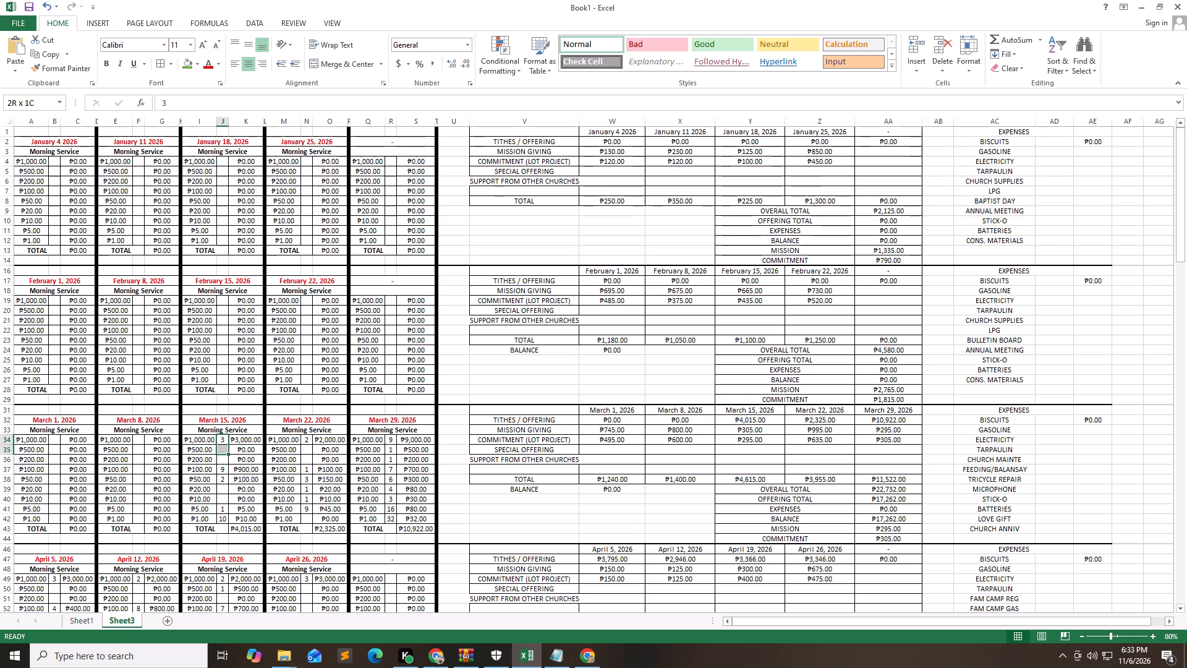
key(Delete)
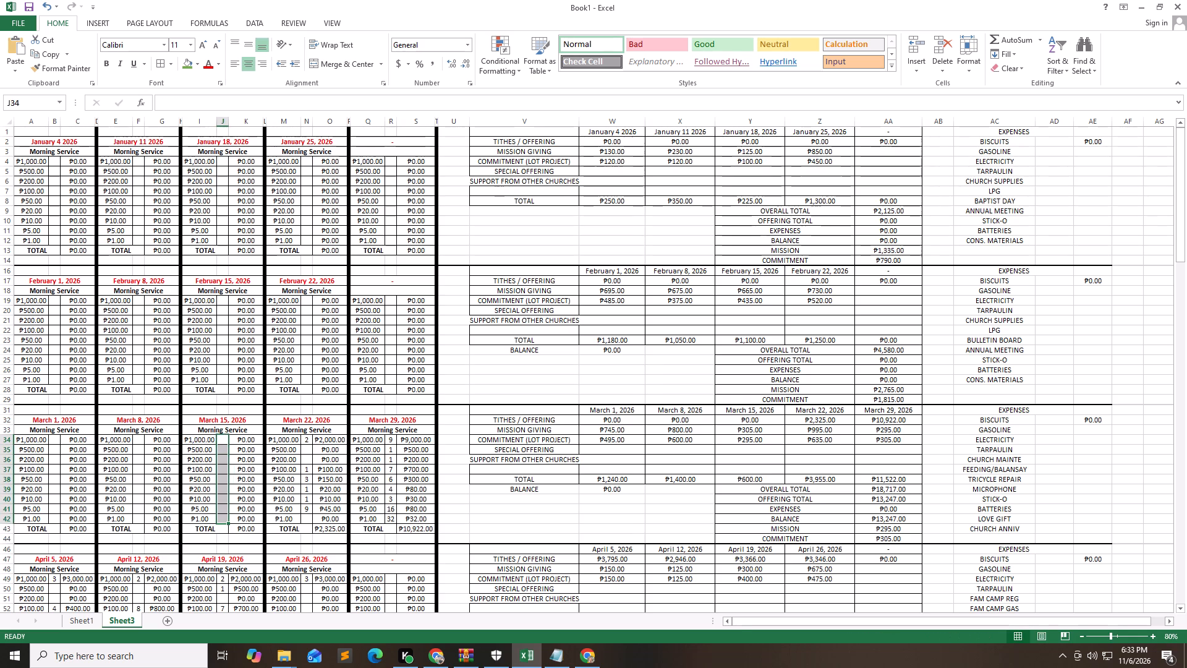
Clear the March 22, 2026 Morning Service denomination counts in N34:N42, keeping the denominations and amount formulas.
key(Right)
key(Right)
key(Right)
key(Right)
key(shift+Down)
key(shift+Down)
key(shift+Down)
key(shift+Down)
key(shift+Down)
key(shift+Down)
key(shift+Down)
key(shift+Down)
key(shift+Down)
key(shift+Down)
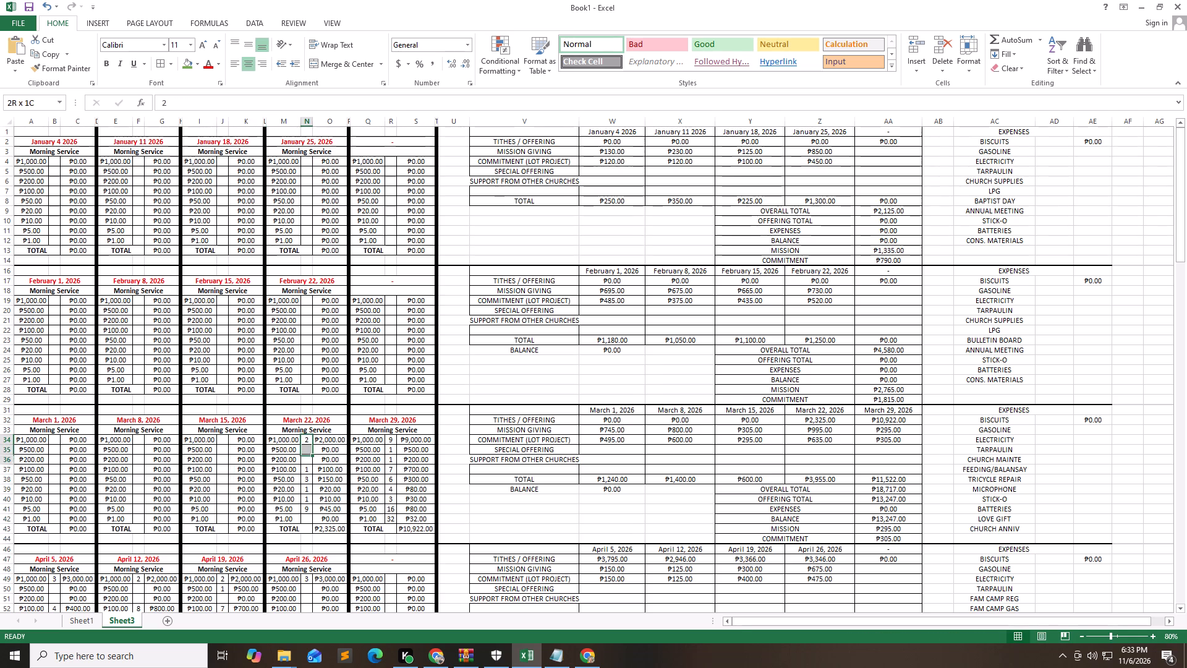
key(shift+Up)
key(shift+Up)
key(Right)
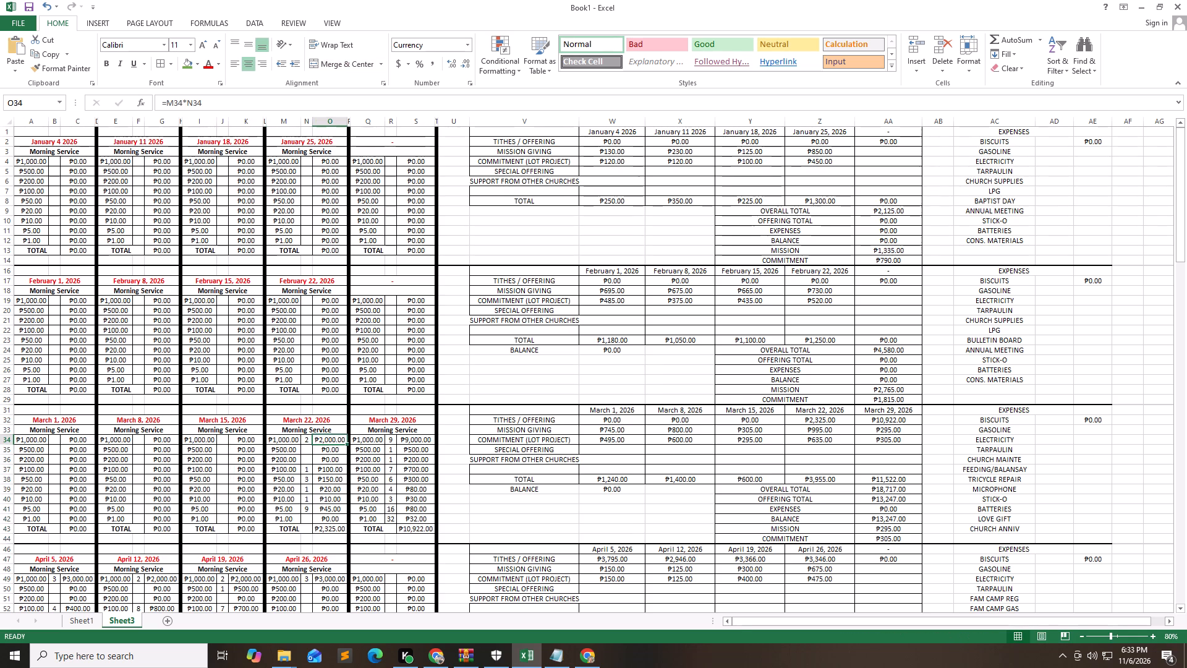
key(Left)
key(shift+Down)
key(shift+Down)
key(shift+Down)
key(shift+Down)
key(shift+Down)
key(shift+Down)
key(shift+Down)
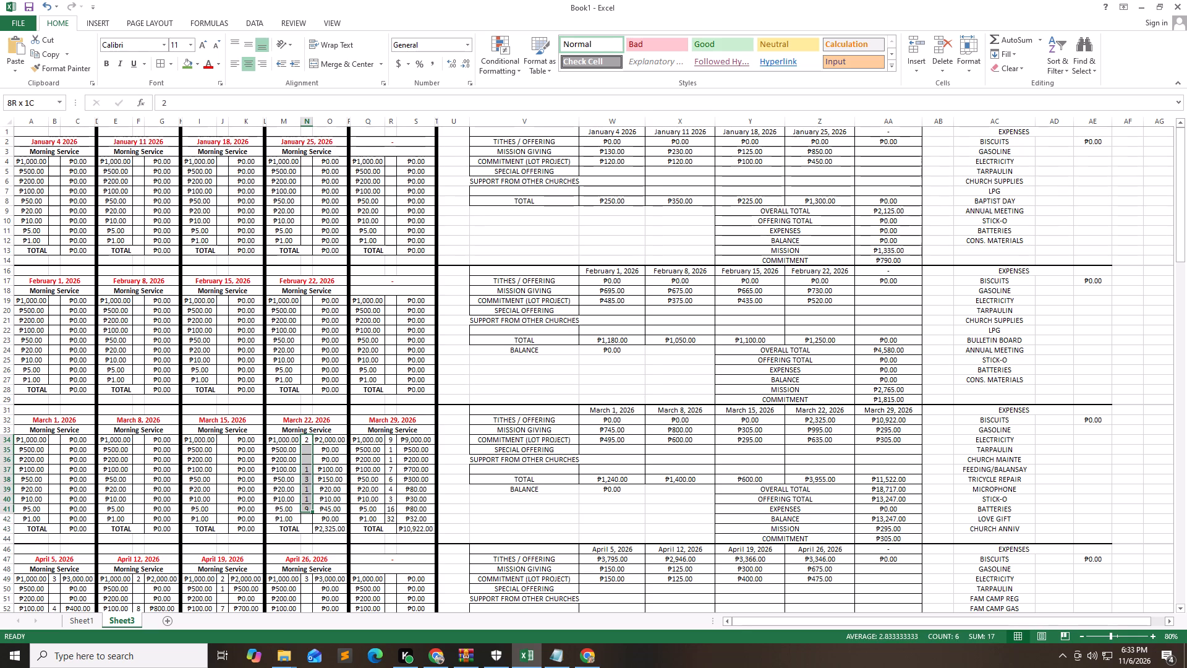
key(shift+Down)
key(Delete)
Clear the March 29, 2026 Morning Service denomination counts in R34:R42, keeping the denominations and amount formulas.
key(Right)
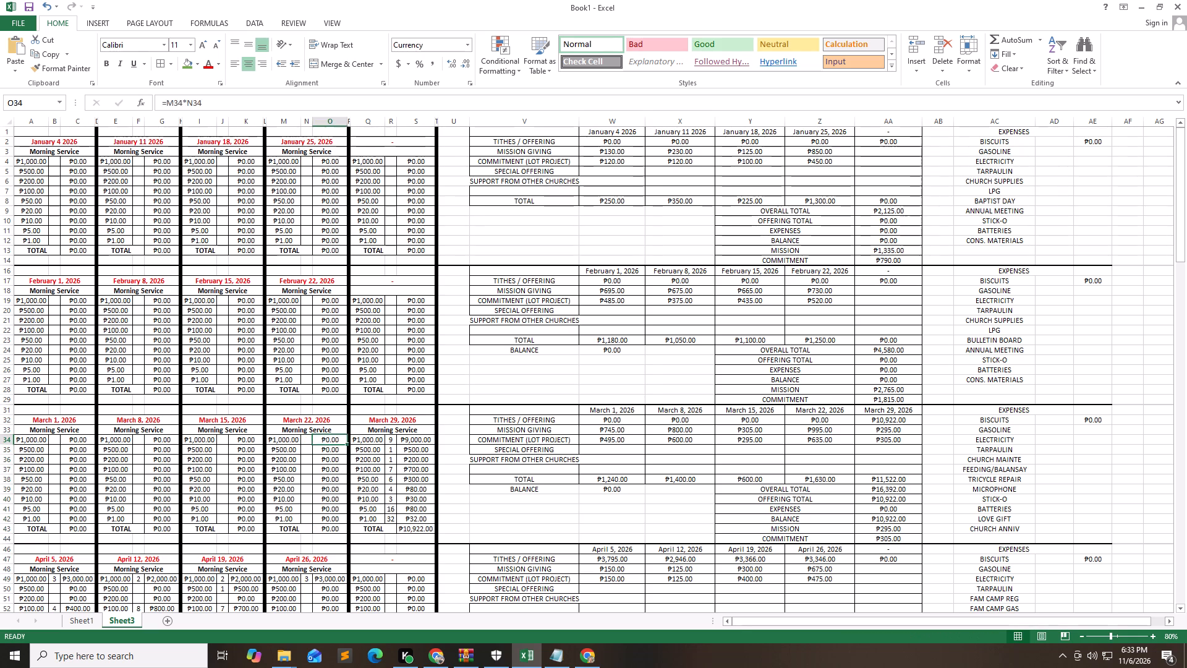
key(Right)
key(Right)
key(Right)
key(shift+Down)
key(shift+Down)
key(shift+Down)
key(shift+Down)
key(shift+Down)
key(shift+Down)
key(shift+Down)
key(shift+Down)
key(shift+Down)
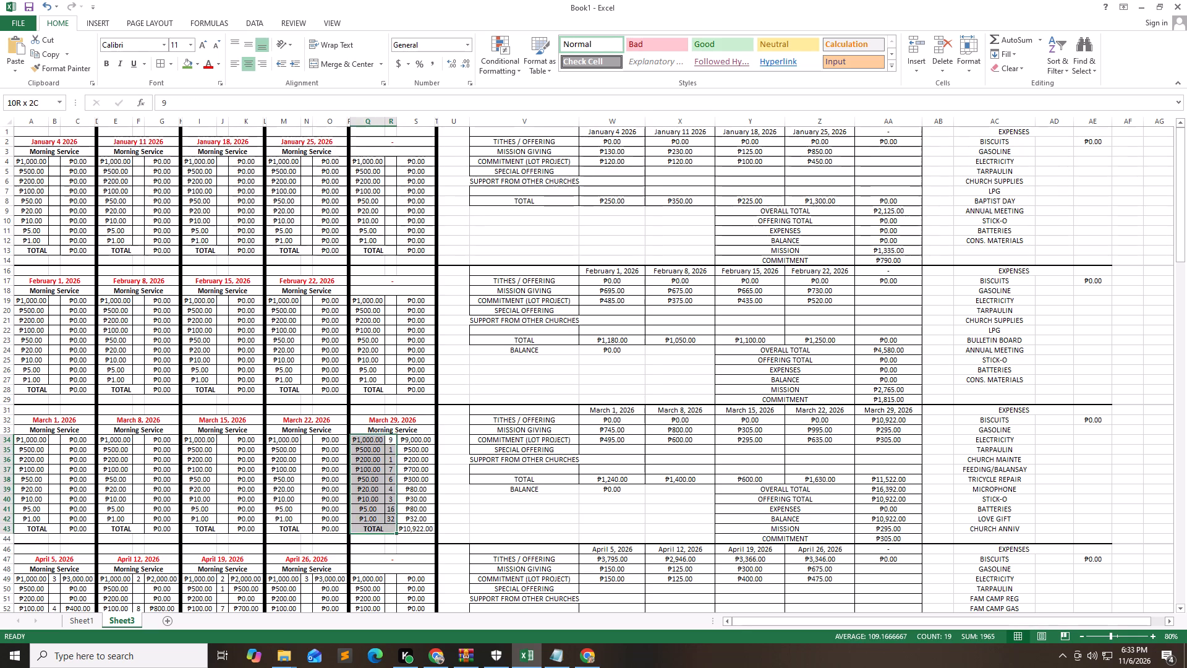
key(shift+Up)
key(shift+Right)
key(Delete)
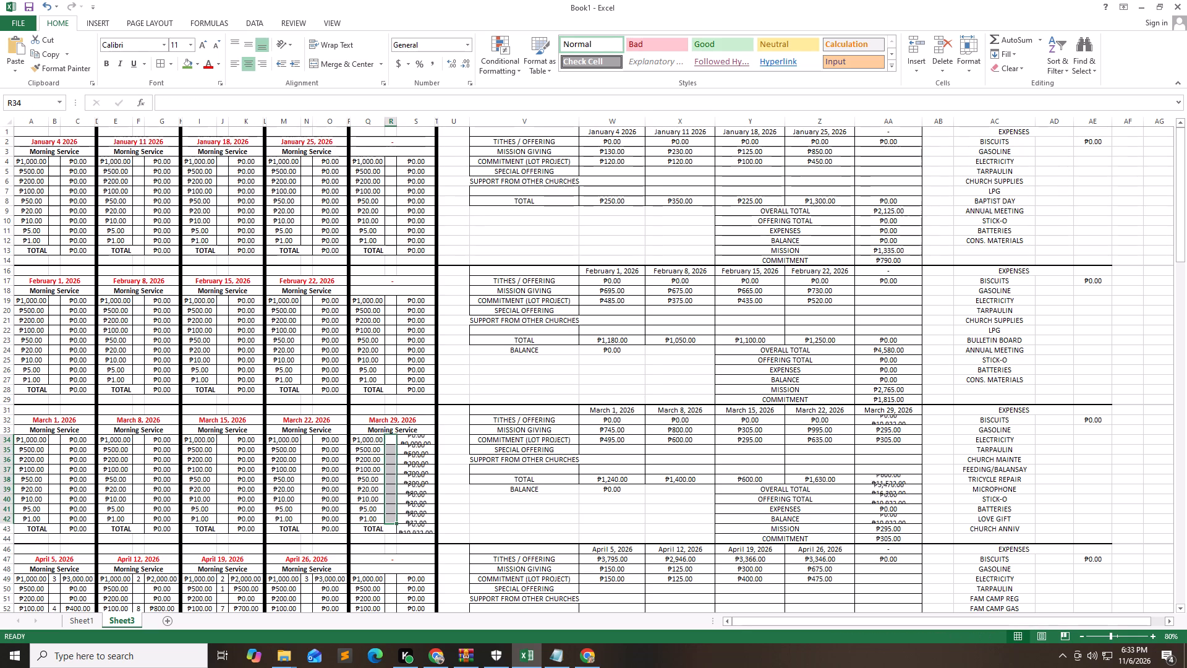
Clear the April 26, 2026 Morning Service denomination counts in N49:N57, keeping the denominations and amount formulas.
key(Down)
key(Down)
key(Down)
key(Down)
key(Down)
key(Down)
key(Down)
key(Down)
key(Down)
key(Down)
key(Down)
key(Down)
key(Down)
key(Down)
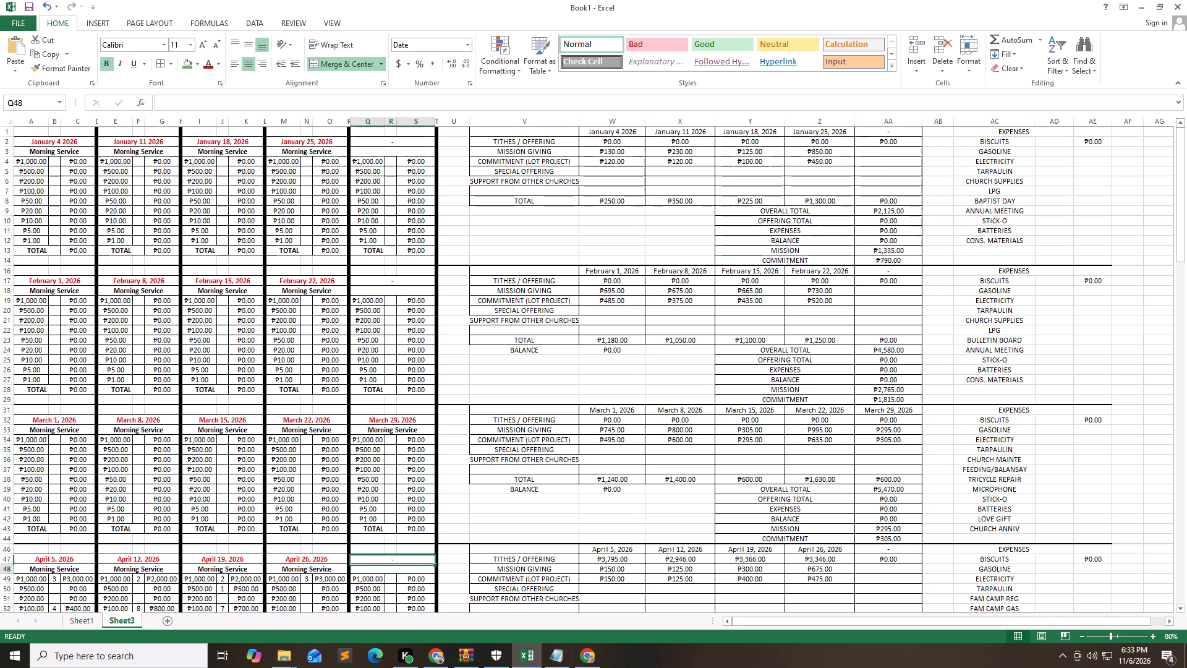
key(Down)
key(Left)
key(Left)
key(Left)
key(Left)
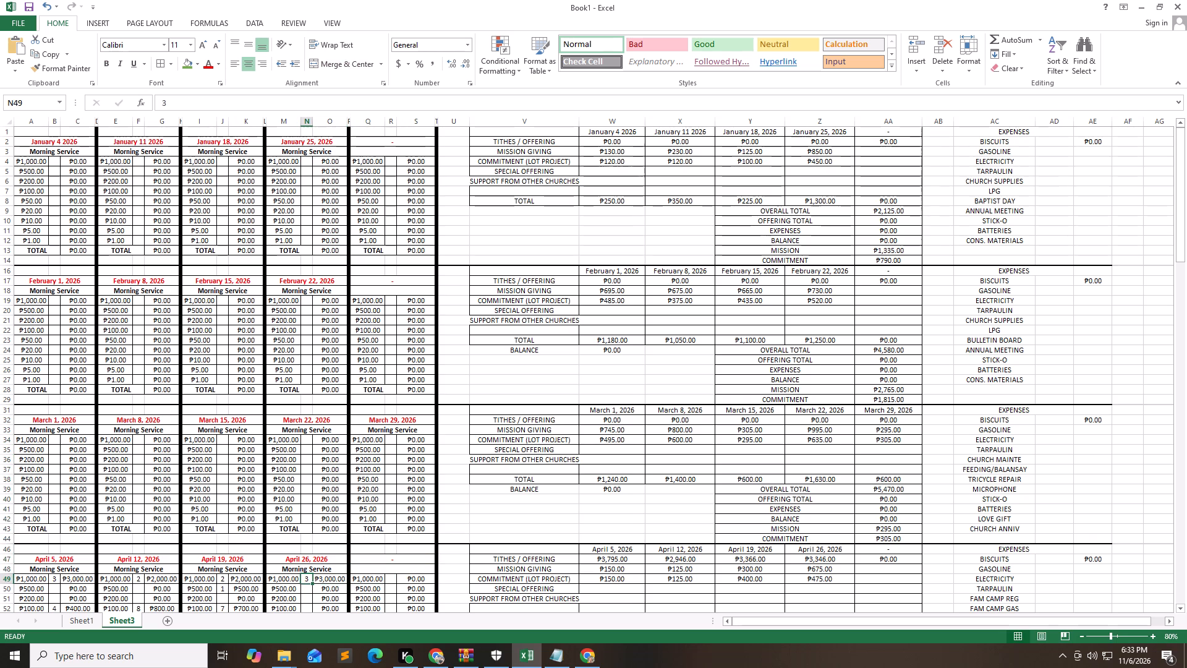
key(shift+Down)
key(shift+Down)
key(shift+Down)
key(shift+Down)
key(shift+Down)
key(shift+Down)
key(shift+Down)
key(shift+Down)
key(shift+Down)
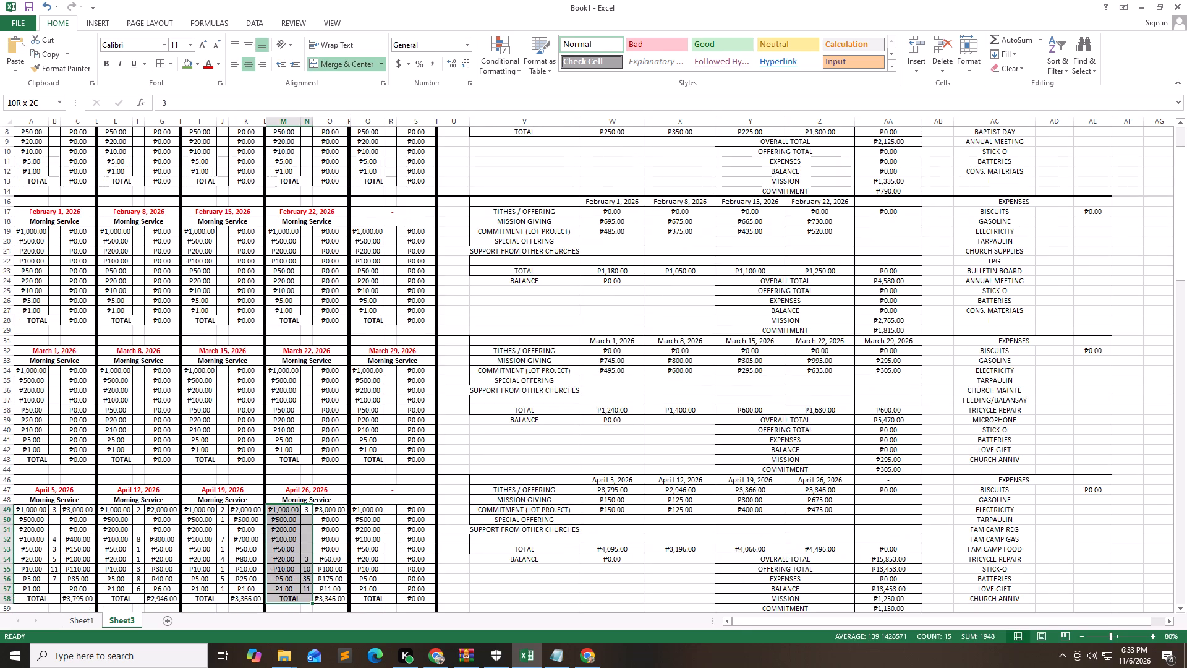
key(shift+Up)
key(shift+Right)
key(Delete)
Clear the April 19, 2026 Morning Service denomination counts in J49:J57, keeping the denominations and amount formulas.
key(Left)
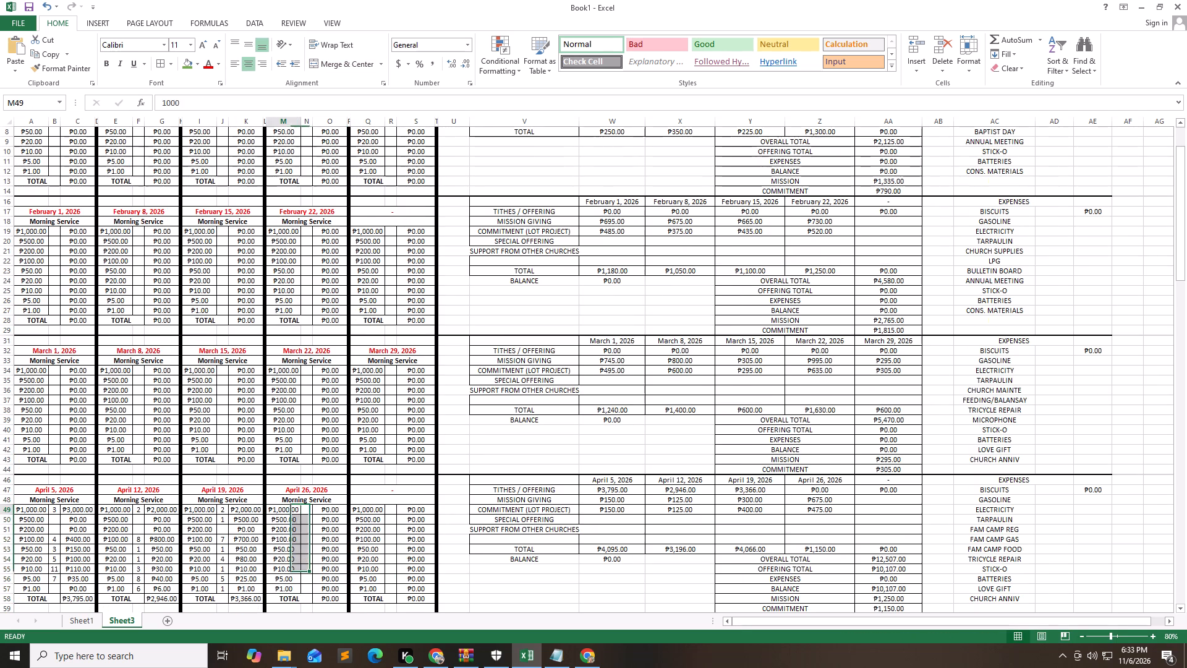
key(Left)
key(Left)
key(Left)
key(shift+Down)
key(shift+Down)
key(shift+Down)
key(shift+Down)
key(shift+Down)
key(shift+Down)
key(shift+Down)
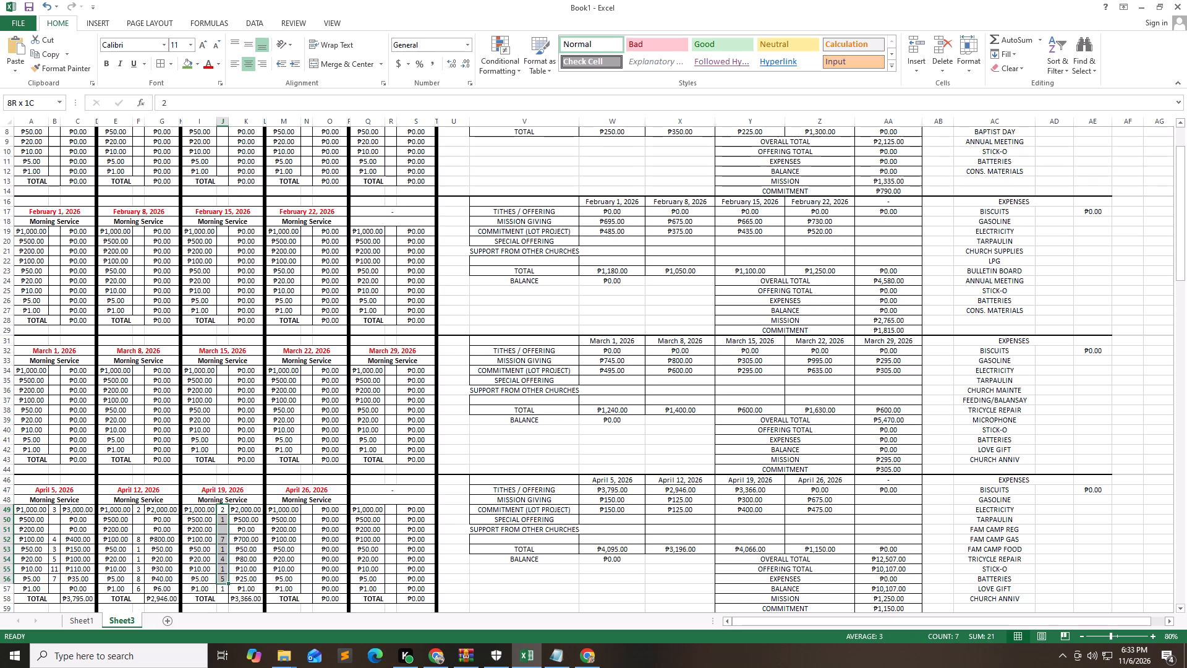
key(shift+Down)
key(Delete)
Clear the April 12, 2026 Morning Service denomination counts in F49:F57, keeping the denominations and amount formulas.
key(Left)
key(Left)
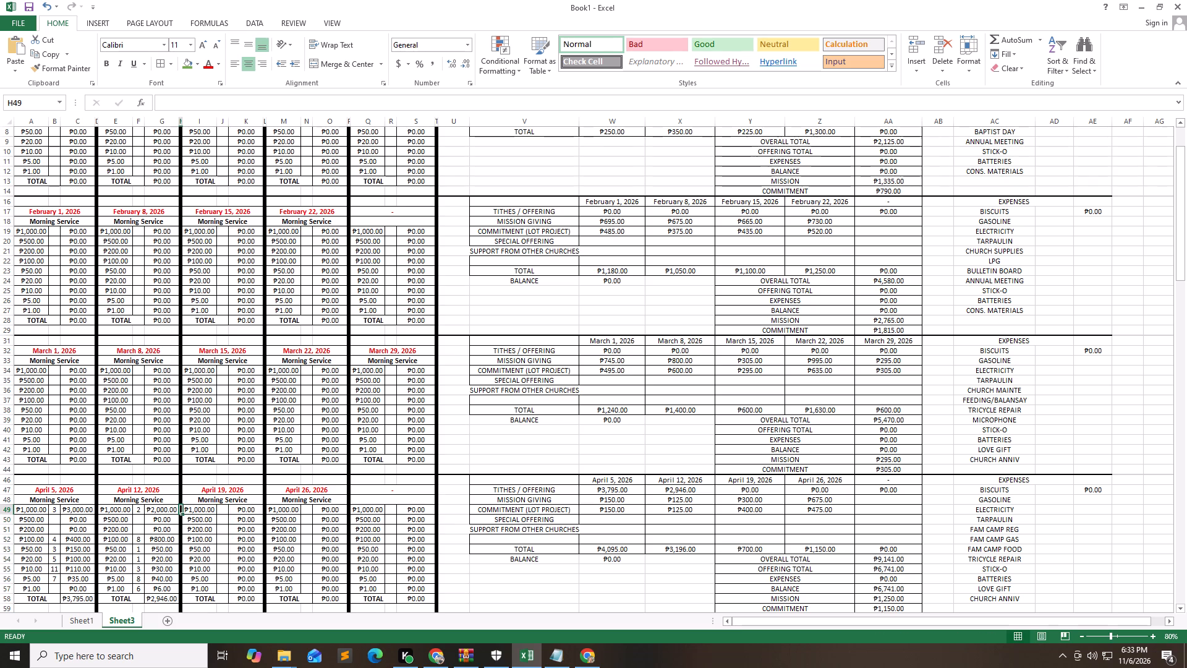
key(Left)
key(Left)
key(shift+Down)
key(shift+Down)
key(shift+Down)
key(shift+Down)
key(shift+Down)
key(shift+Down)
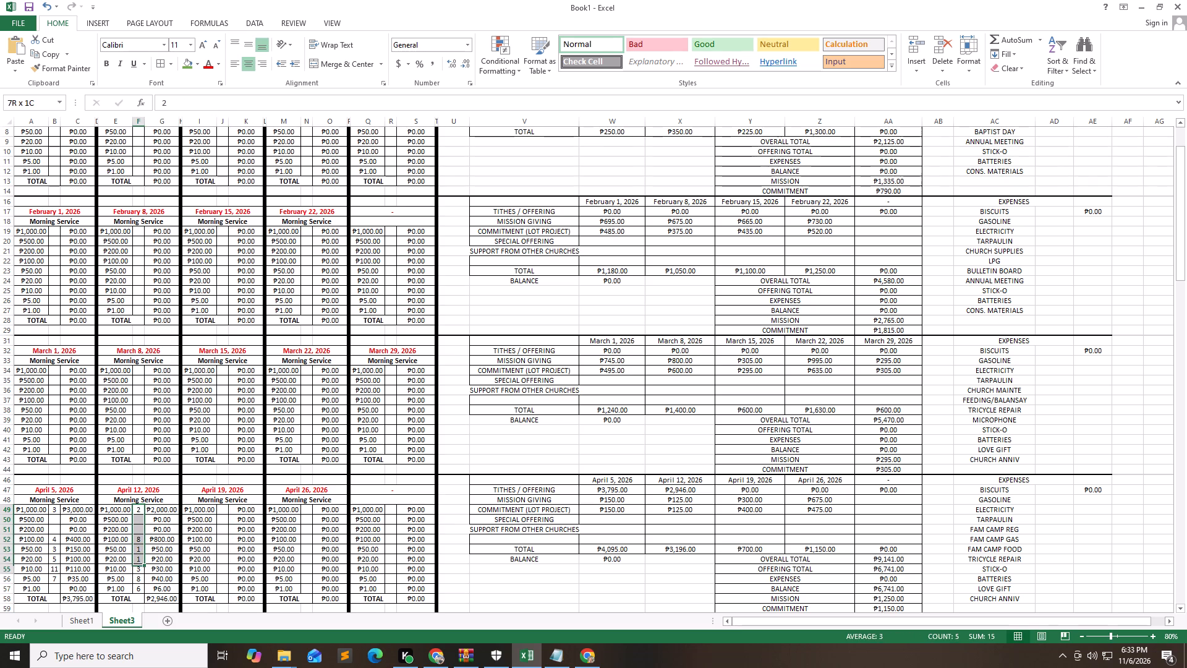
key(shift+Down)
key(shift+Down)
key(Delete)
Clear the April 5, 2026 Morning Service denomination counts in B49:B56, keeping the denominations and amount formulas.
key(Left)
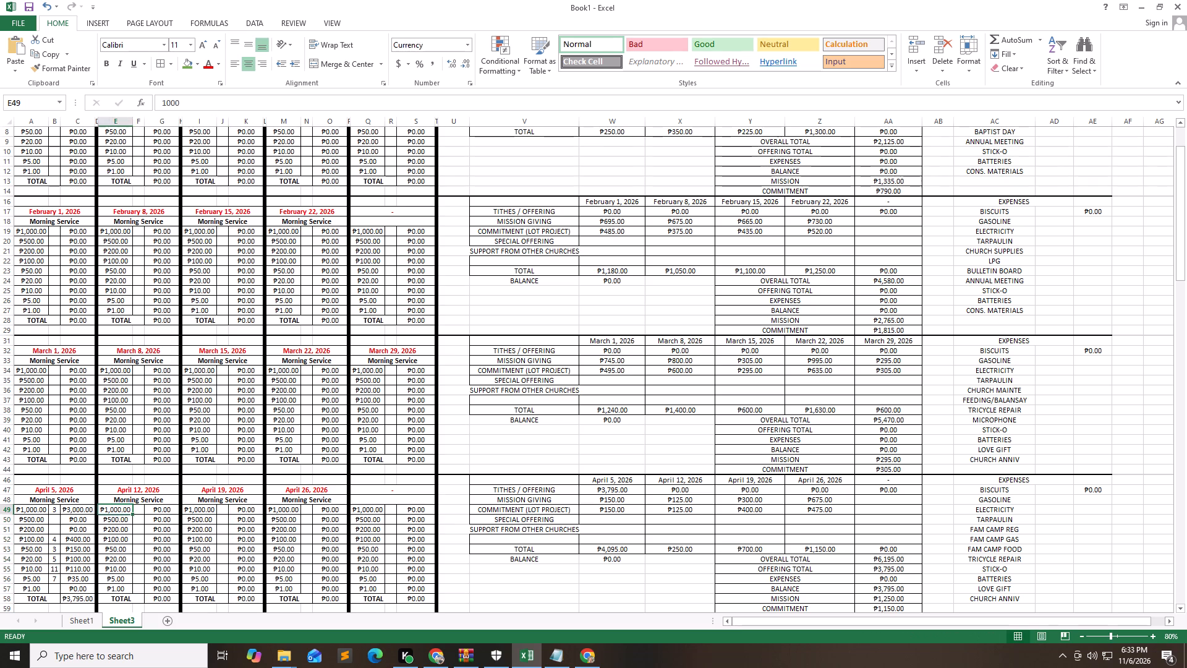
key(Left)
key(Left)
key(Left)
key(shift+Down)
key(shift+Down)
key(shift+Down)
key(shift+Down)
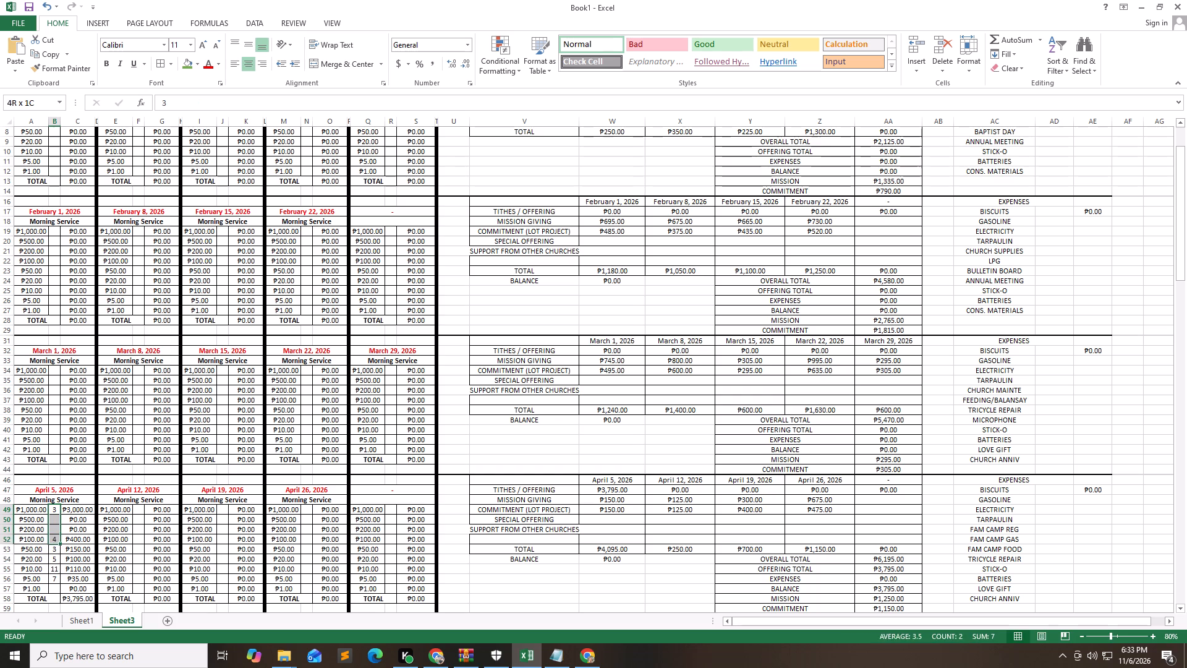
key(shift+Down)
key(shift+Down)
key(shift+Down)
key(Delete)
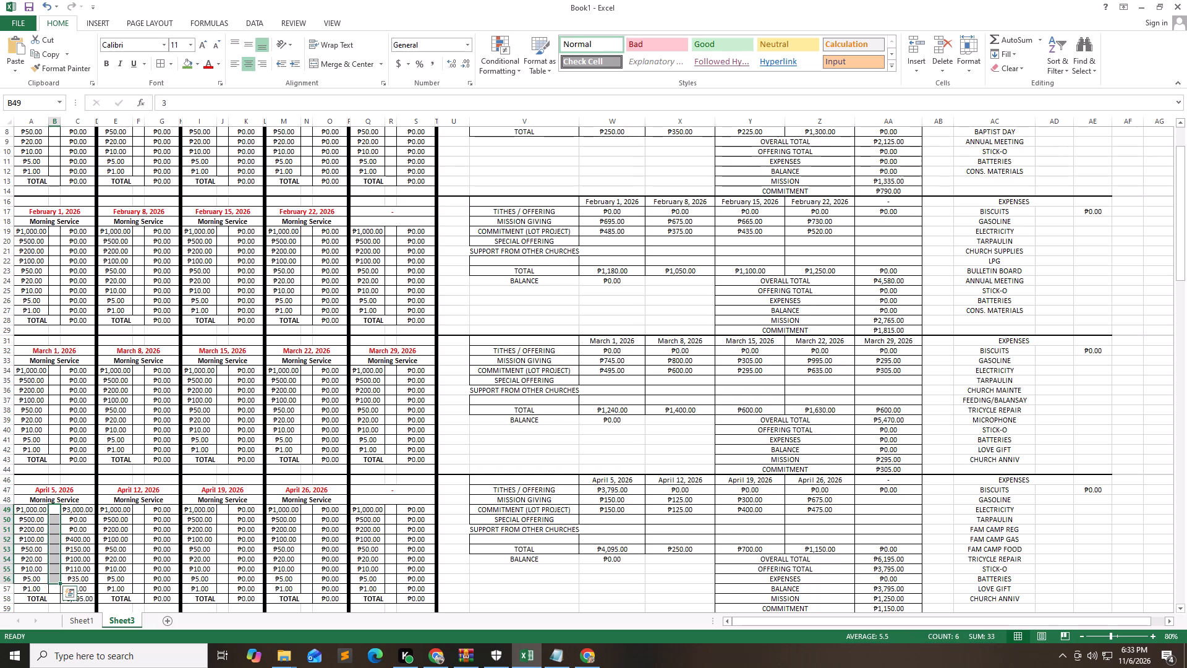
Clear the May 3, 2026 Morning Service denomination counts in B64:B72, keeping the denominations and amount formulas.
key(Down)
key(Down)
key(Down)
key(Down)
key(Down)
key(Down)
key(Down)
key(Down)
key(Down)
key(Down)
key(Down)
key(Down)
key(Down)
key(Down)
key(Down)
key(Down)
key(Down)
key(Down)
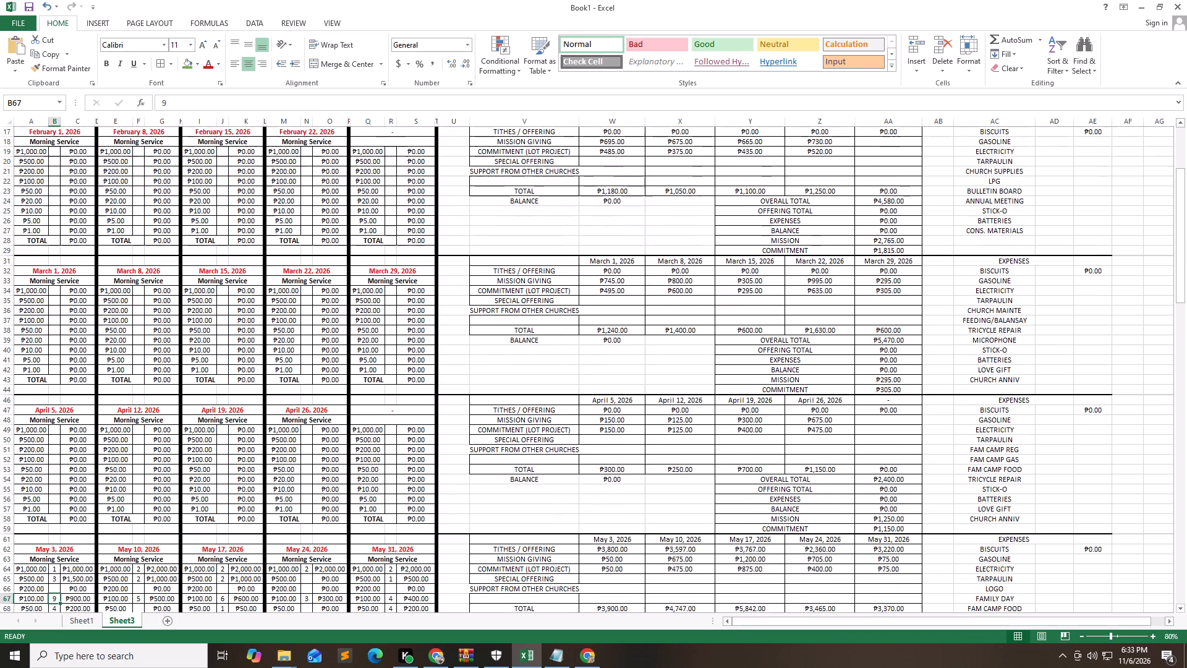
key(Down)
key(Up)
key(Up)
key(Up)
key(Up)
key(shift+Down)
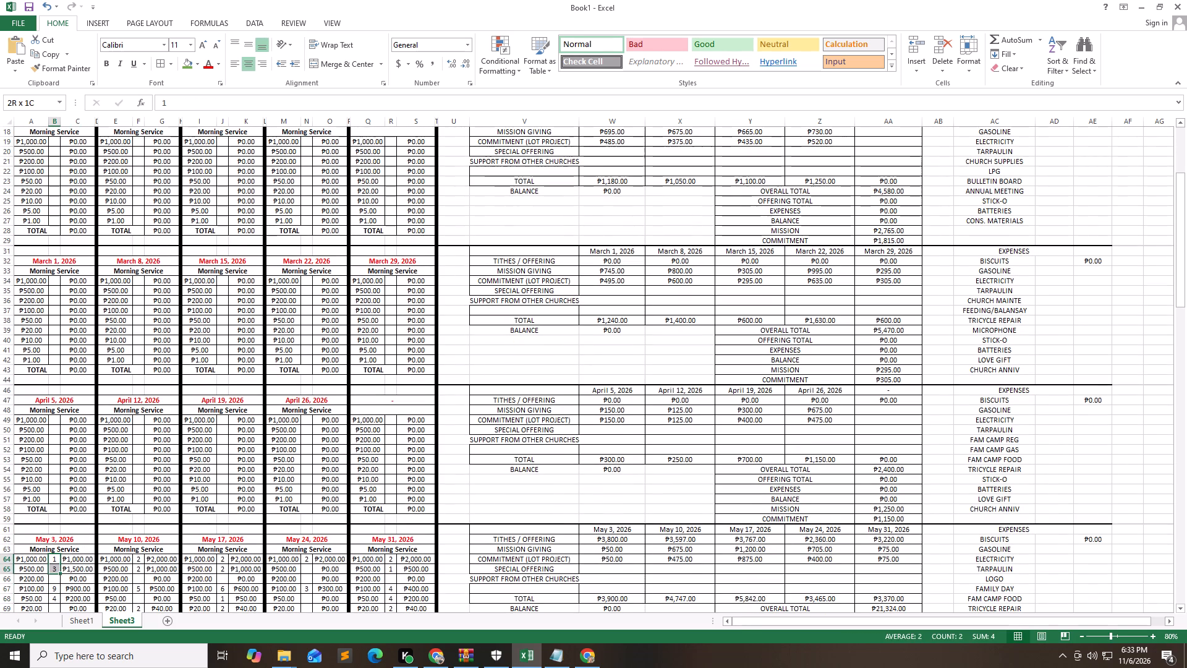
key(shift+Down)
key(shift+Down)
key(shift+Down)
key(shift+Down)
key(shift+Down)
key(shift+Down)
key(shift+Down)
key(shift+Down)
key(shift+Up)
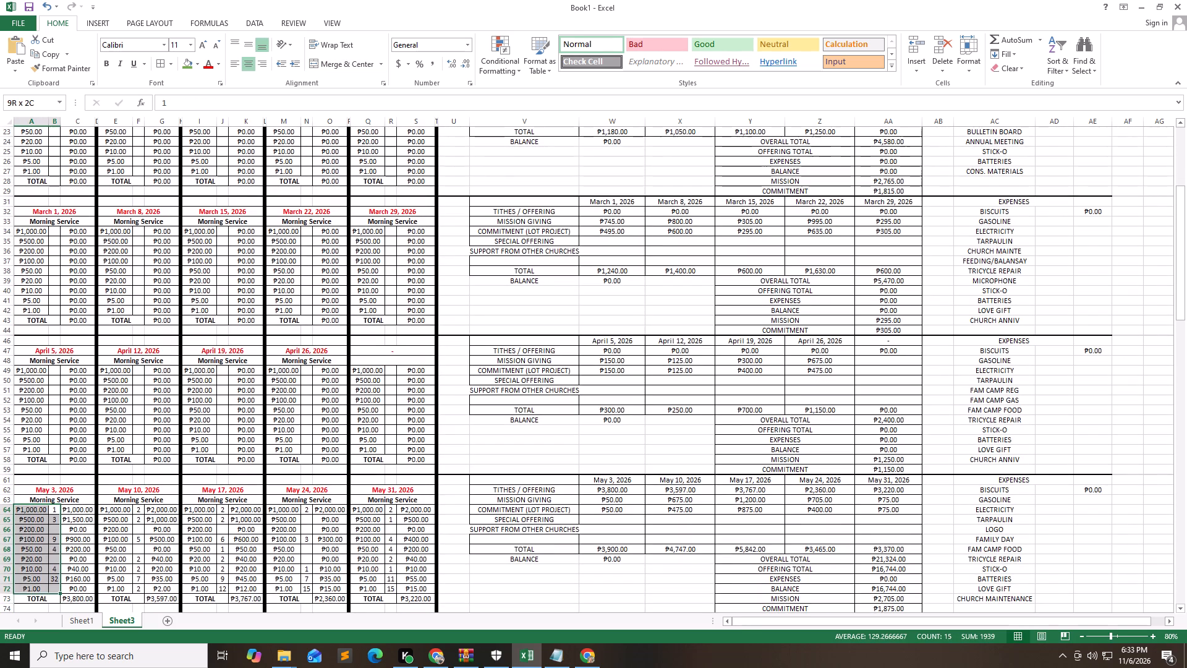
key(shift+Right)
key(Delete)
Clear the May 10, 2026 Morning Service denomination counts in F64:F72, keeping the denominations and amount formulas.
key(Right)
key(Right)
key(Right)
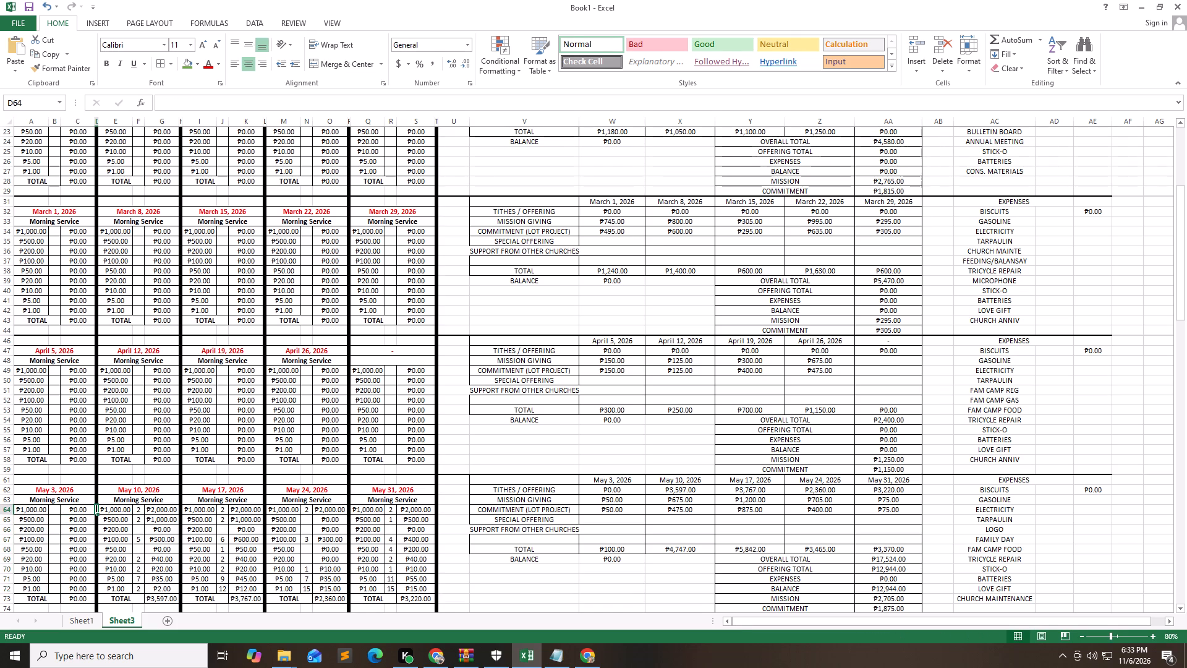
key(Right)
key(shift+Down)
key(shift+Down)
key(shift+Down)
key(shift+Down)
key(shift+Down)
key(shift+Down)
key(shift+Down)
key(shift+Down)
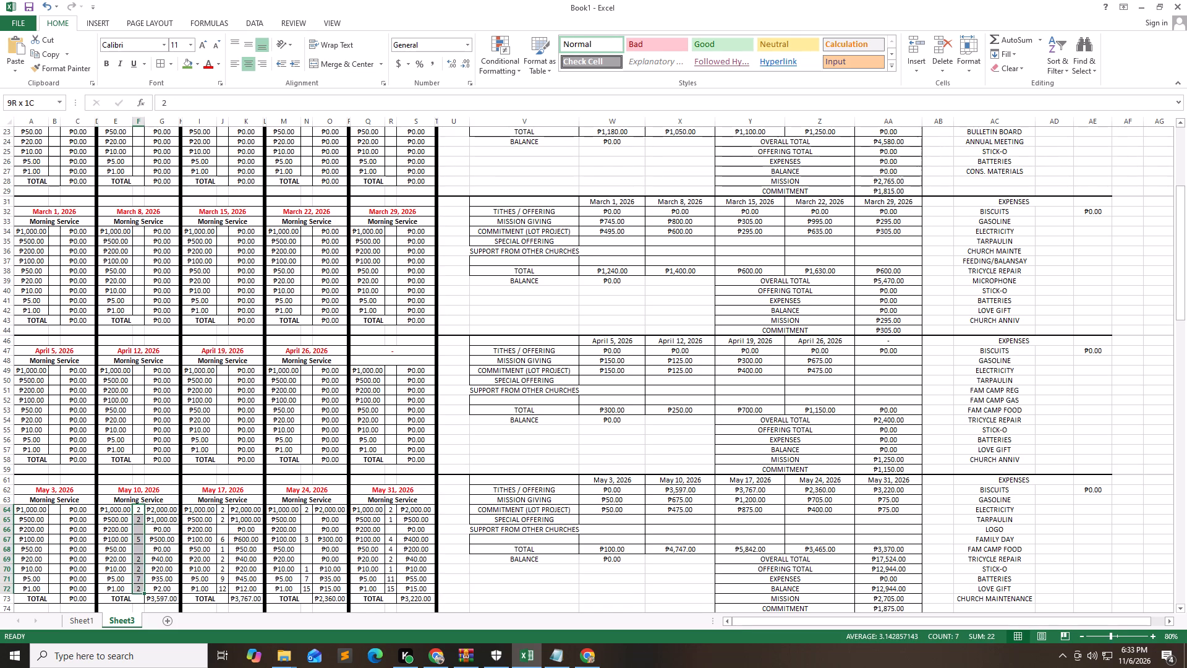
key(Delete)
Clear the May 17, 2026 Morning Service denomination counts in J64:J72, keeping the denominations and amount formulas.
key(Right)
key(Right)
key(Right)
key(Right)
key(shift+Down)
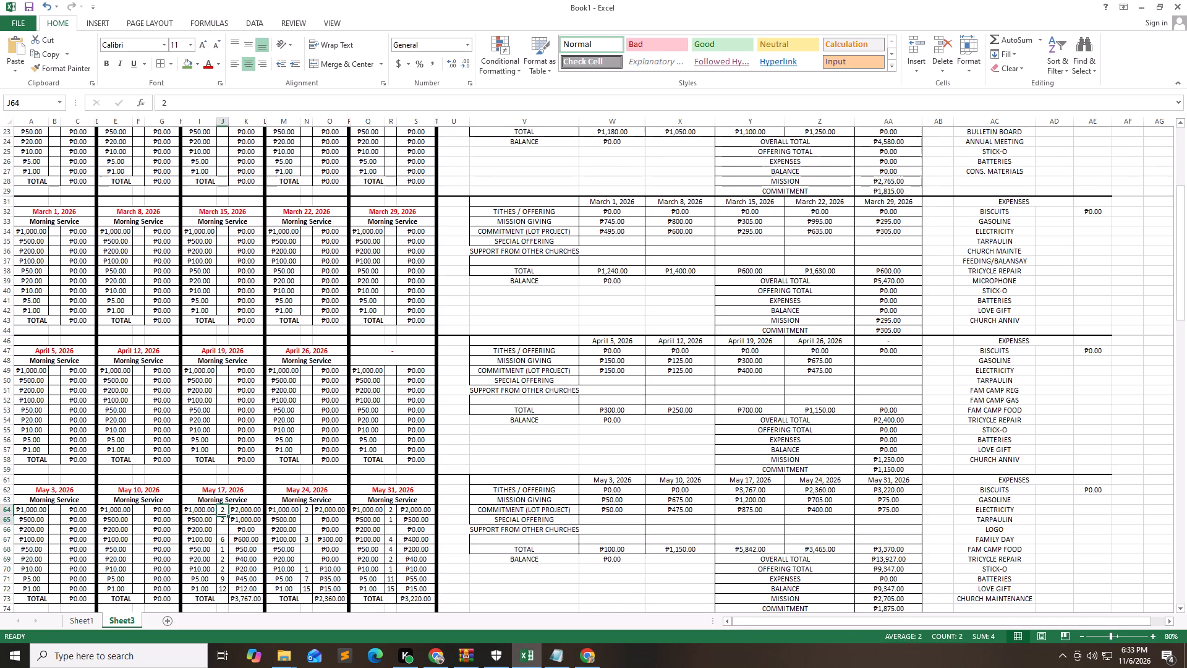
key(shift+Down)
key(shift+Down)
key(shift+Down)
key(shift+Down)
key(shift+Down)
key(shift+Down)
key(shift+Down)
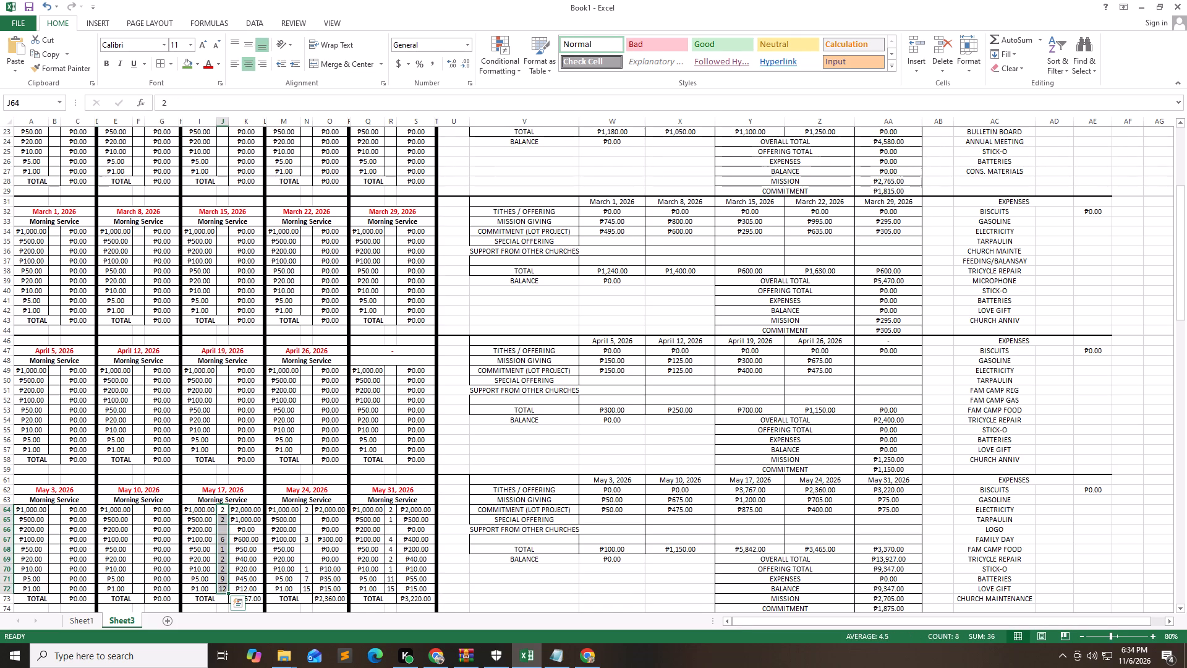
key(Delete)
Clear the May 24, 2026 Morning Service denomination counts in N64:N72, keeping the denominations and amount formulas.
key(Right)
key(Right)
key(Right)
key(Right)
key(shift+Down)
key(shift+Down)
key(shift+Down)
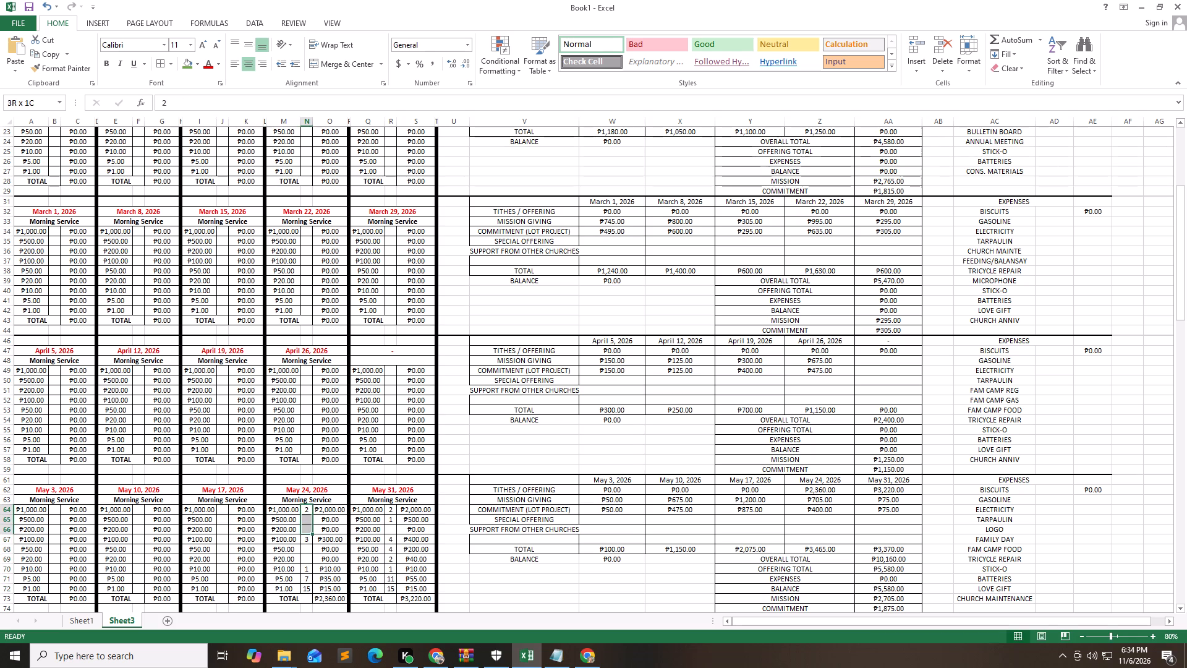
key(shift+Down)
key(shift+Down)
key(shift+Down)
key(shift+Down)
key(shift+Down)
key(Delete)
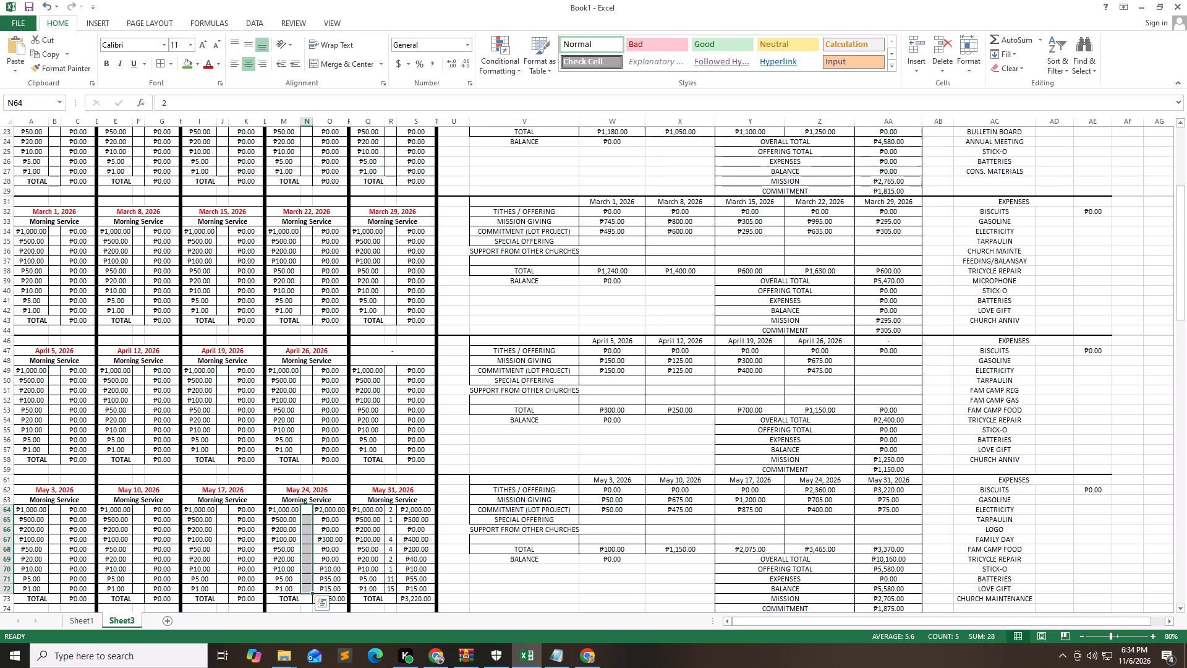
Clear the May 31, 2026 Morning Service denomination counts in R64:R72, keeping the denominations and amount formulas.
key(Right)
key(Right)
key(Right)
key(Right)
key(shift+Down)
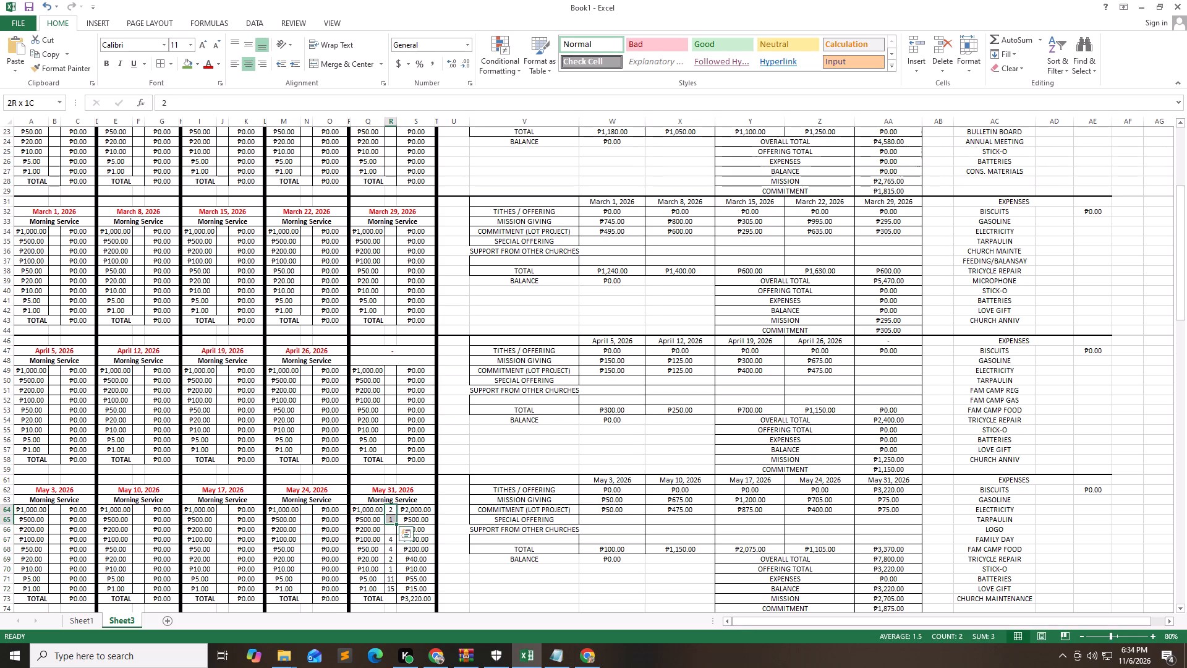
key(shift+Down)
key(shift+Down)
key(shift+Down)
key(shift+Down)
key(shift+Down)
key(shift+Down)
key(shift+Down)
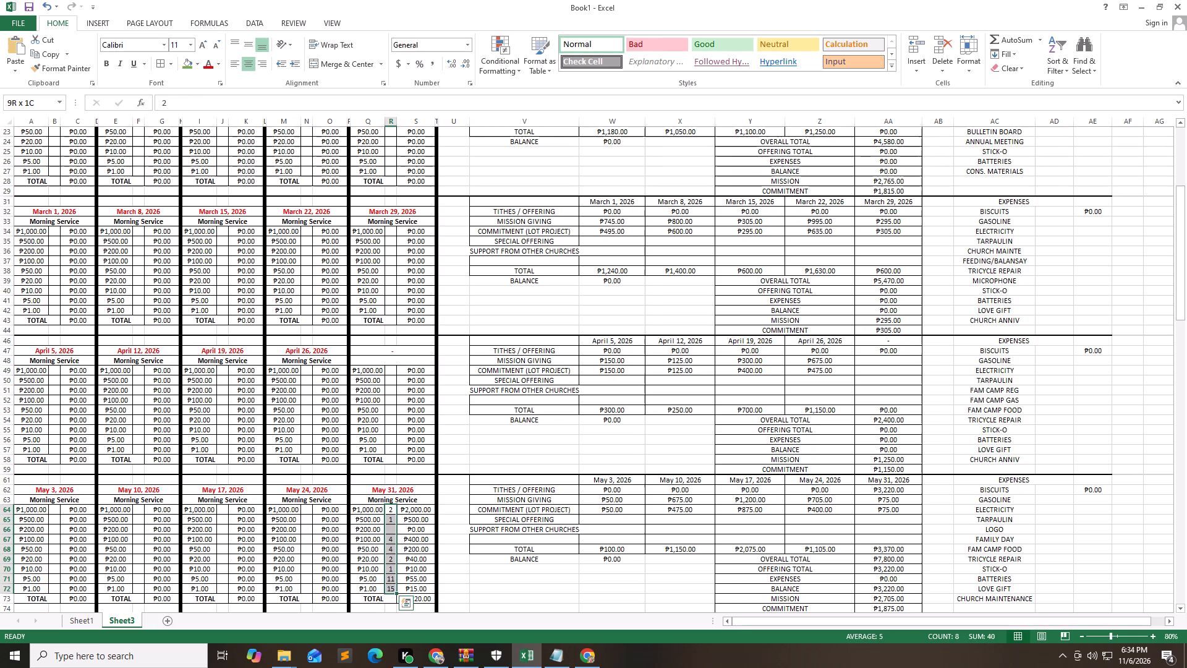
key(Delete)
Clear the June 28, 2026 Morning Service denomination counts in N79:N87, keeping the denominations, TOTAL label and amount formulas.
key(Down)
key(Down)
key(Down)
key(Down)
key(Down)
key(Down)
key(Down)
key(Down)
key(Down)
key(Down)
key(Down)
key(Down)
key(Down)
key(Down)
key(Down)
key(Down)
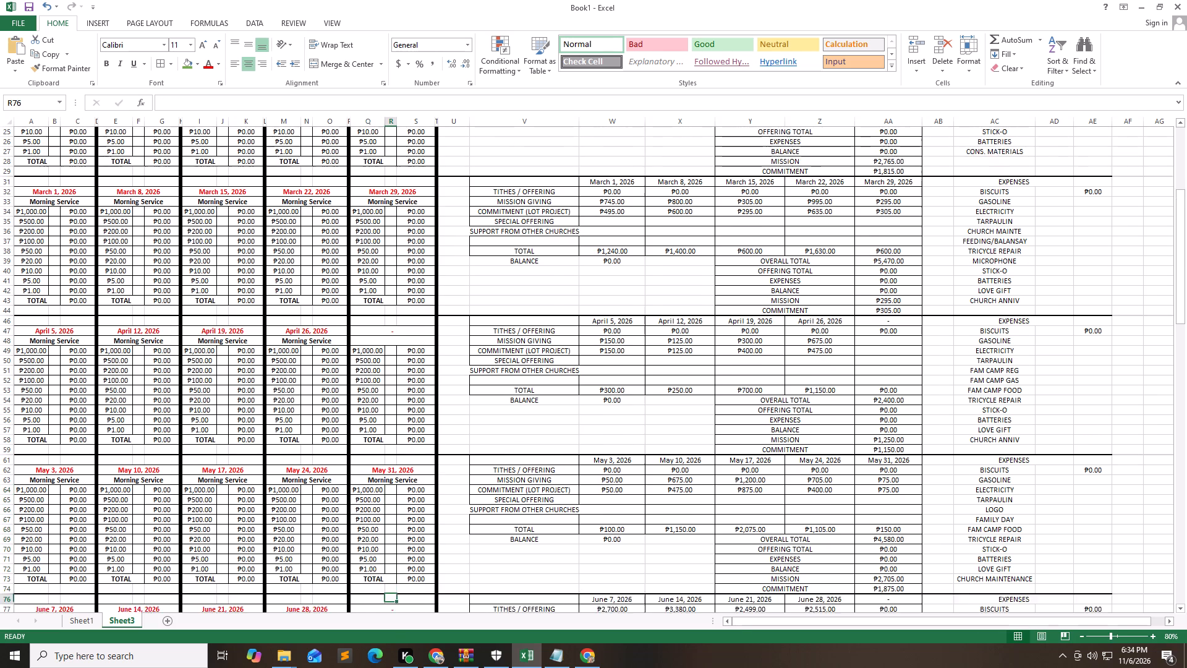
key(Down)
key(Up)
key(Left)
key(Left)
key(Left)
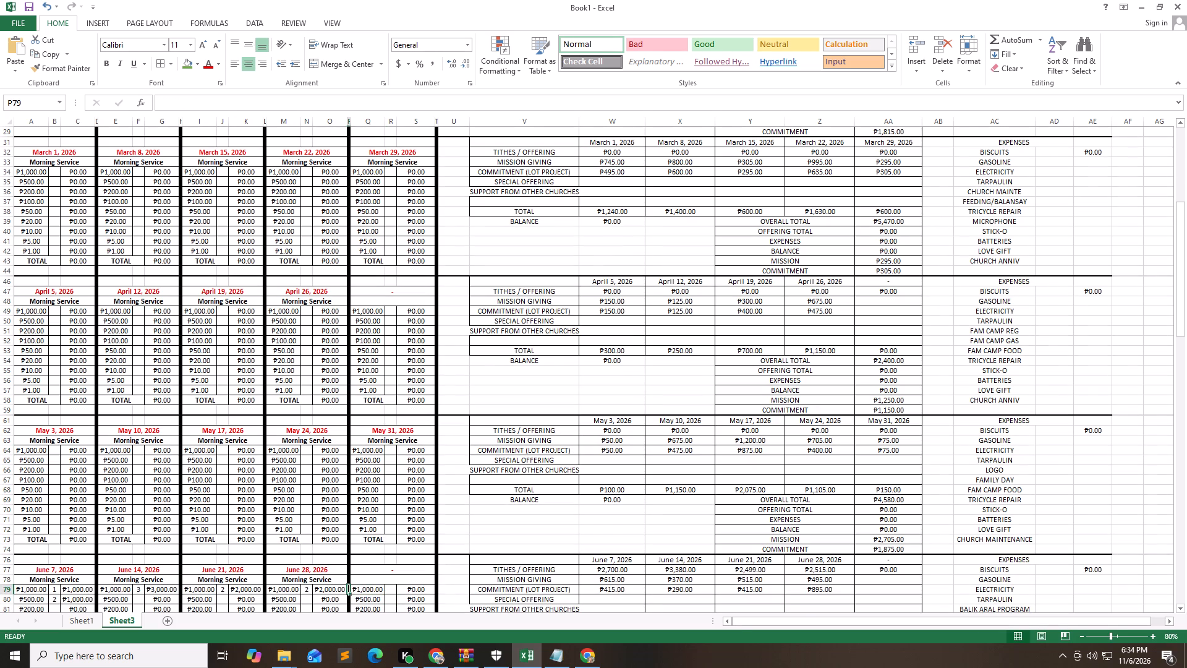
key(Left)
key(shift+Down)
key(shift+Down)
key(shift+Down)
key(shift+Down)
key(shift+Down)
key(shift+Down)
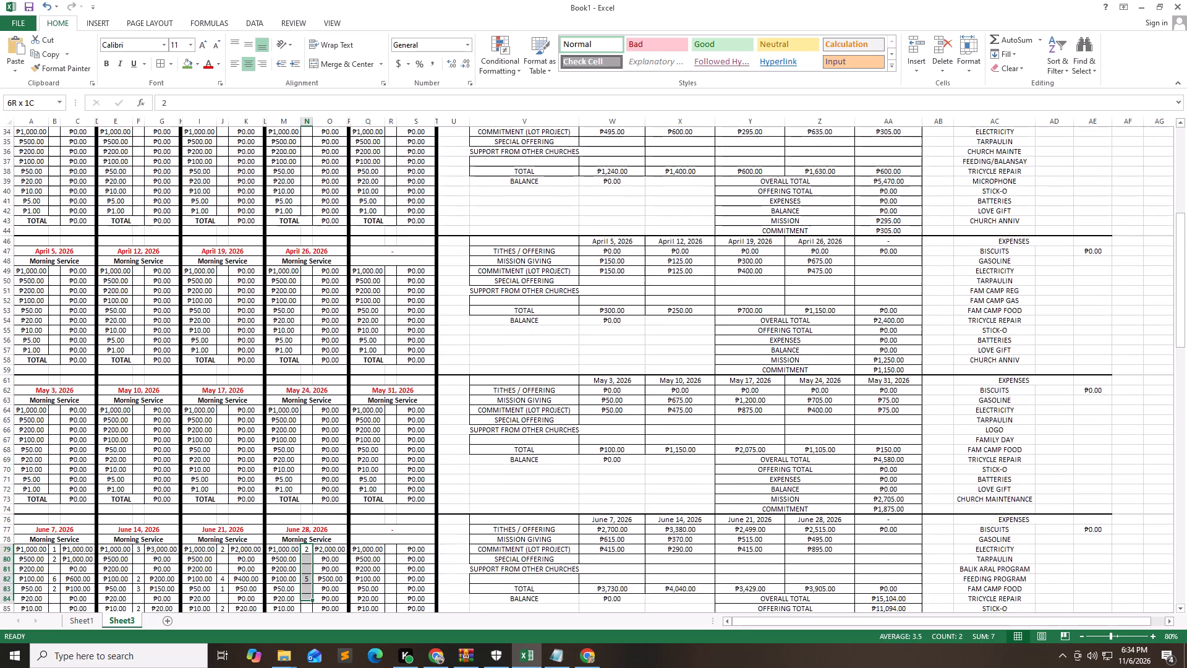
key(shift+Down)
key(shift+Down)
key(shift+Down)
key(shift+Down)
key(shift+Up)
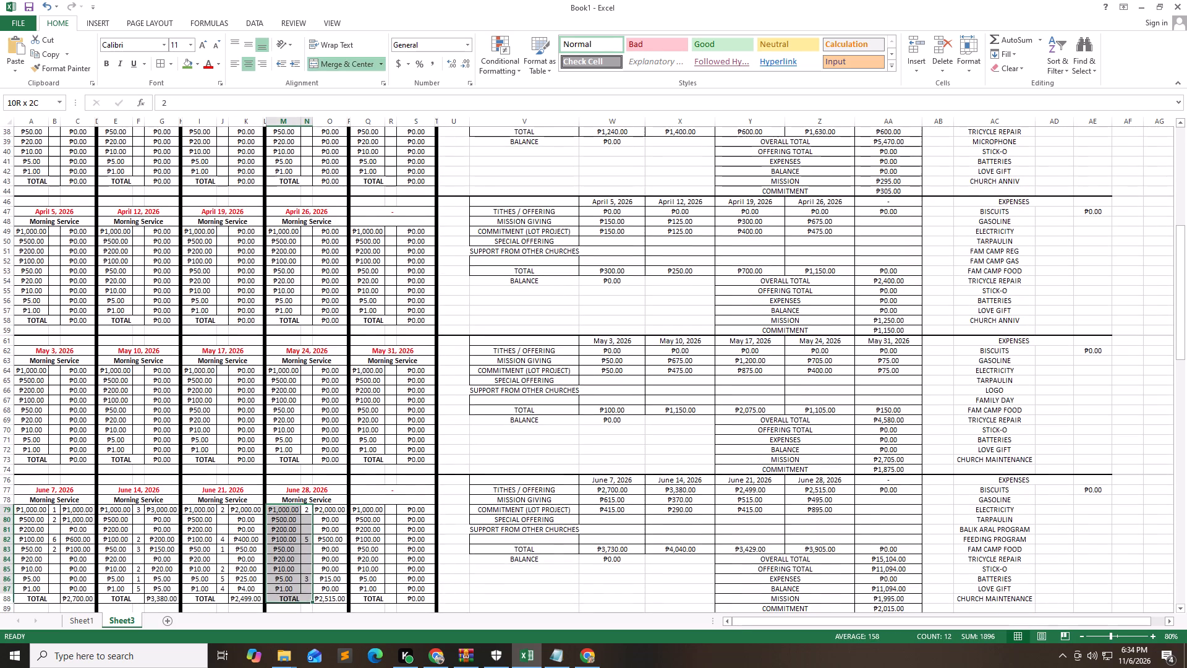
key(shift+Right)
key(Delete)
Clear the June 21, 2026 Morning Service denomination counts in J79:J87, keeping the denominations and amount formulas.
key(Left)
key(Left)
key(Left)
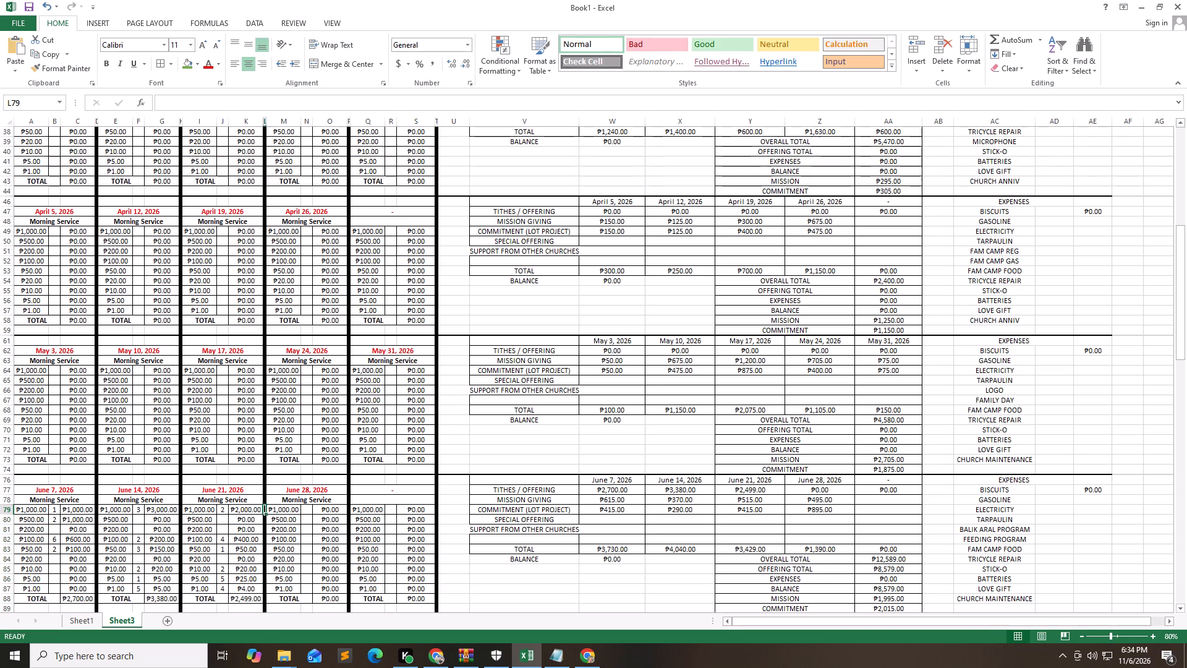
key(Left)
key(shift+Down)
key(shift+Down)
key(shift+Down)
key(shift+Down)
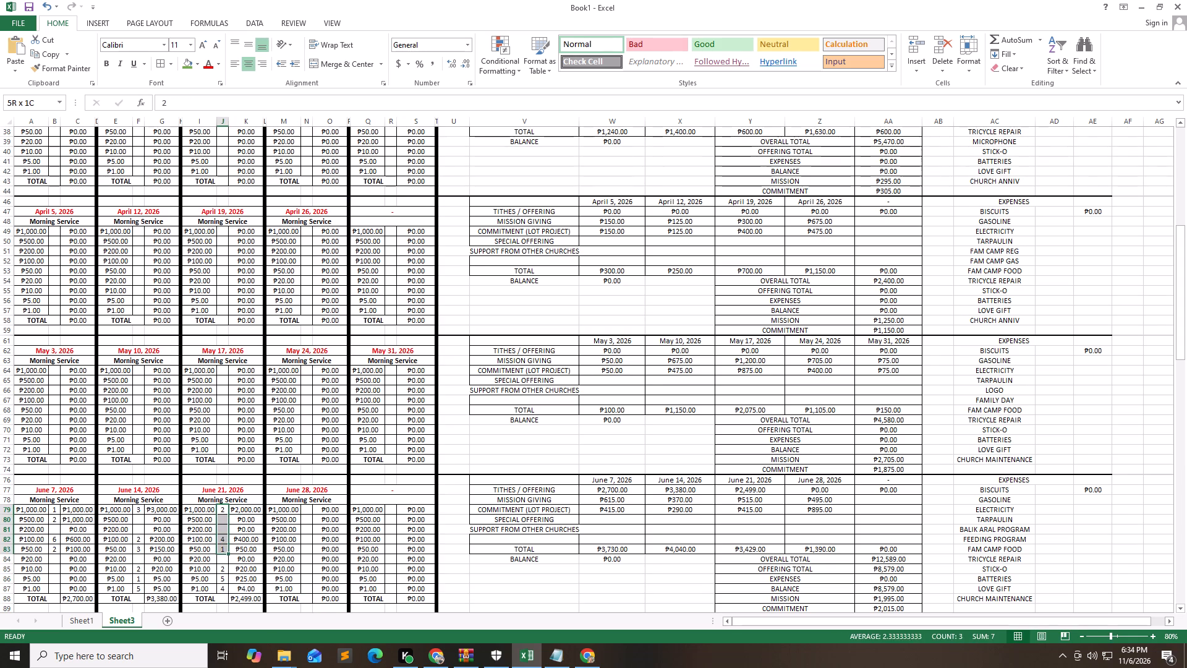
key(shift+Down)
key(shift+Down)
key(shift+Down)
key(shift+Down)
key(Delete)
Clear the June 14, 2026 Morning Service denomination counts in F79:F87, keeping the denominations, TOTAL label and amount formulas.
key(Left)
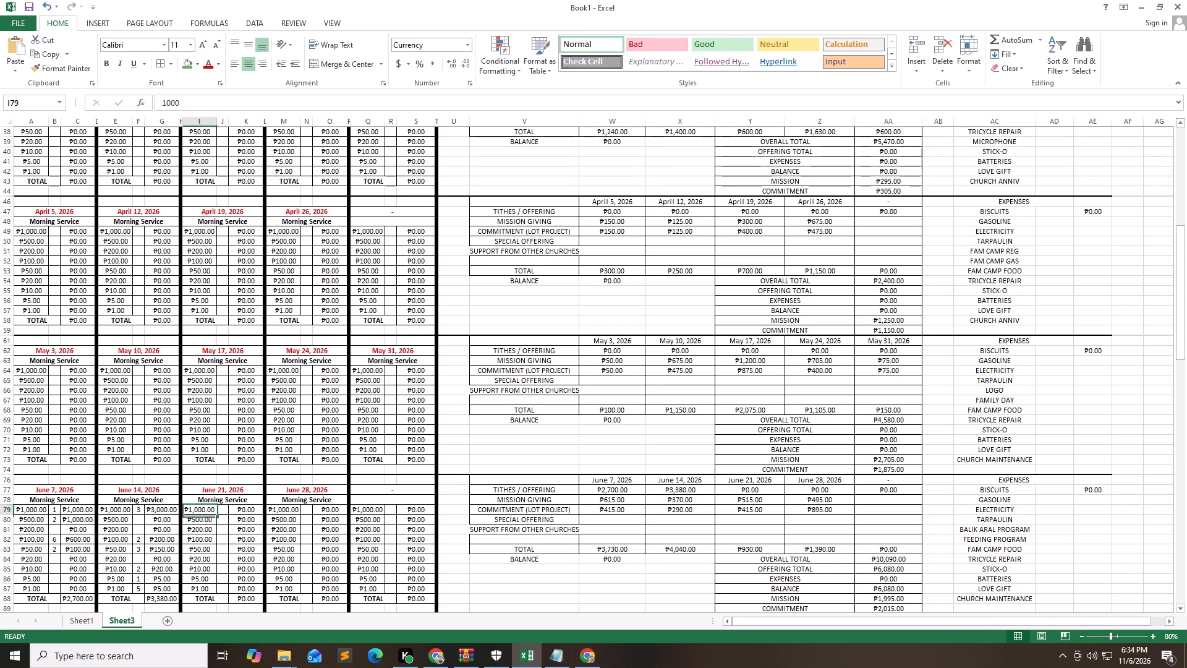
key(Left)
key(Left)
key(Left)
key(Left)
key(Right)
key(shift+Down)
key(shift+Down)
key(shift+Down)
key(shift+Down)
key(shift+Down)
key(shift+Down)
key(shift+Down)
key(shift+Down)
key(shift+Down)
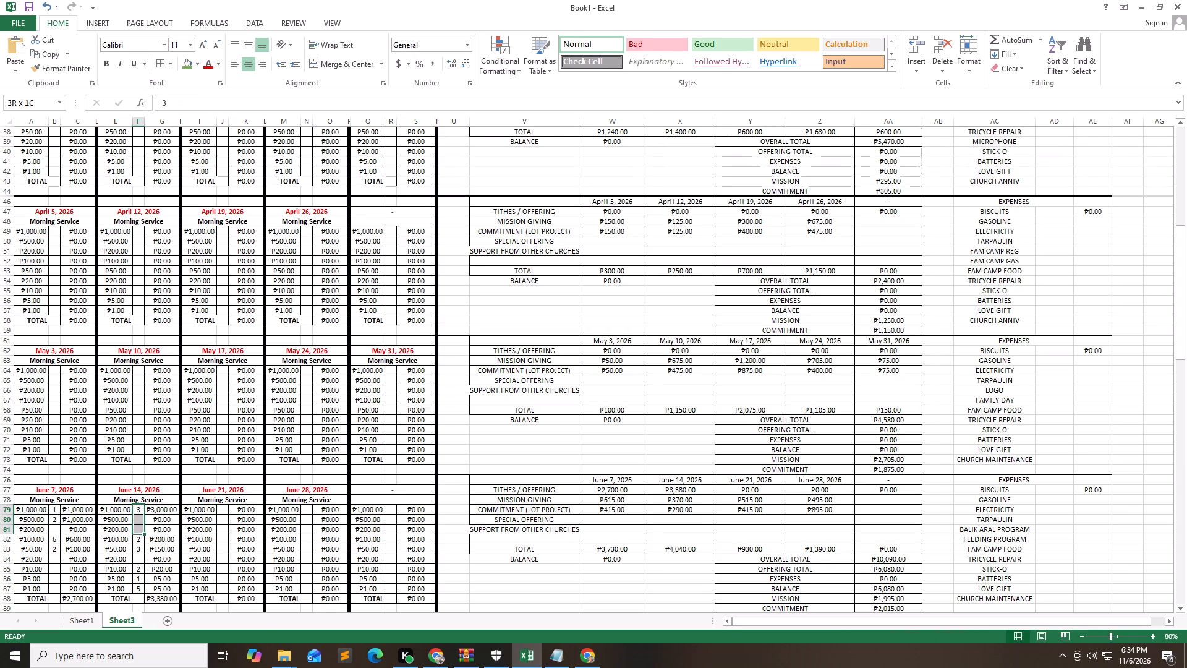
key(shift+Up)
key(shift+Right)
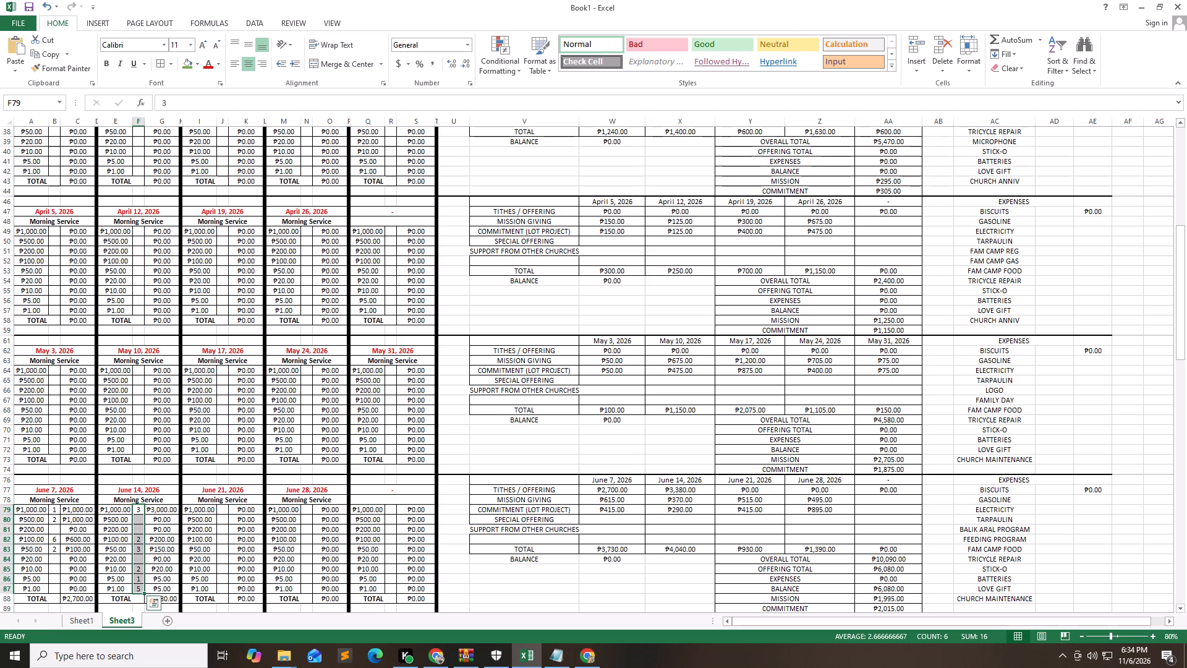
key(Delete)
Clear the June 7, 2026 Morning Service denomination counts in B79:B83, keeping the denominations and amount formulas.
key(Left)
key(Left)
key(Left)
key(Left)
key(shift+Down)
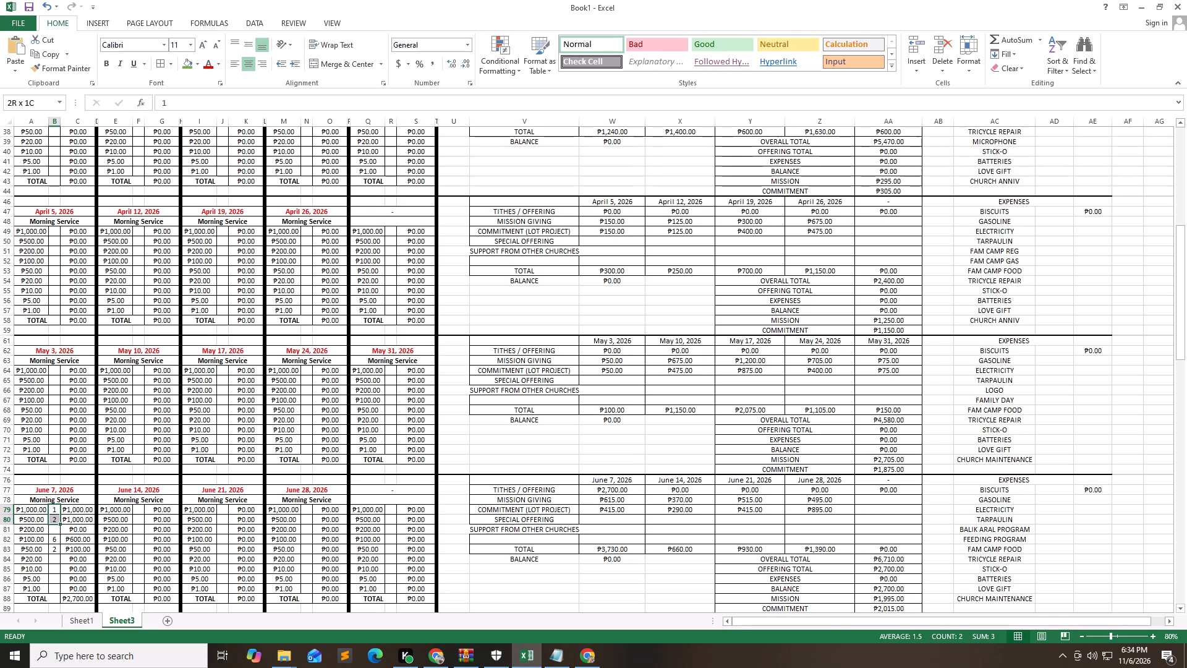
key(shift+Down)
key(shift+Down)
key(shift+Down)
key(Delete)
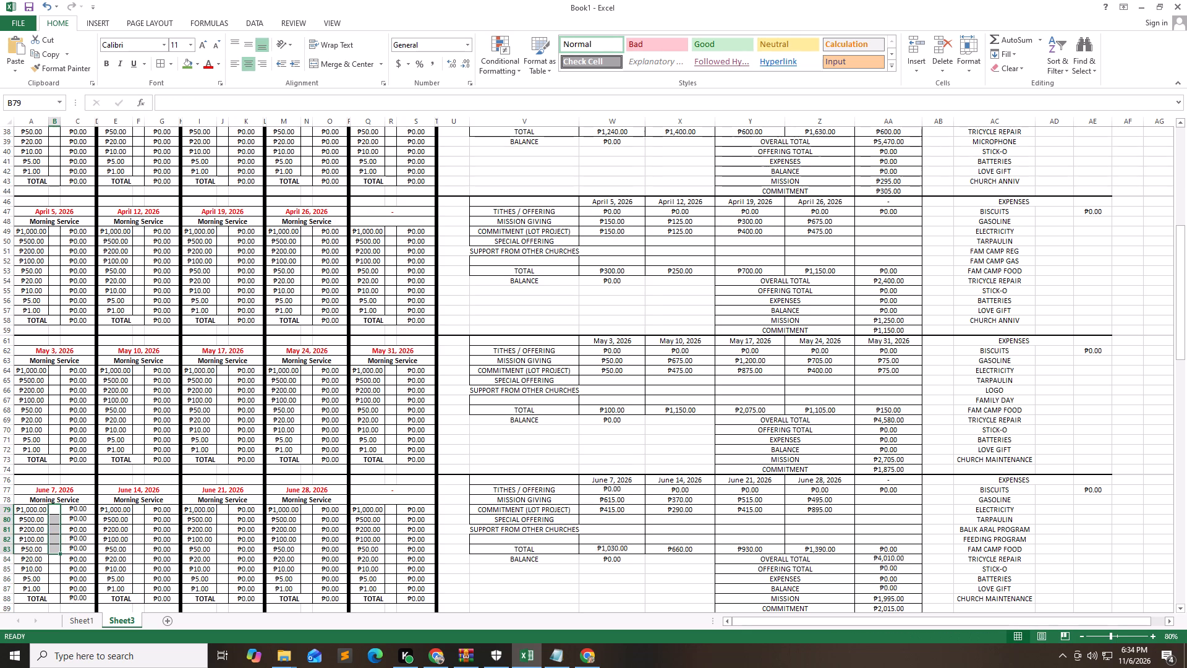
Clear the July 5, 2026 Morning Service denomination counts in B94:B102, keeping the denominations and amount formulas.
key(Down)
key(Down)
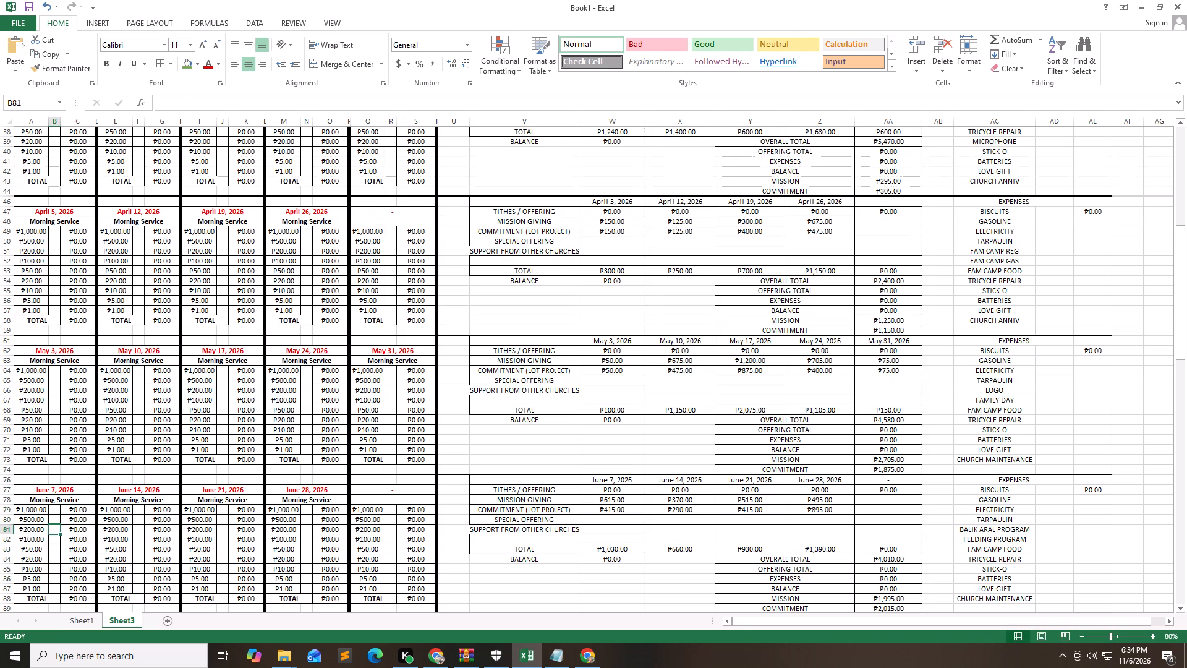
key(Down)
key(Down)
key(Down)
key(Down)
key(Down)
key(Down)
key(Down)
key(Down)
key(Down)
key(Down)
key(Down)
key(Down)
key(Down)
key(Down)
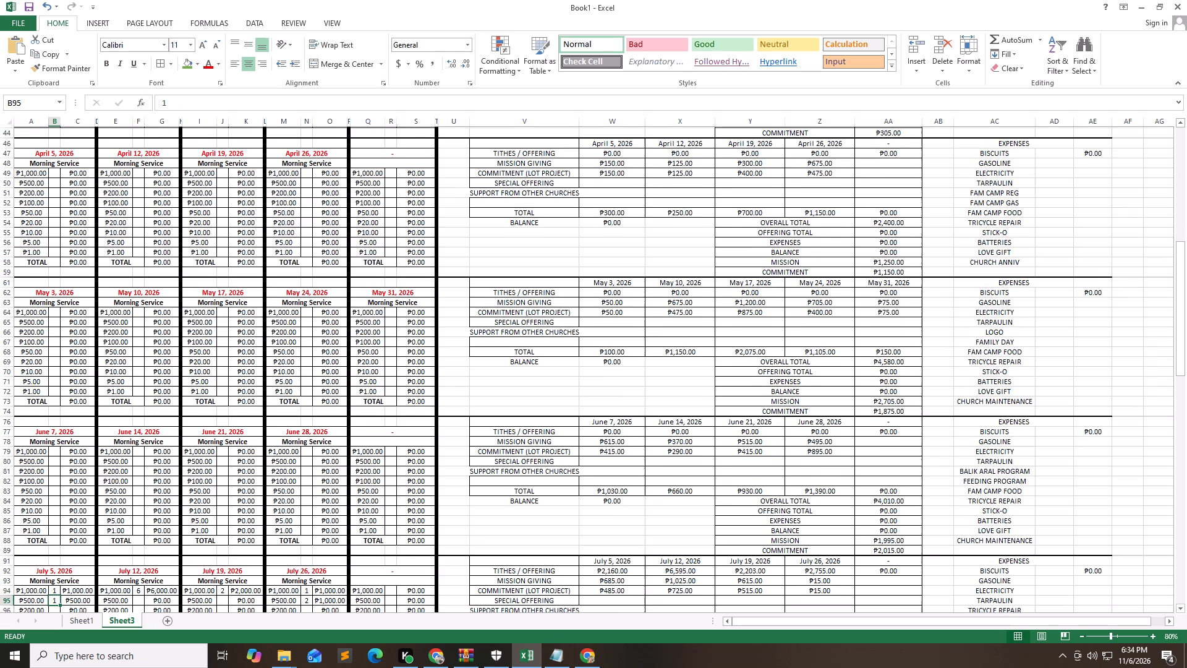
key(Up)
key(shift+Down)
key(shift+Down)
key(shift+Down)
key(shift+Down)
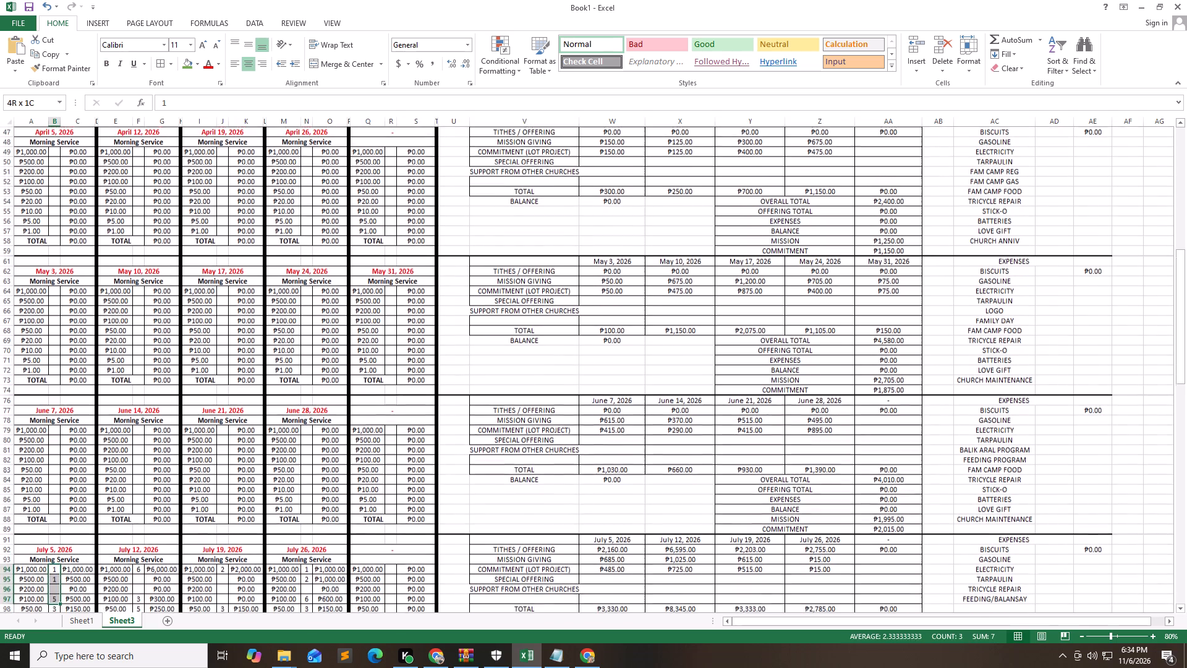
key(shift+Down)
key(shift+Down)
key(shift+Down)
key(shift+Down)
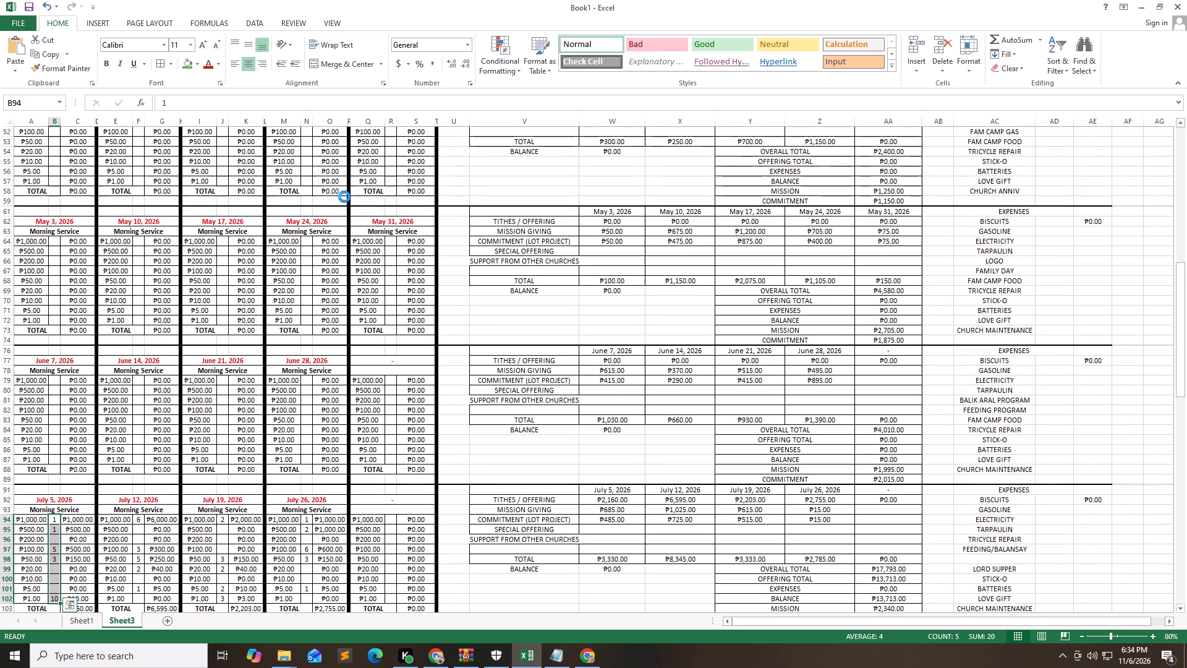
key(Delete)
Clear the July 12, 2026 Morning Service denomination counts in F94:F101, keeping the denominations and amount formulas.
key(Right)
key(Right)
key(Right)
key(Right)
key(shift+Down)
key(shift+Down)
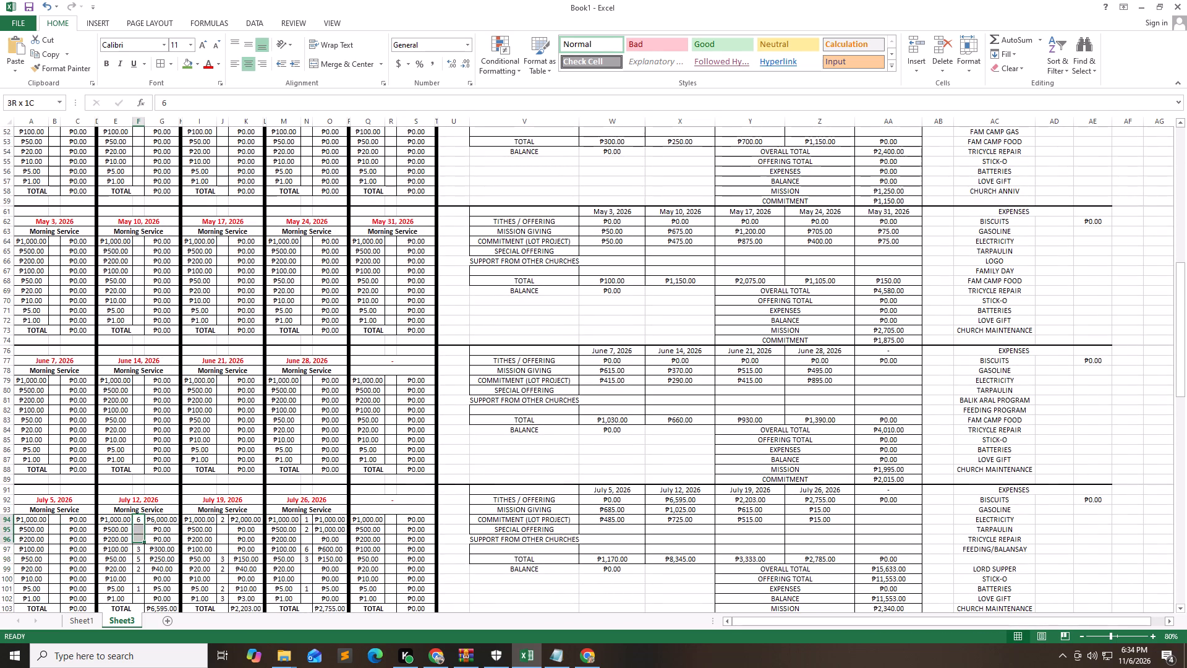
key(shift+Down)
key(shift+Down)
key(shift+Down)
key(shift+Down)
key(shift+Down)
key(Delete)
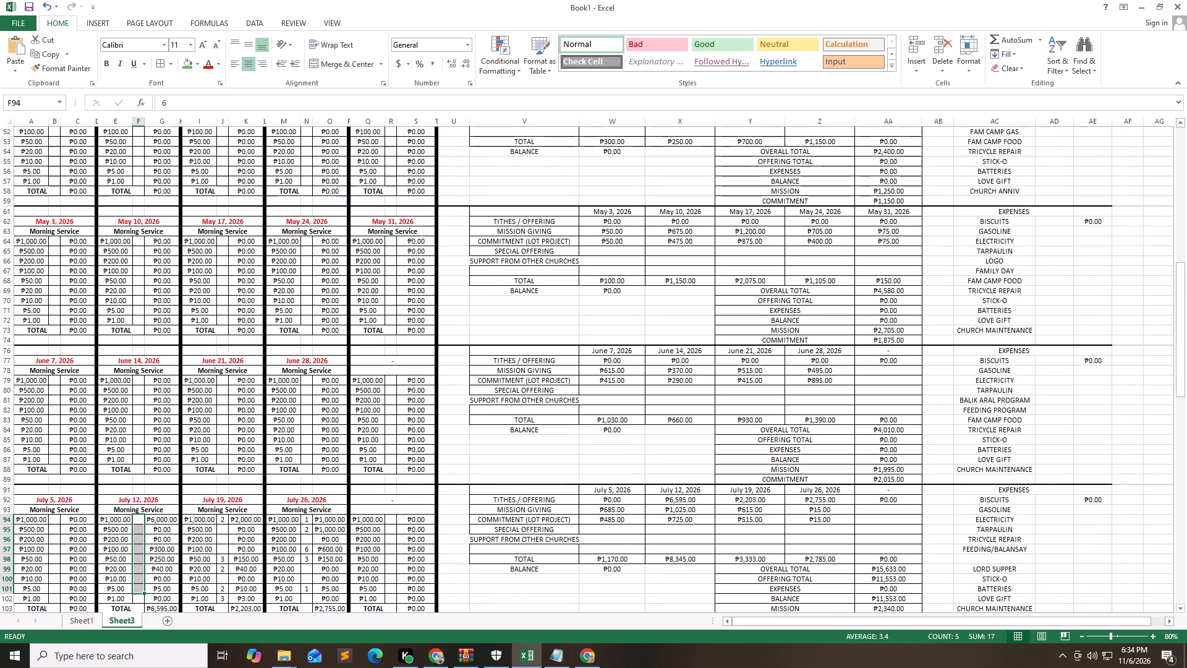
Clear the July 19, 2026 Morning Service denomination counts in J94:J102, keeping the denominations and amount formulas.
key(Right)
key(Right)
key(Right)
key(Right)
key(shift+Down)
key(shift+Down)
key(shift+Down)
key(shift+Down)
key(shift+Down)
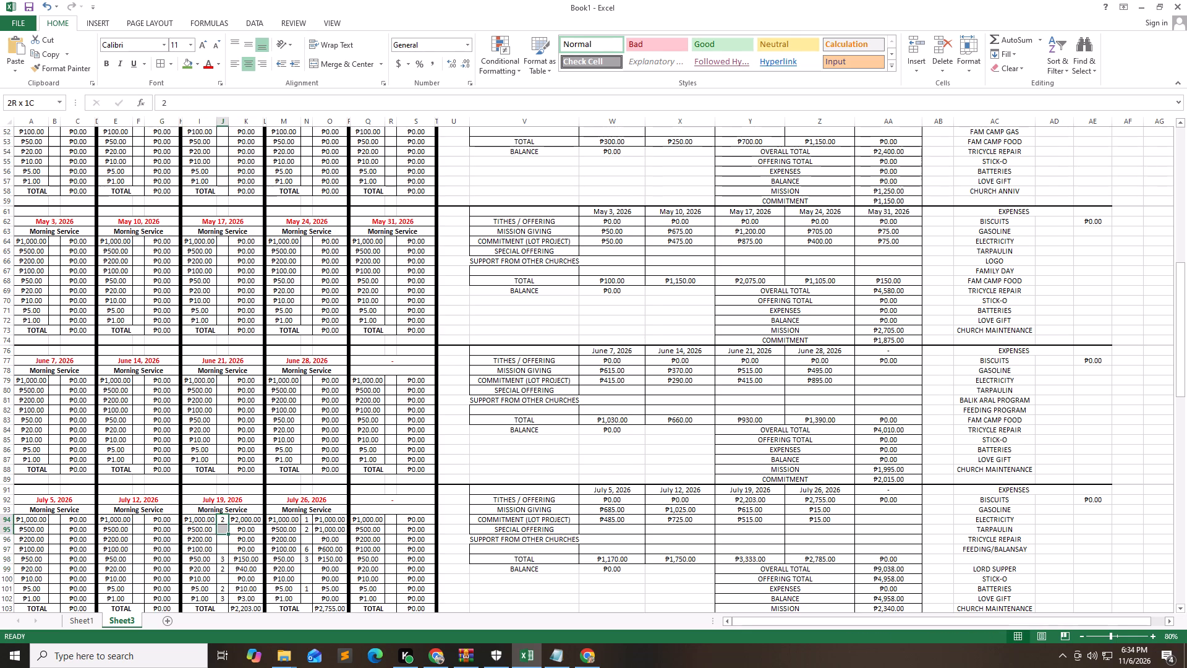
key(shift+Down)
key(shift+Down)
key(shift+Down)
key(Delete)
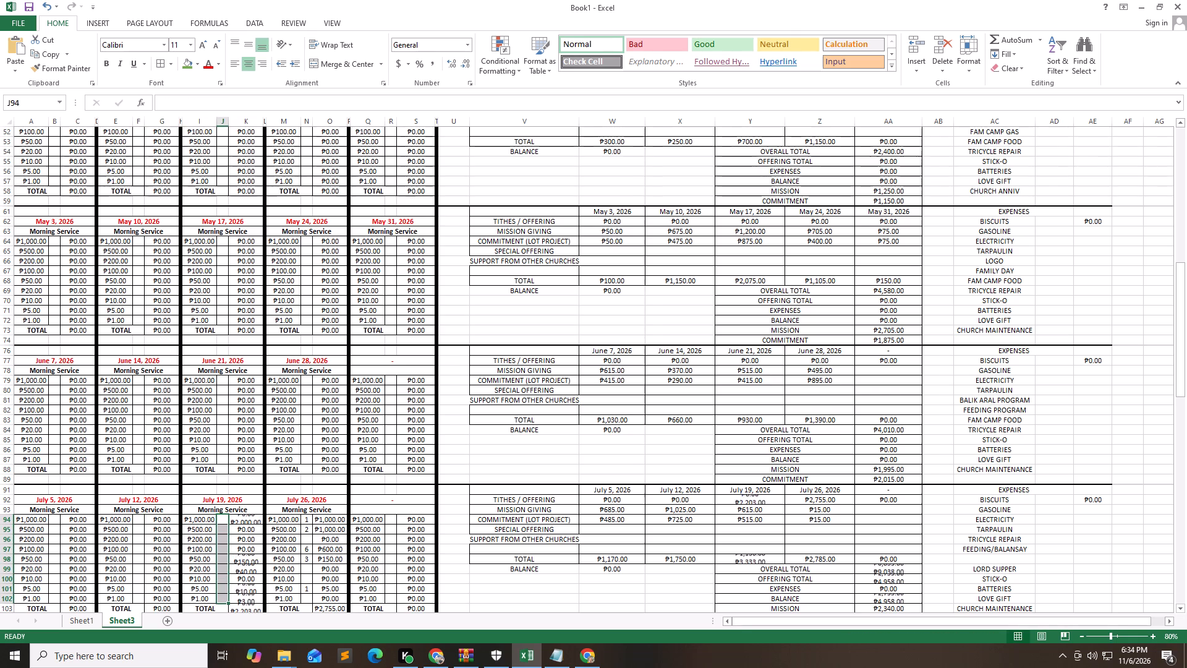
Clear the July 26, 2026 Morning Service denomination counts in N94:N101, keeping the denominations and amount formulas.
key(Right)
key(Right)
key(Right)
key(Right)
key(shift+Down)
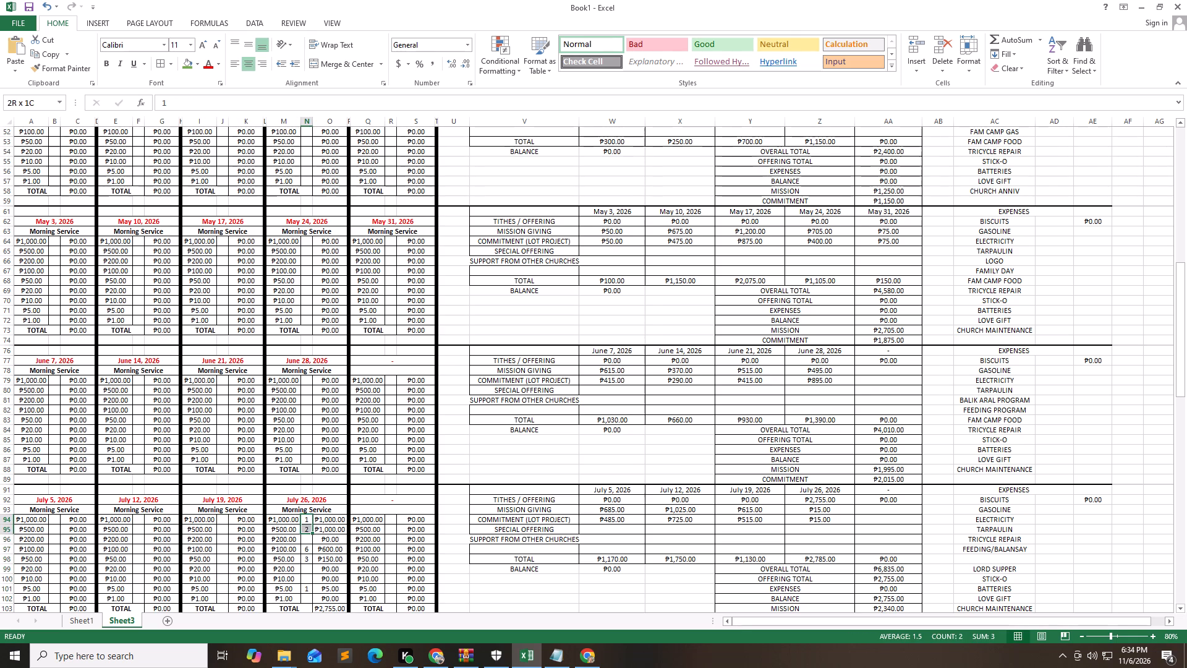
key(shift+Down)
key(shift+Down)
key(shift+Down)
key(shift+Down)
key(shift+Down)
key(shift+Down)
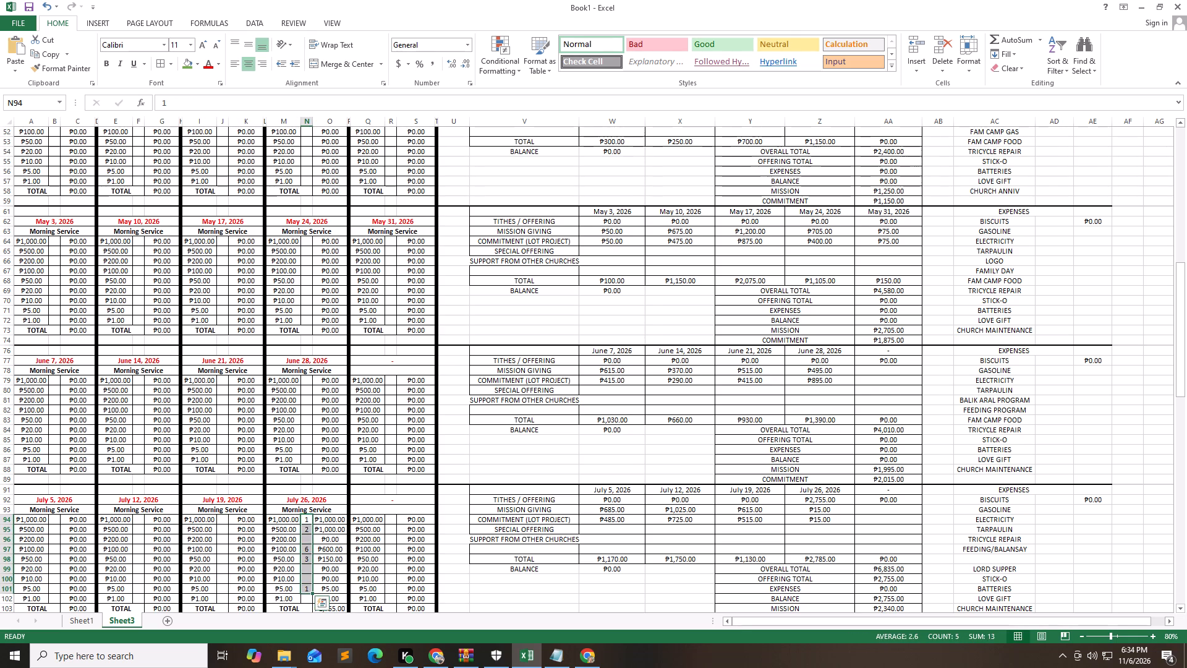
key(Delete)
Clear the August 30, 2026 Morning Service denomination counts in R109:R117, keeping the denominations and amount formulas.
key(Right)
key(Down)
key(Down)
key(Down)
key(Down)
key(Down)
key(Down)
key(Down)
key(Down)
key(Down)
key(Down)
key(Down)
key(Down)
key(Down)
key(Down)
key(Down)
key(Down)
key(Down)
key(Down)
key(Down)
key(Down)
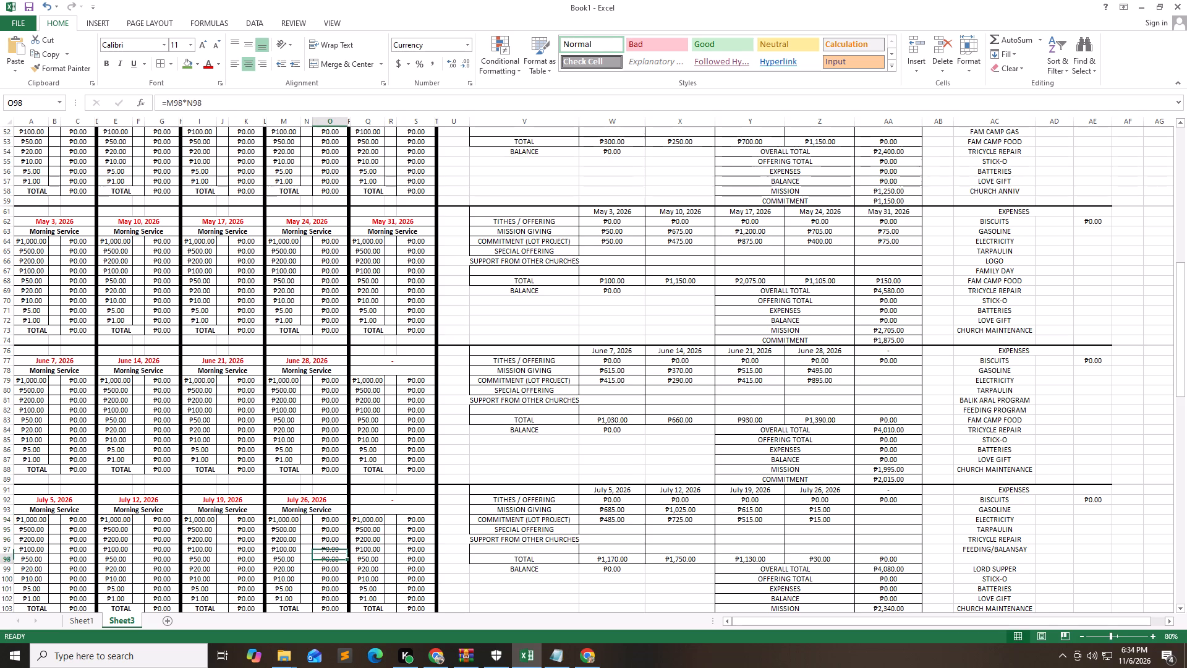
key(Up)
key(Up)
key(Up)
key(Up)
key(Up)
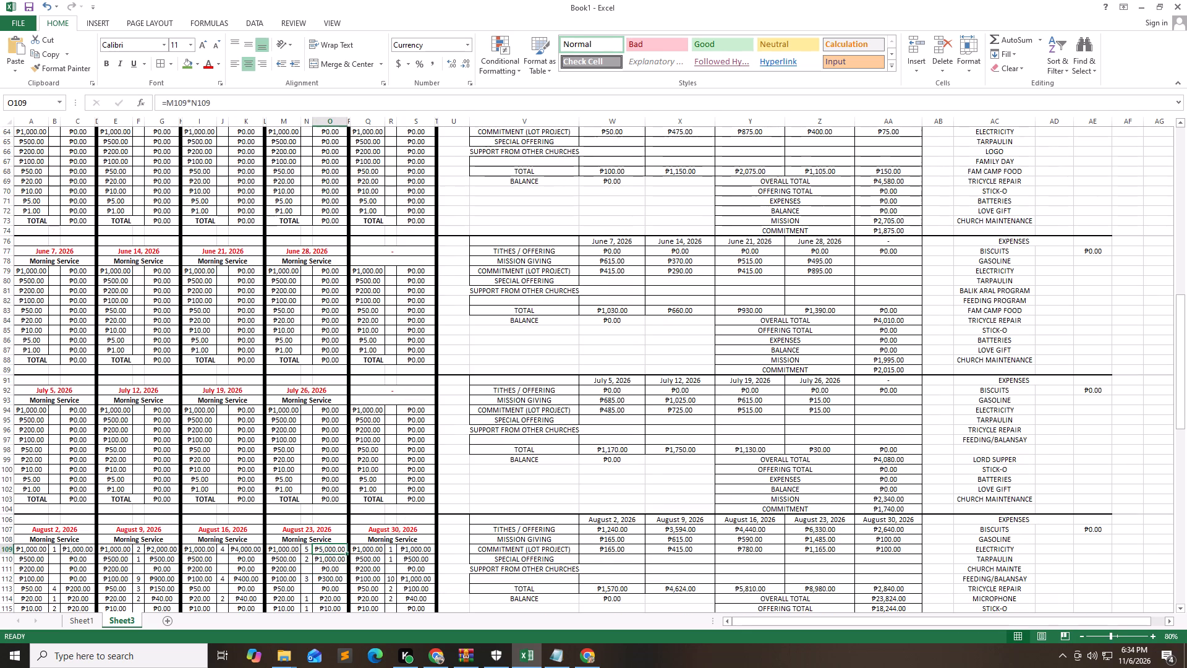
key(Right)
key(Right)
key(Right)
key(shift+Down)
key(shift+Down)
key(shift+Down)
key(shift+Down)
key(shift+Down)
key(shift+Down)
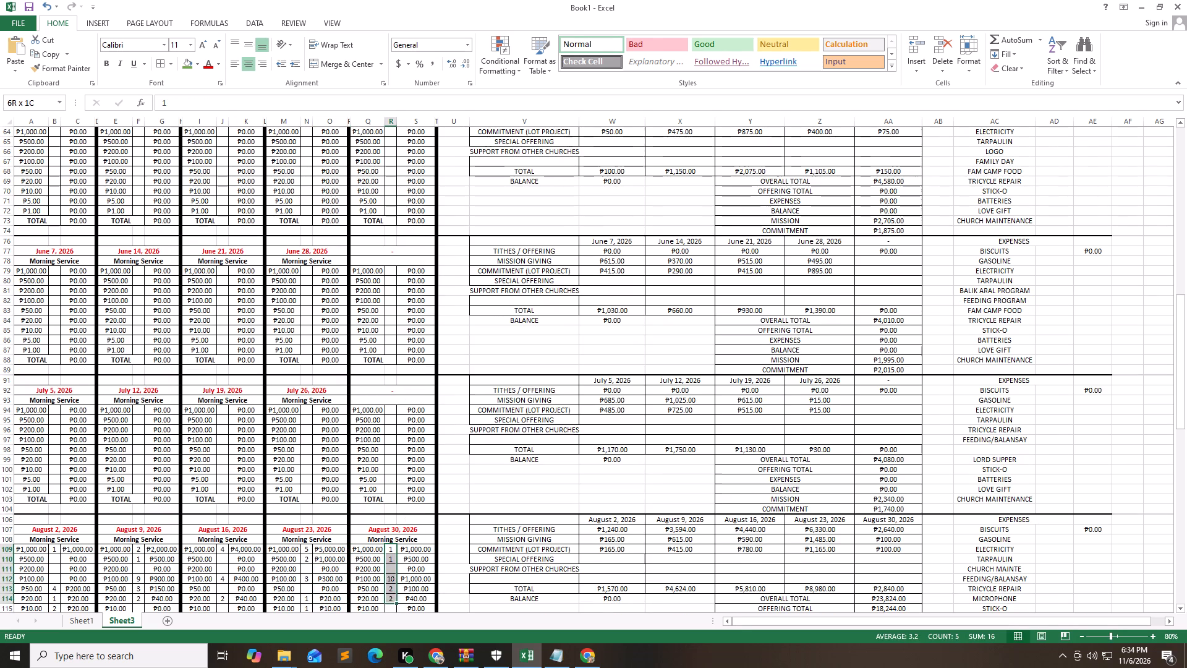
key(shift+Down)
key(shift+Down)
key(Delete)
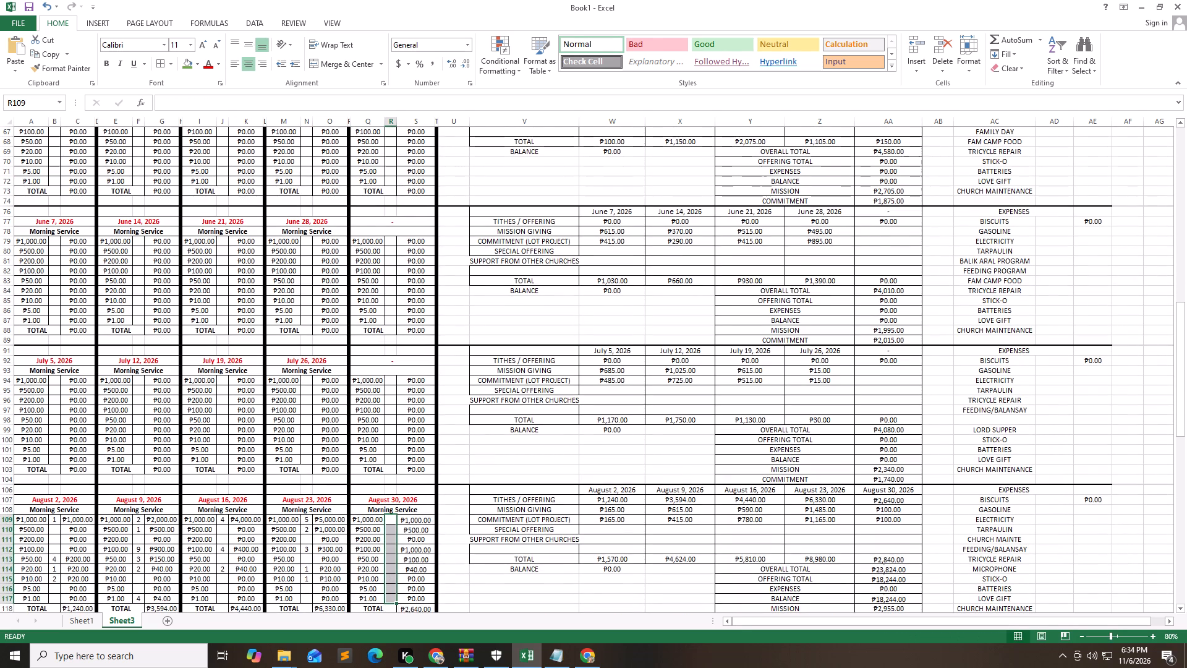
Clear the August 23, 2026 Morning Service denomination counts in N109:N117, keeping the denominations and amount formulas.
key(Left)
key(Left)
key(Left)
key(Left)
key(shift+Down)
key(shift+Down)
key(shift+Down)
key(shift+Down)
key(shift+Down)
key(shift+Down)
key(shift+Down)
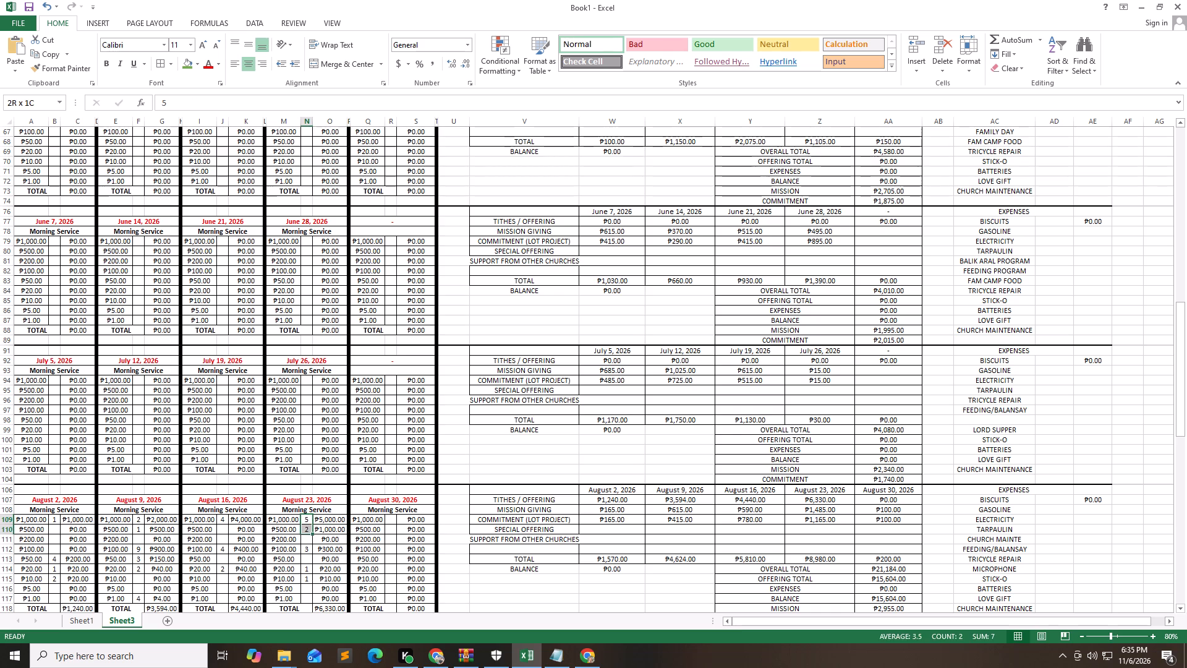
key(shift+Down)
key(Delete)
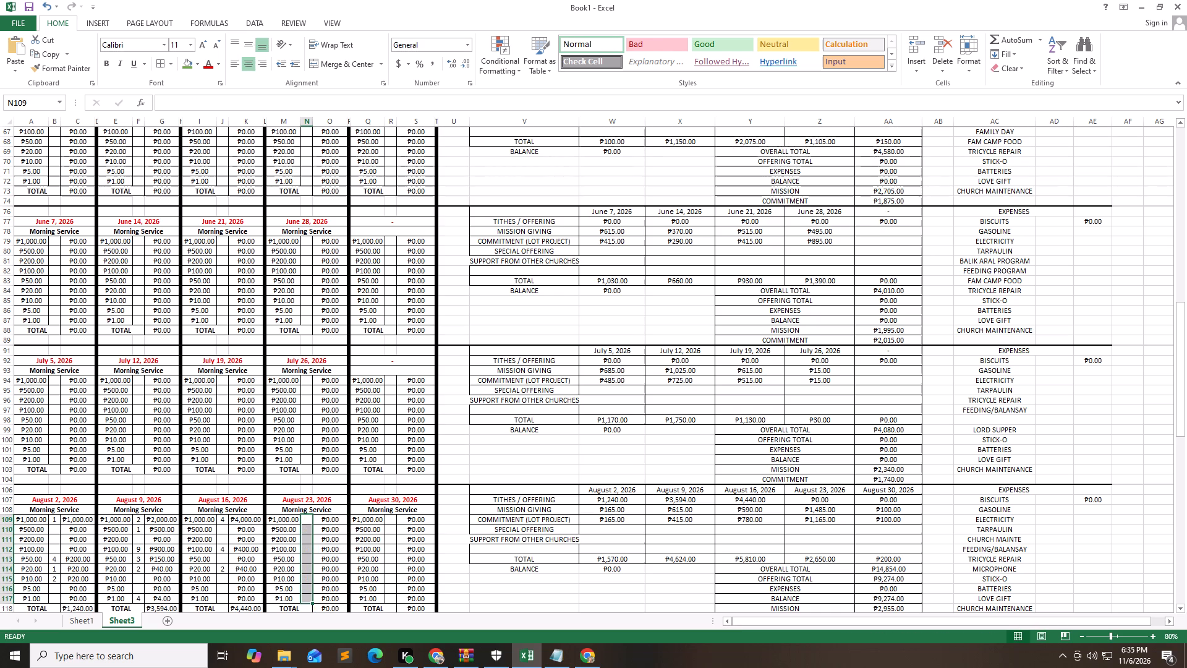
Clear the August 16, 2026 Morning Service denomination counts in J109:J115, keeping the denominations and amount formulas.
key(Left)
key(Left)
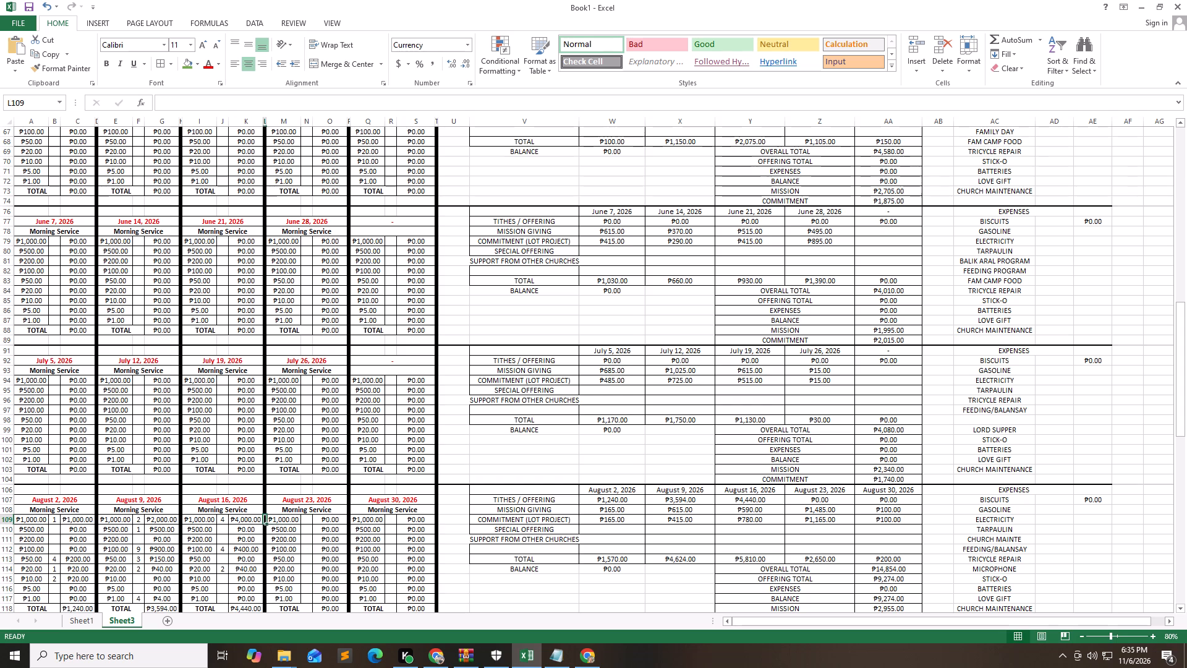
key(Left)
key(Left)
key(shift+Down)
key(shift+Down)
key(shift+Down)
key(shift+Down)
key(shift+Down)
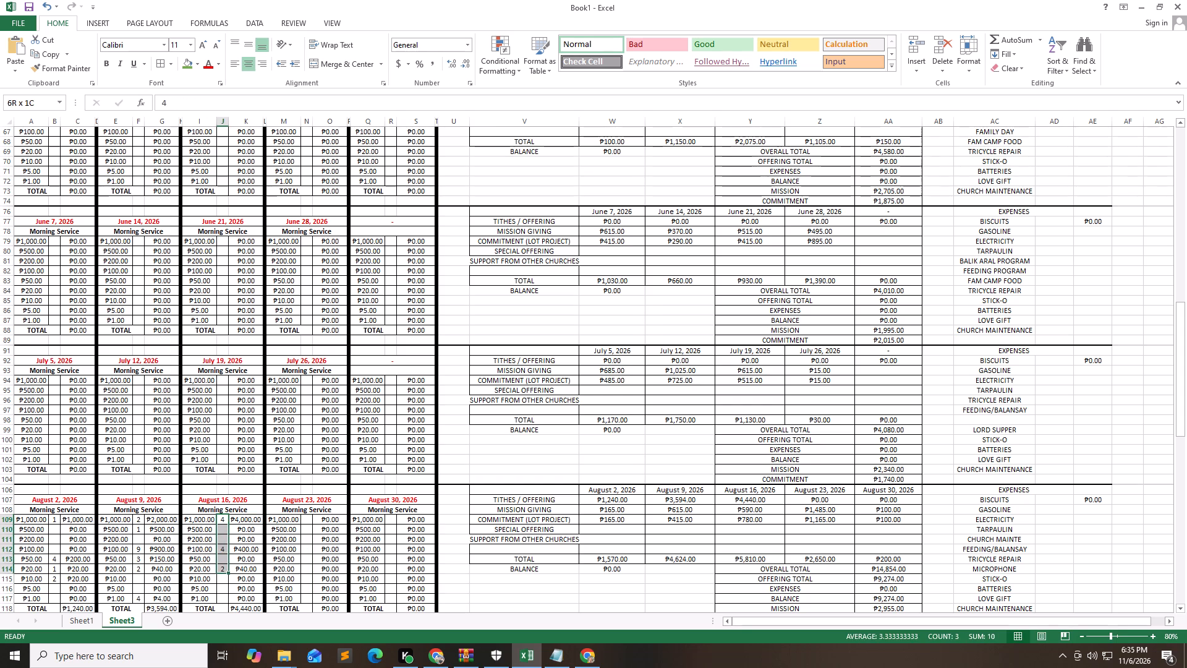
key(shift+Down)
key(Delete)
Clear the August 9, 2026 Morning Service denomination counts in F109:F117, keeping the denominations and amount formulas.
key(Left)
key(Left)
key(Left)
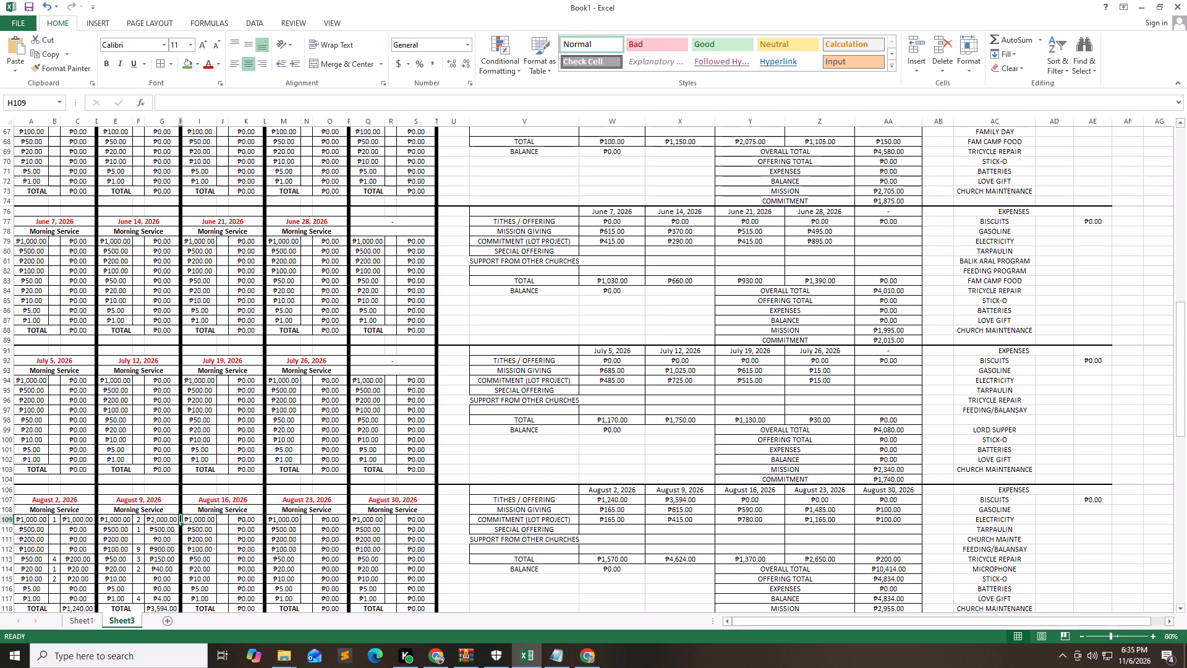
key(Left)
key(shift+Down)
key(shift+Down)
key(shift+Down)
key(shift+Down)
key(shift+Down)
key(shift+Down)
key(shift+Down)
key(shift+Down)
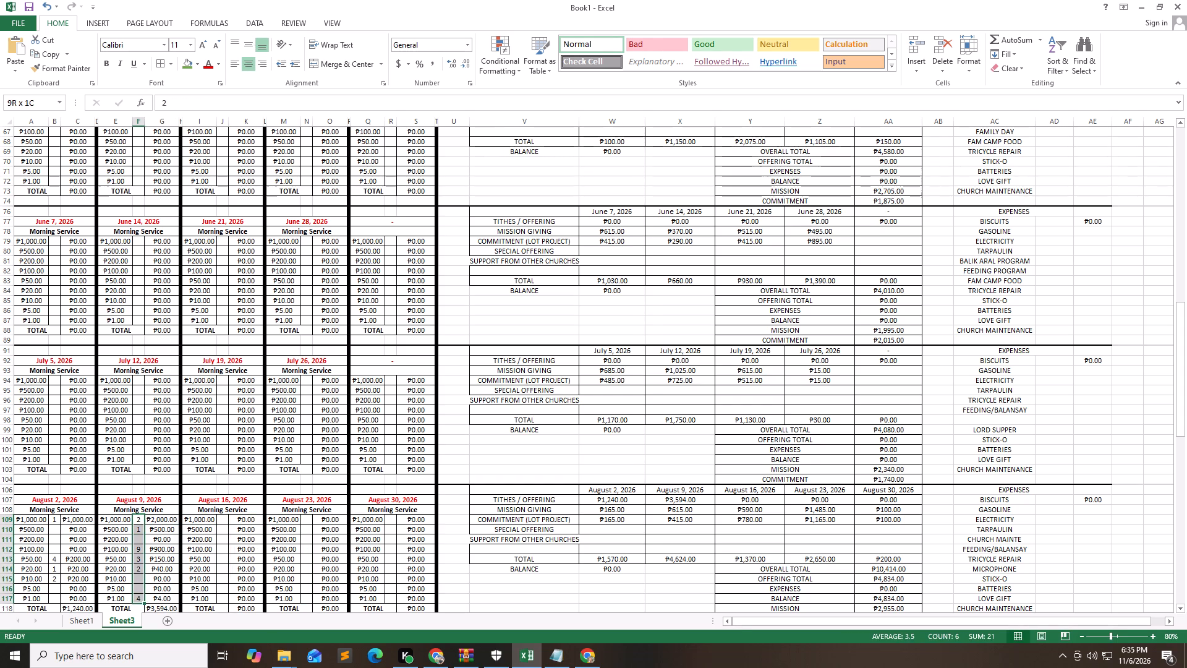
key(Delete)
Clear the August 2, 2026 Morning Service denomination counts in B109:B116, keeping the denominations and amount formulas.
key(Left)
key(Left)
key(Left)
key(Left)
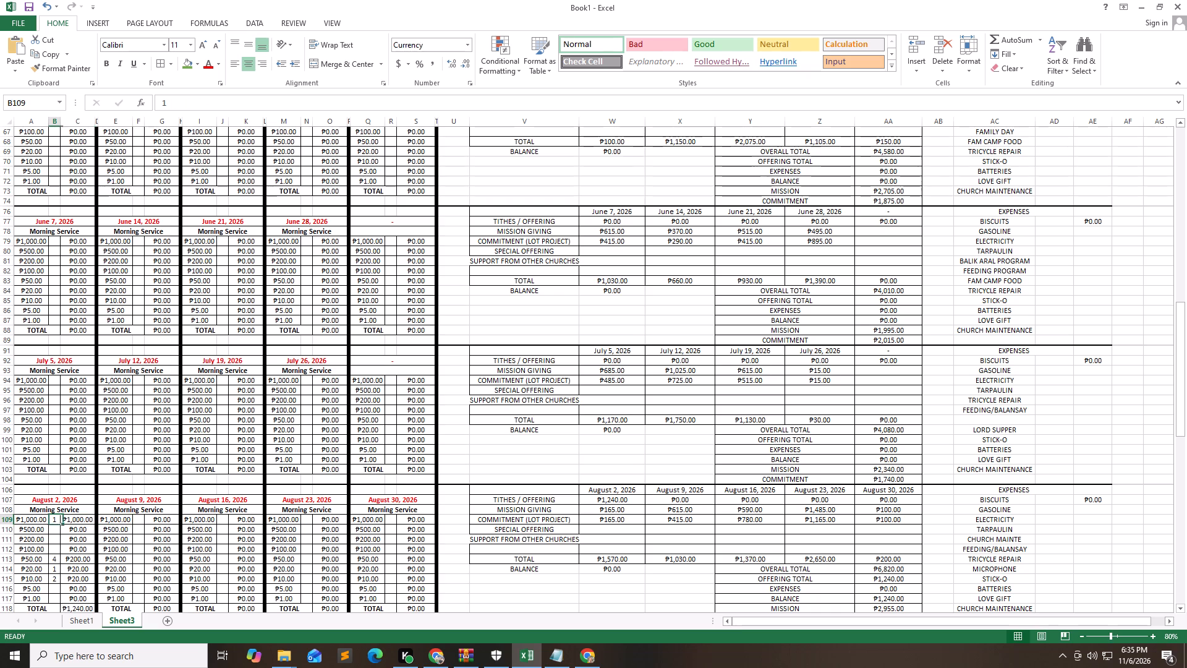
key(shift+Down)
key(shift+Down)
key(shift+Down)
key(shift+Down)
key(shift+Down)
key(shift+Down)
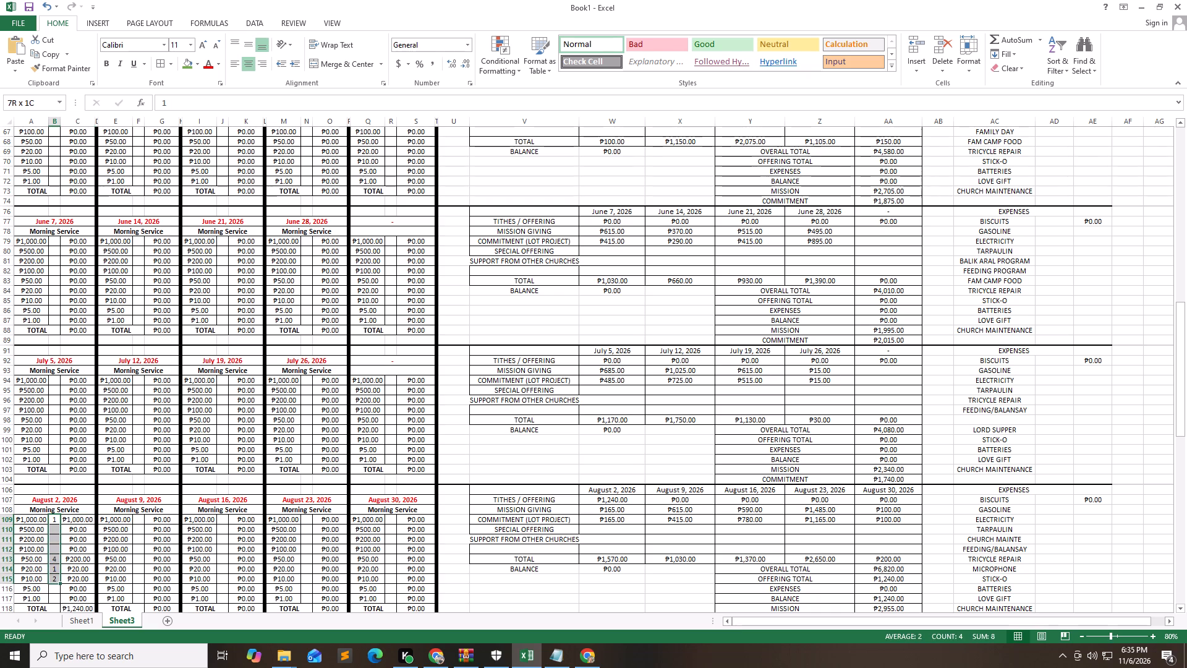
key(shift+Down)
key(Delete)
Clear the September 6, 2026 Morning Service denomination counts in B124:B132, keeping the denominations and amount formulas.
key(Down)
key(Down)
key(Down)
key(Down)
key(Down)
key(Down)
key(Down)
key(Down)
key(Down)
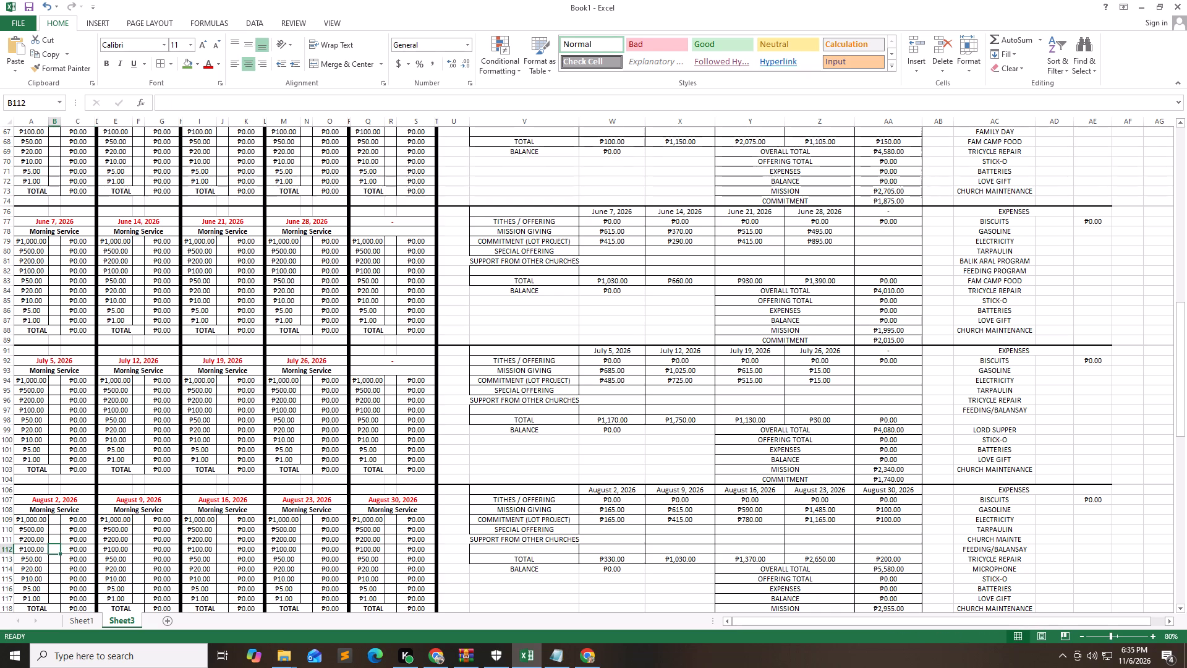
key(Down)
key(Down)
key(Down)
key(Down)
key(Down)
key(Down)
key(Down)
key(Down)
key(Down)
key(Down)
key(Down)
key(Down)
key(Down)
key(Down)
key(Down)
key(Down)
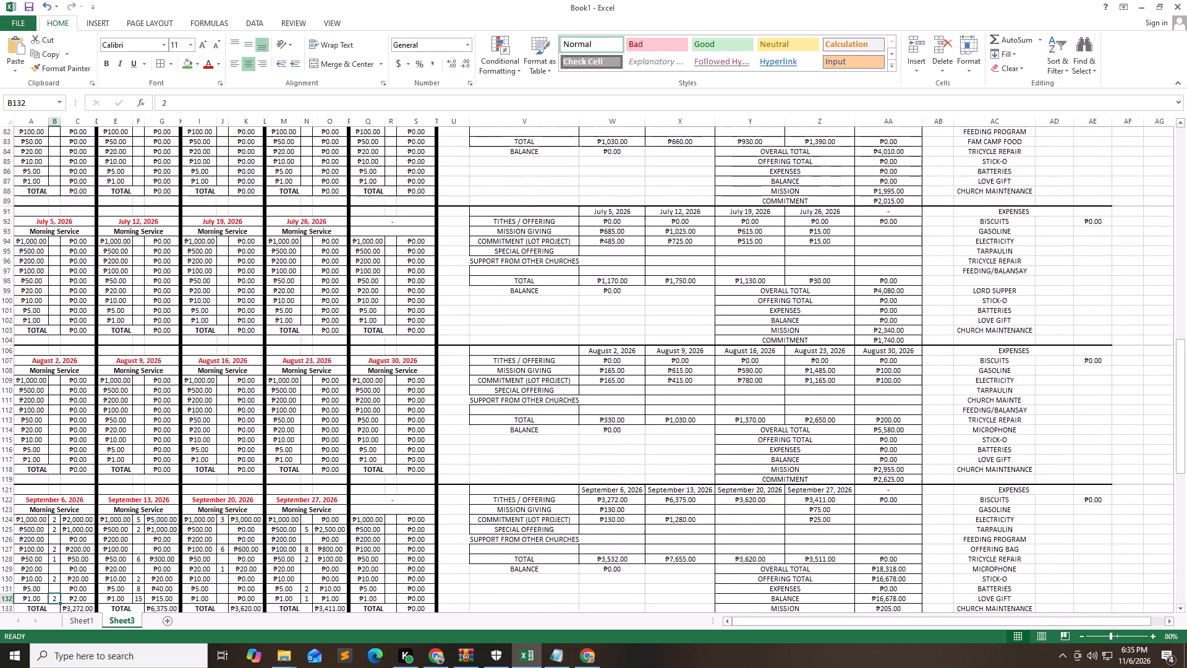
key(Up)
key(Up)
key(Up)
key(Up)
key(Up)
key(Up)
key(Up)
key(Up)
key(Up)
key(Up)
key(Up)
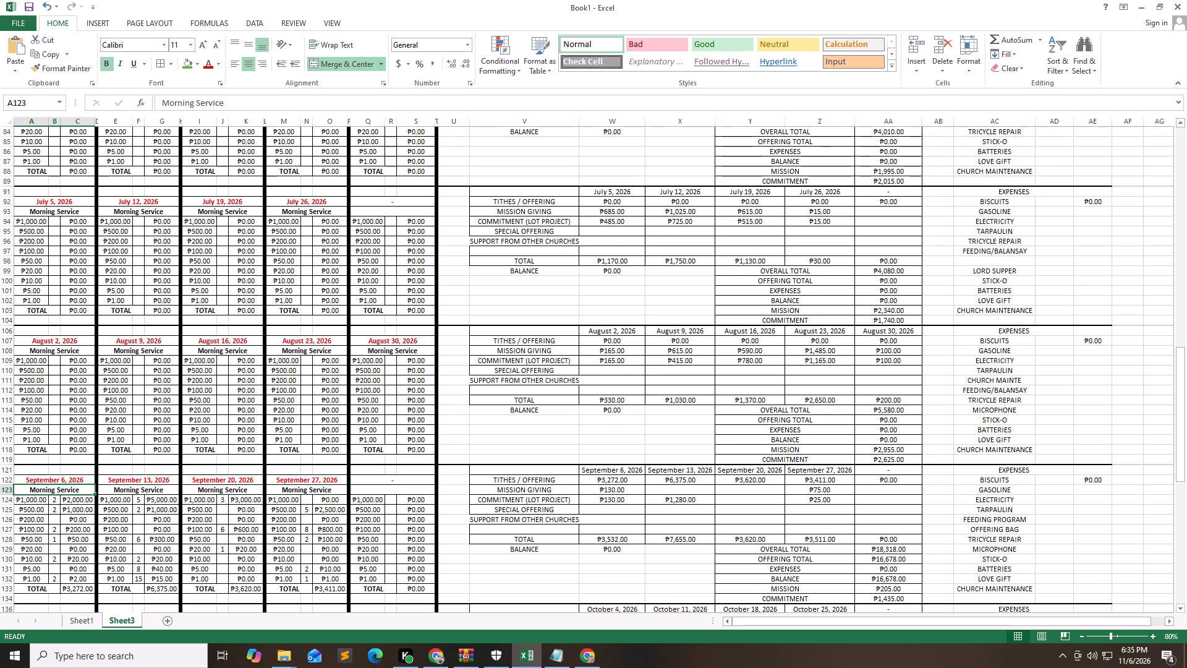
key(Down)
key(shift+Down)
key(shift+Down)
key(shift+Down)
key(shift+Down)
key(shift+Down)
key(shift+Down)
key(shift+Down)
key(shift+Down)
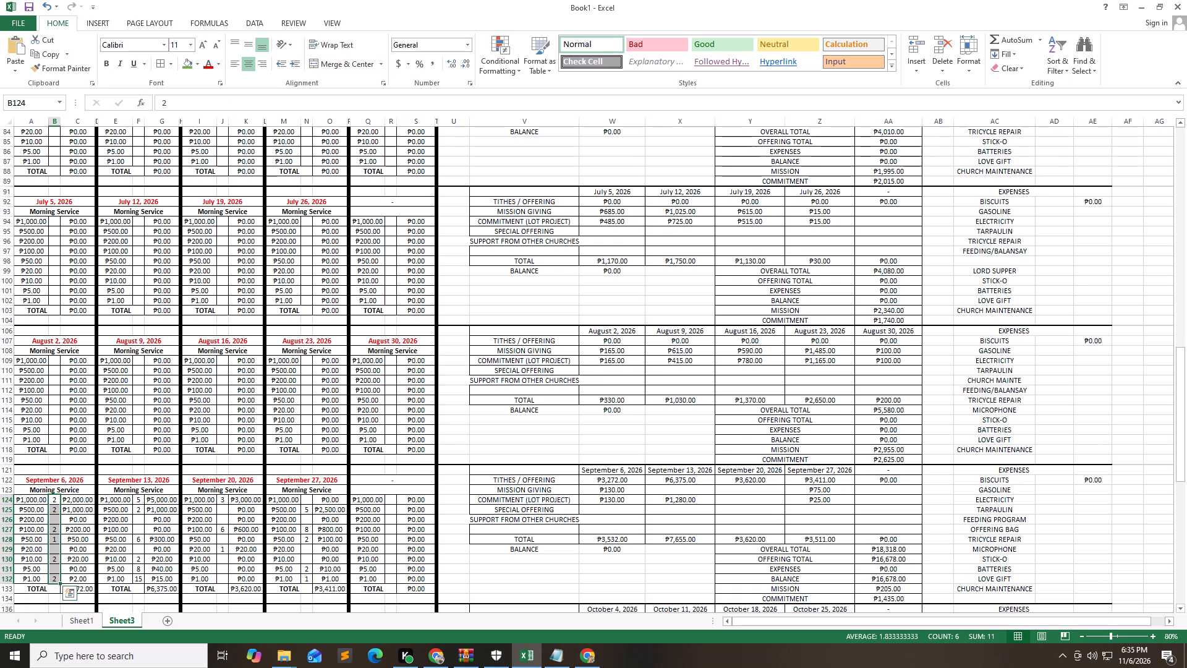
key(Delete)
Clear the September 13, 2026 Morning Service denomination counts in F124:F132, keeping the denominations and amount formulas.
key(Right)
key(Right)
key(Right)
key(Right)
key(Right)
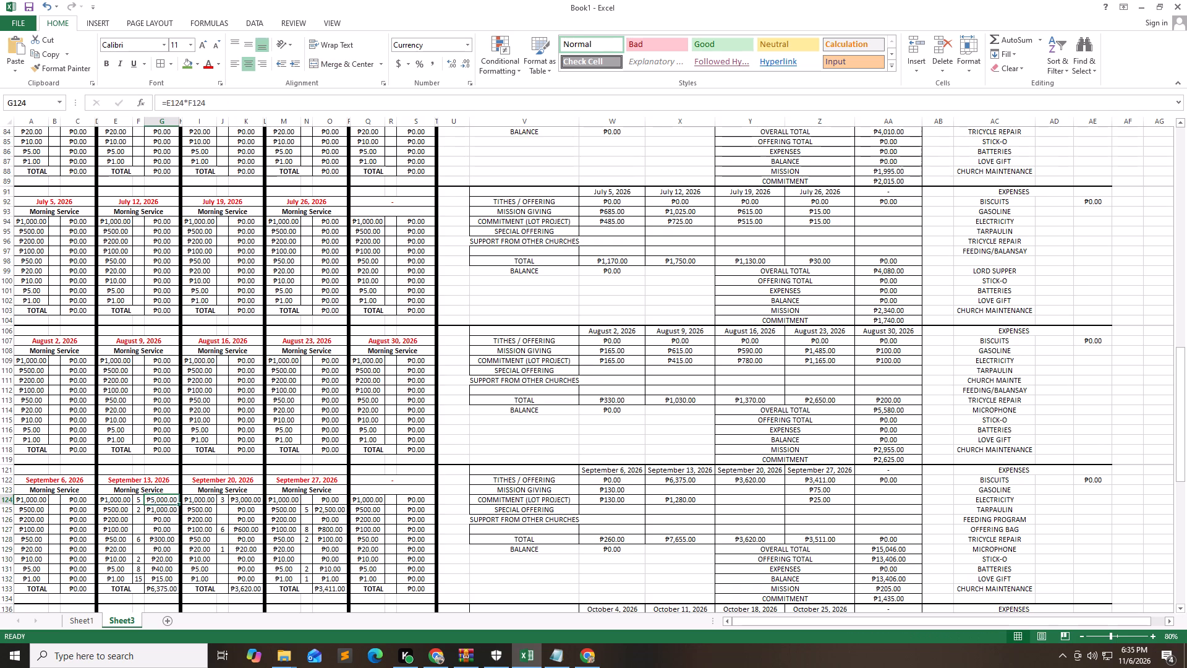
key(Left)
key(shift+Down)
key(shift+Down)
key(shift+Down)
key(shift+Down)
key(shift+Down)
key(shift+Down)
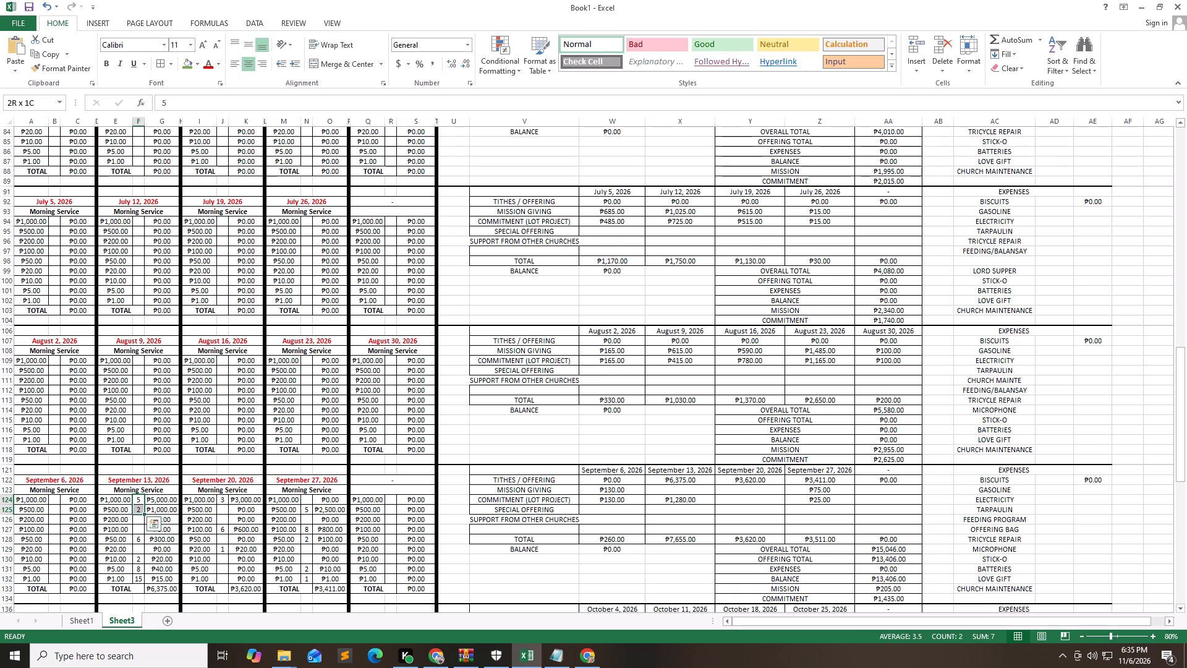
key(shift+Down)
key(shift+Down)
key(Delete)
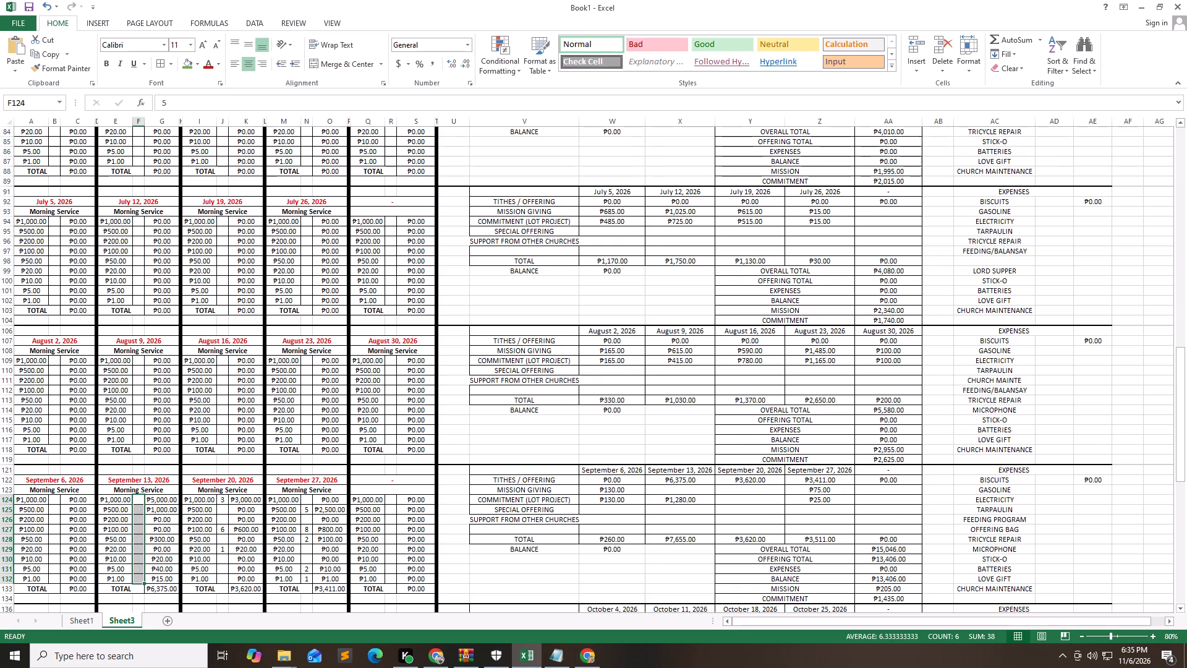
Clear the September 20, 2026 Morning Service denomination counts in J124:J131, keeping the denominations and amount formulas.
key(Right)
key(Right)
key(Right)
key(Right)
key(shift+Down)
key(shift+Down)
key(shift+Down)
key(shift+Down)
key(shift+Down)
key(shift+Down)
key(shift+Down)
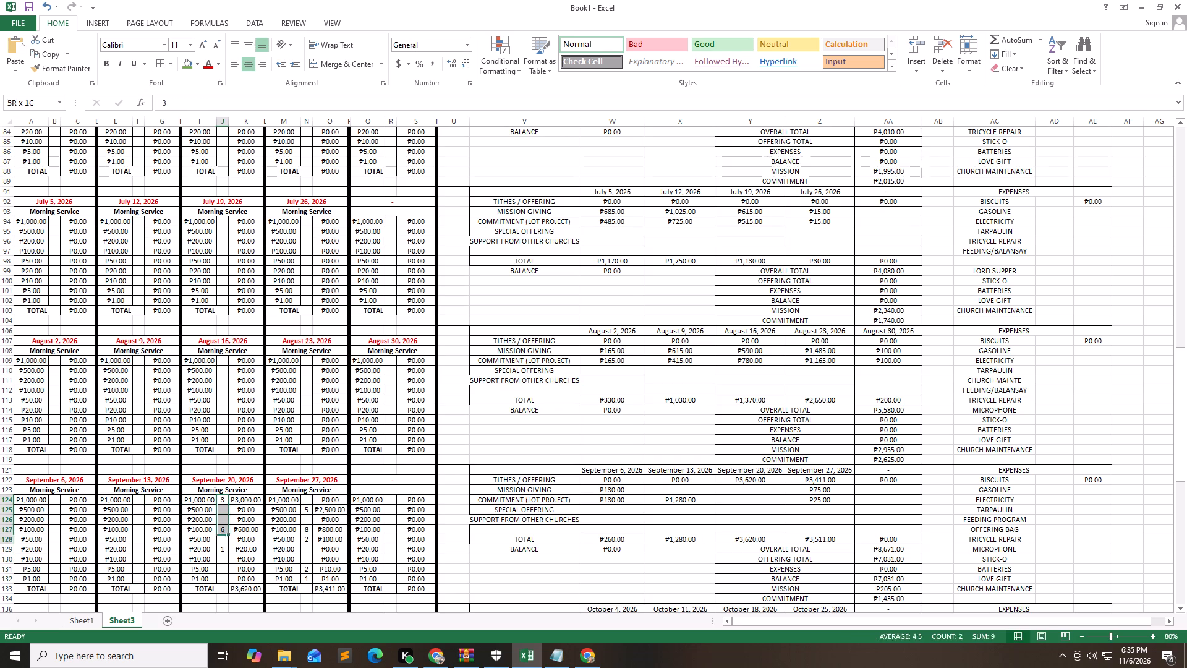
key(Delete)
Clear the September 27, 2026 Morning Service denomination counts in N124:N132, keeping the denominations and amount formulas.
key(Right)
key(Right)
key(Right)
key(Right)
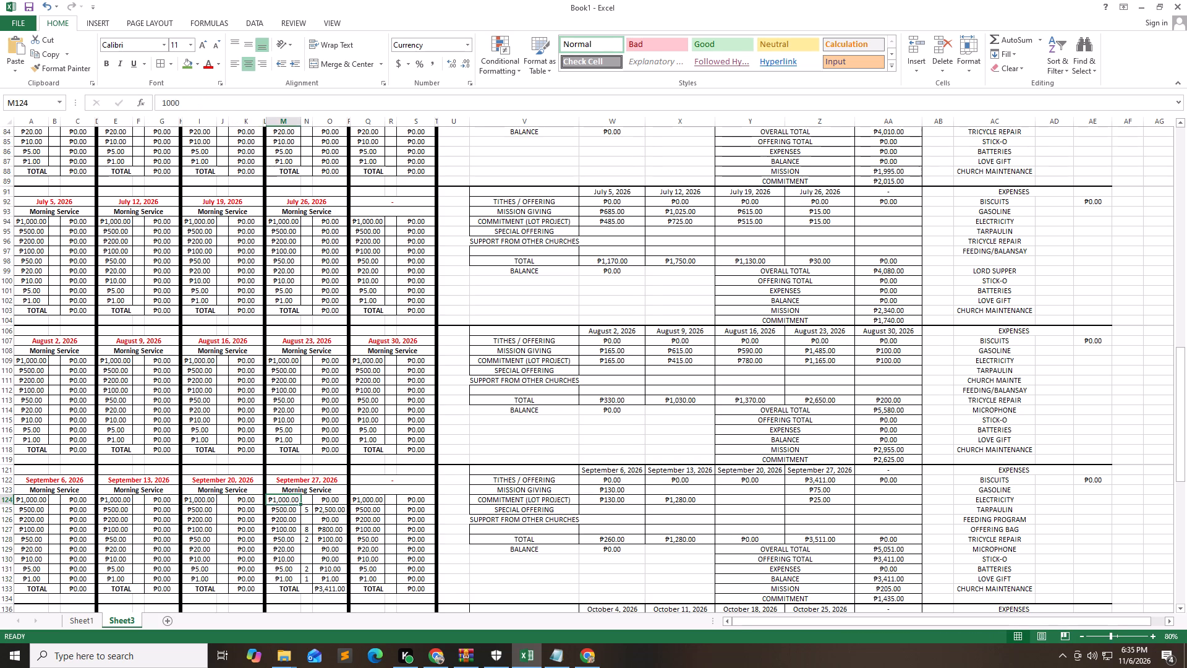
key(shift+Down)
key(shift+Down)
key(shift+Down)
key(shift+Down)
key(shift+Down)
key(shift+Down)
key(shift+Down)
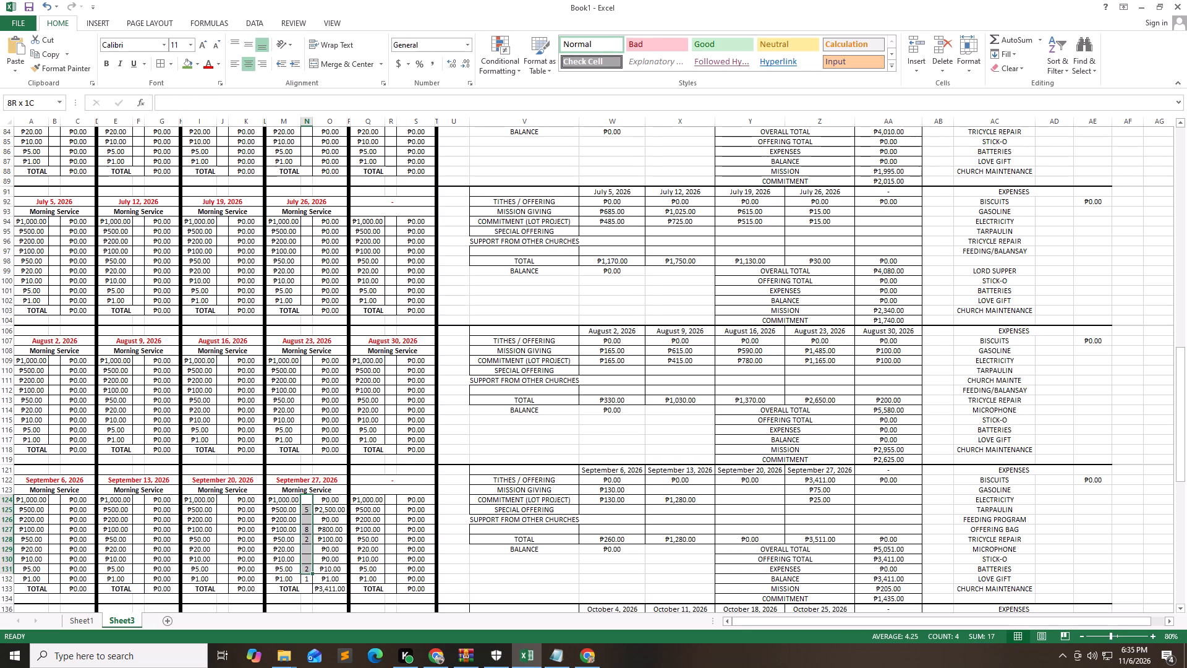
key(shift+Down)
key(Delete)
Clear the October 25, 2026 Morning Service denomination counts in N139:N147, keeping the denominations and amount formulas.
key(Down)
key(Down)
key(Down)
key(Down)
key(Down)
key(Down)
key(Down)
key(Down)
key(Down)
key(Down)
key(Down)
key(Down)
key(Down)
key(Down)
key(Down)
key(Down)
key(Down)
key(Down)
key(Down)
key(Down)
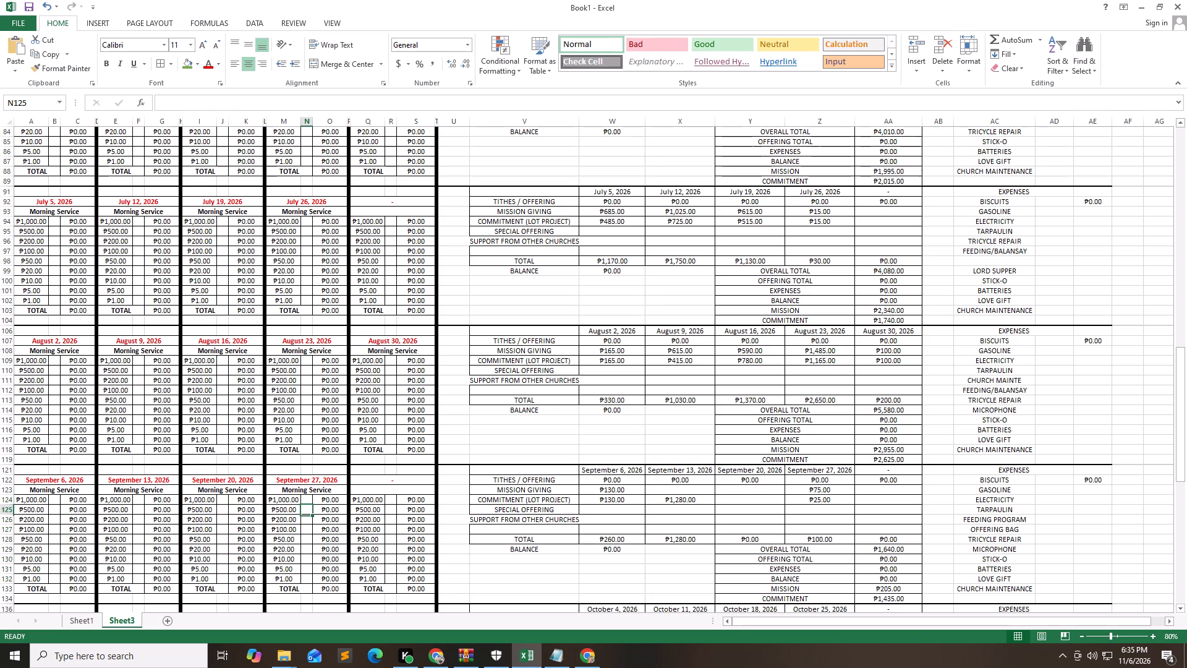
key(Up)
key(Up)
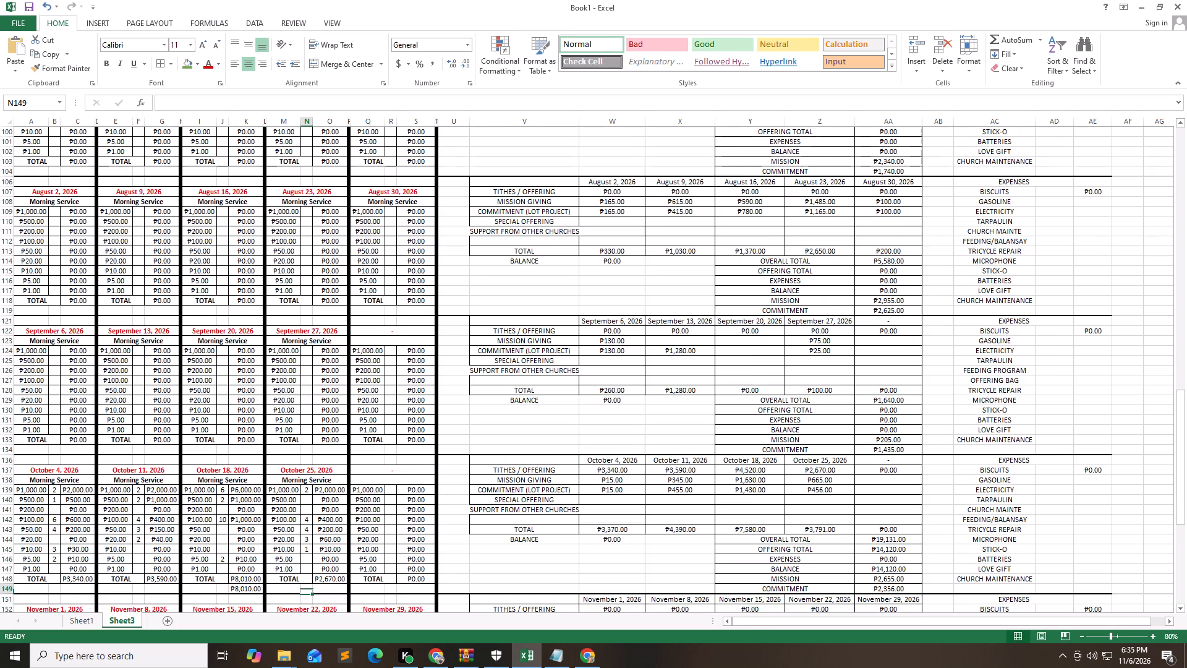
key(Up)
key(Up)
key(shift+Up)
key(shift+Up)
key(shift+Up)
key(shift+Up)
key(shift+Up)
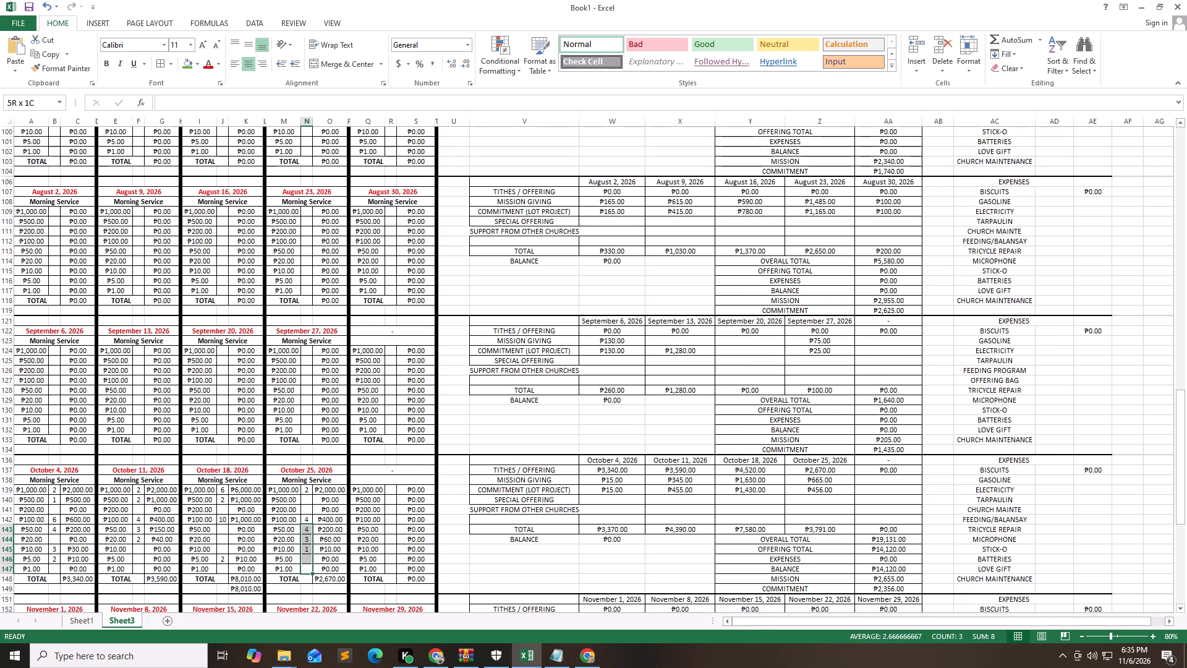
key(shift+Up)
key(shift+Up)
key(shift+Up)
key(Delete)
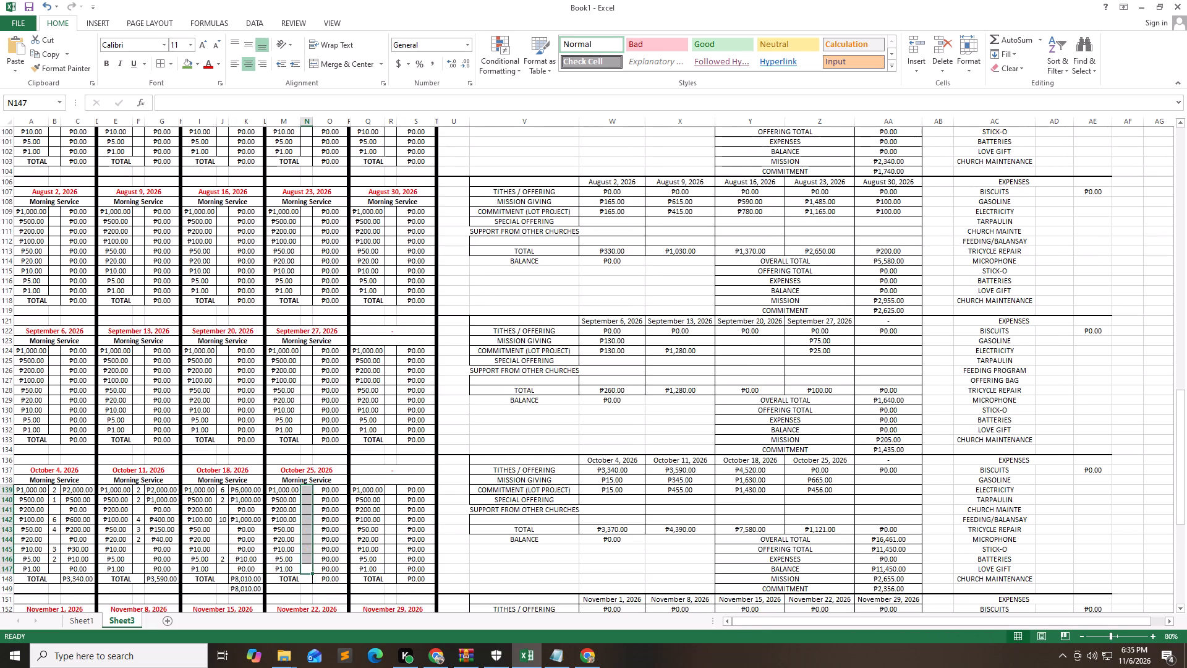
Clear the October 18, 2026 Morning Service denomination counts in J139:J147, keeping the denominations and amount formulas.
key(Left)
key(Left)
key(Left)
key(Left)
key(shift+Up)
key(shift+Up)
key(shift+Up)
key(shift+Up)
key(shift+Up)
key(shift+Up)
key(shift+Up)
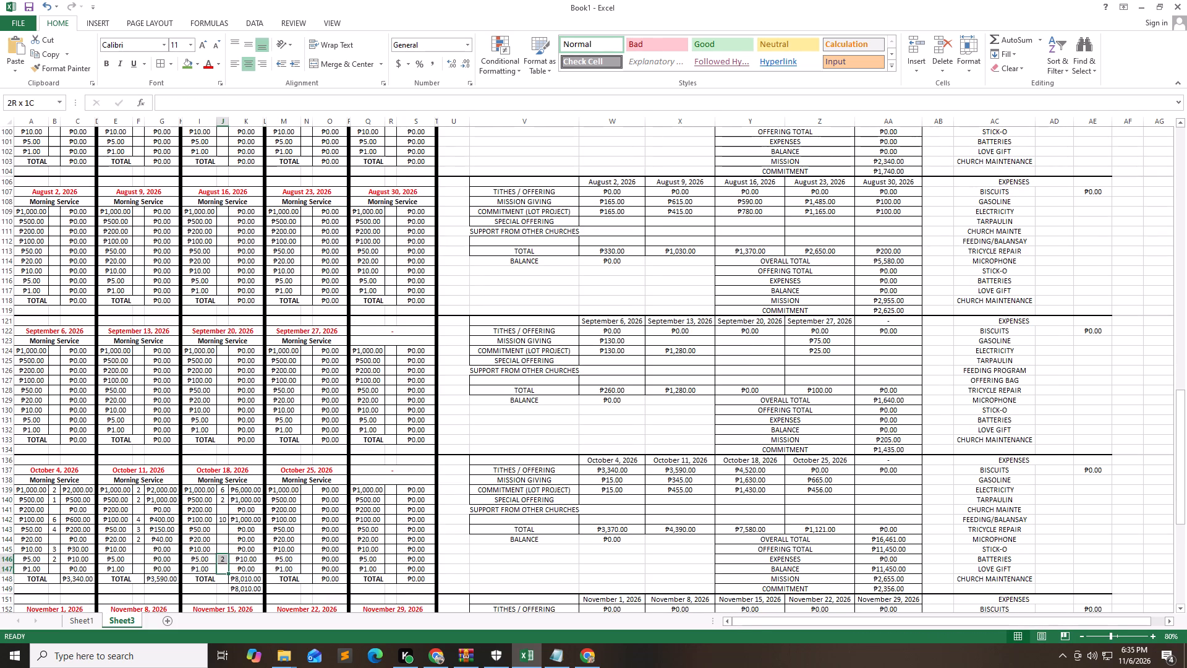
key(shift+Up)
key(Delete)
Clear the October 11, 2026 Morning Service denomination counts in F139:F147, keeping the denominations and amount formulas.
key(Left)
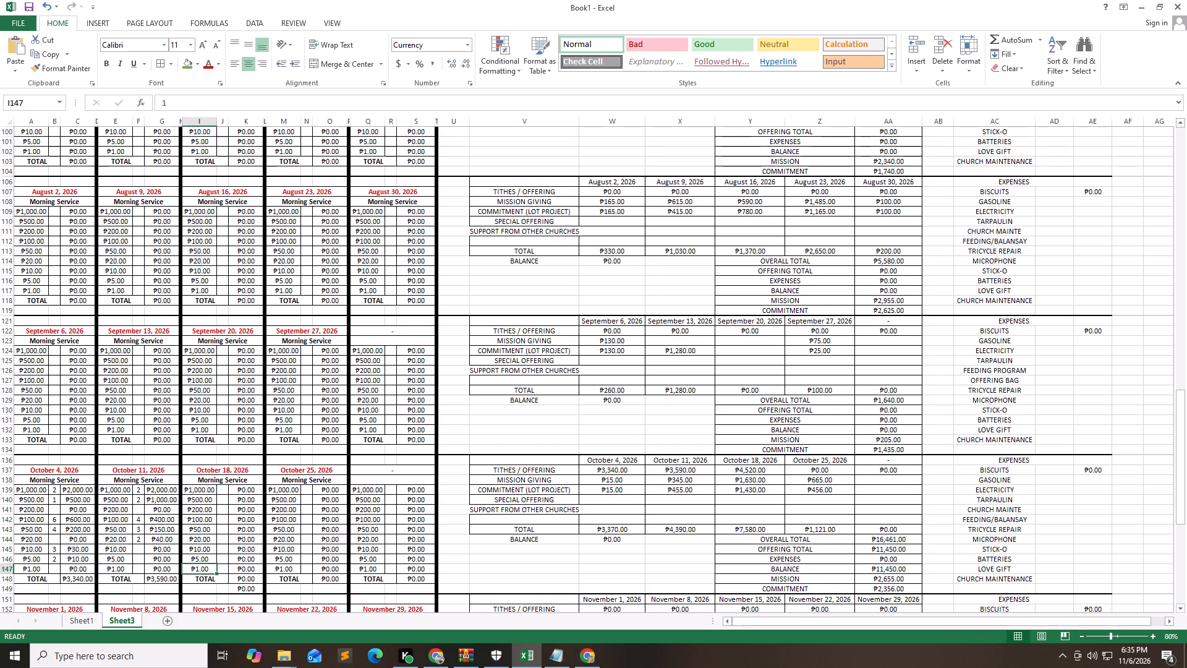
key(Left)
key(Left)
key(Left)
key(shift+Up)
key(shift+Up)
key(shift+Up)
key(shift+Up)
key(shift+Up)
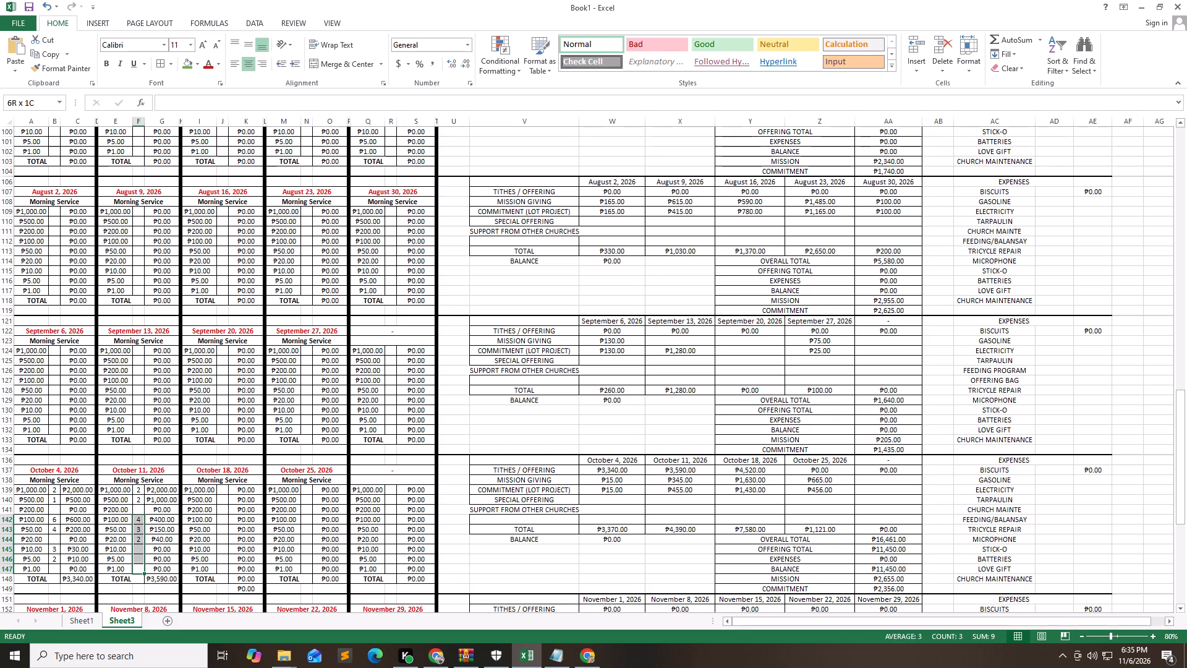
key(shift+Up)
key(shift+Up)
key(shift+Up)
key(Delete)
Clear the October 4, 2026 Morning Service denomination counts in B139:B147, keeping the denominations and amount formulas.
key(Left)
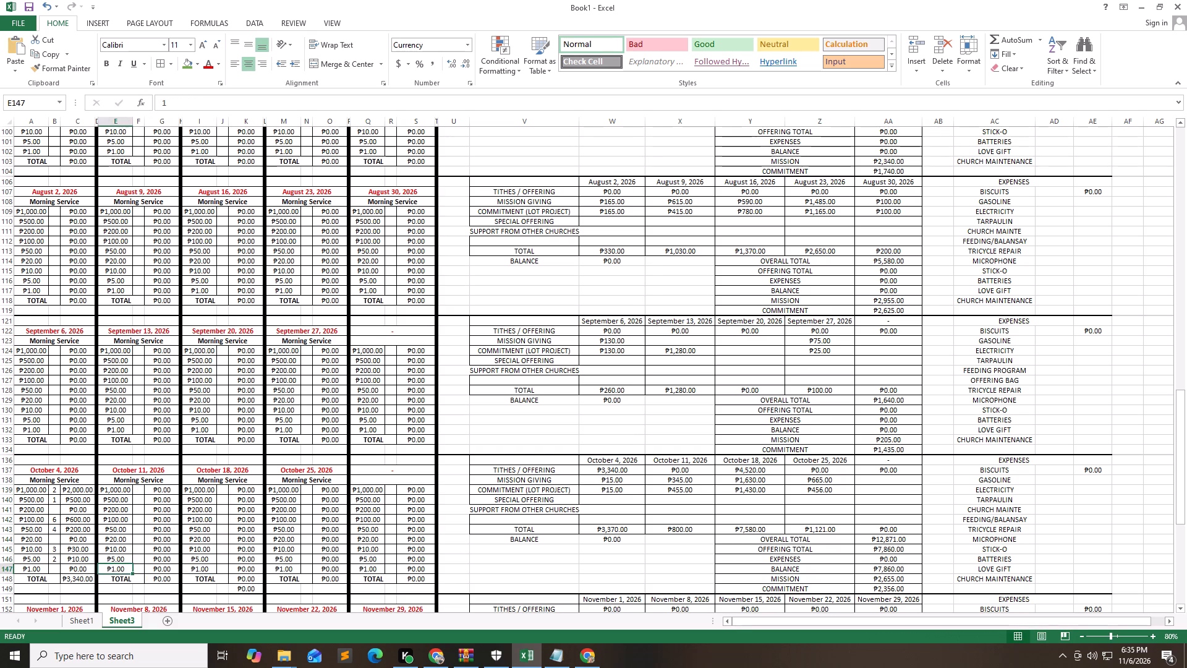
key(Left)
key(Left)
key(Left)
key(shift+Up)
key(shift+Up)
key(shift+Up)
key(shift+Up)
key(shift+Up)
key(shift+Up)
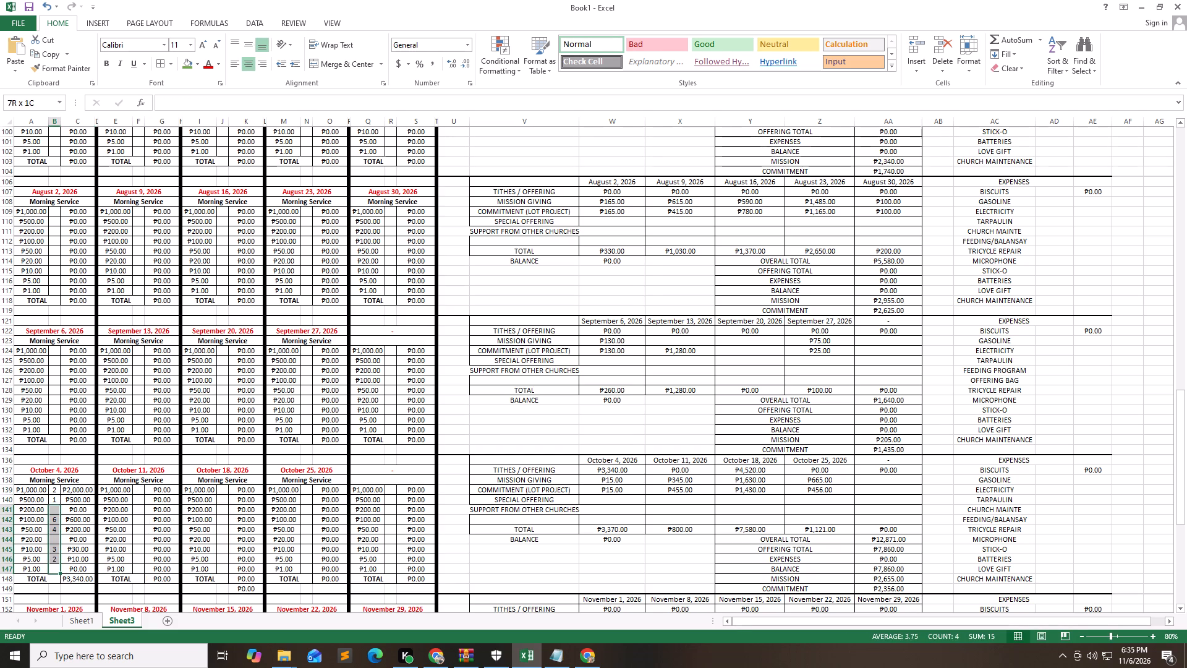
key(shift+Up)
key(shift+Up)
key(Delete)
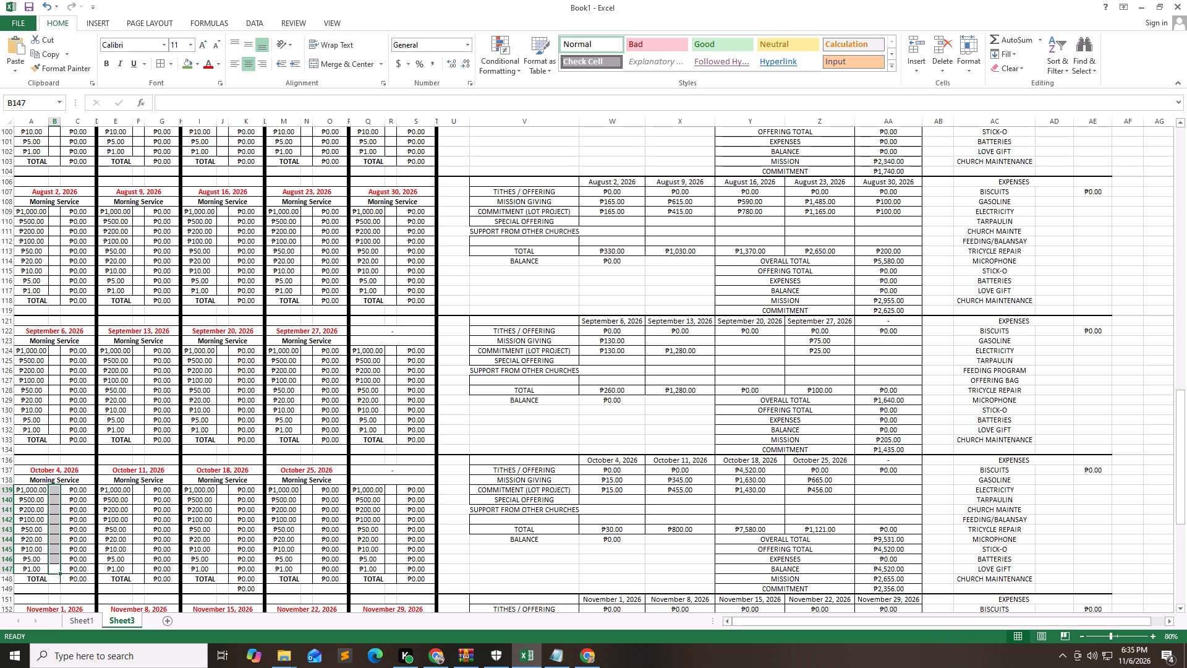
Check the Morning Service blocks below October and back up to the top of the sheet for leftover counts.
key(Down)
key(Down)
key(Down)
key(Down)
key(Down)
key(Down)
key(Down)
key(Down)
key(Down)
key(Down)
key(Down)
key(Down)
key(Down)
key(Down)
key(Down)
key(Up)
key(Up)
key(Up)
key(Up)
key(Up)
key(Up)
key(Up)
key(Up)
key(Up)
key(Up)
key(Up)
key(Up)
key(Up)
key(Up)
key(Up)
key(Up)
key(Up)
key(Up)
key(Up)
key(Up)
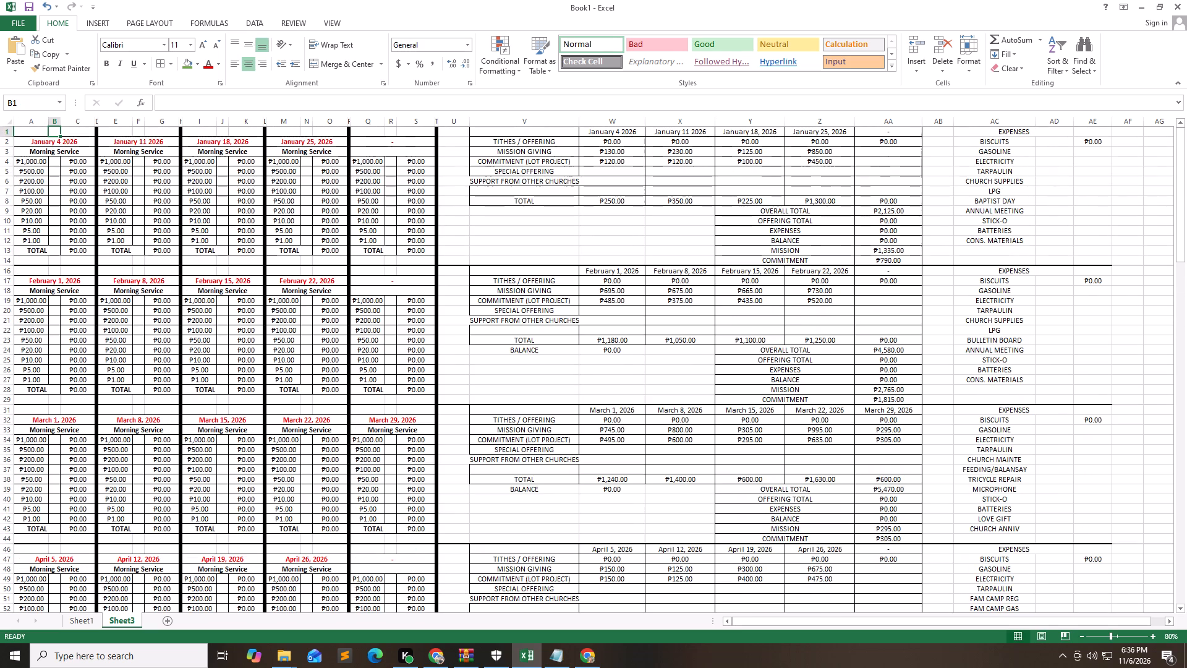
Change the first January Morning Service date heading in A2 to January 3 2027.
key(Down)
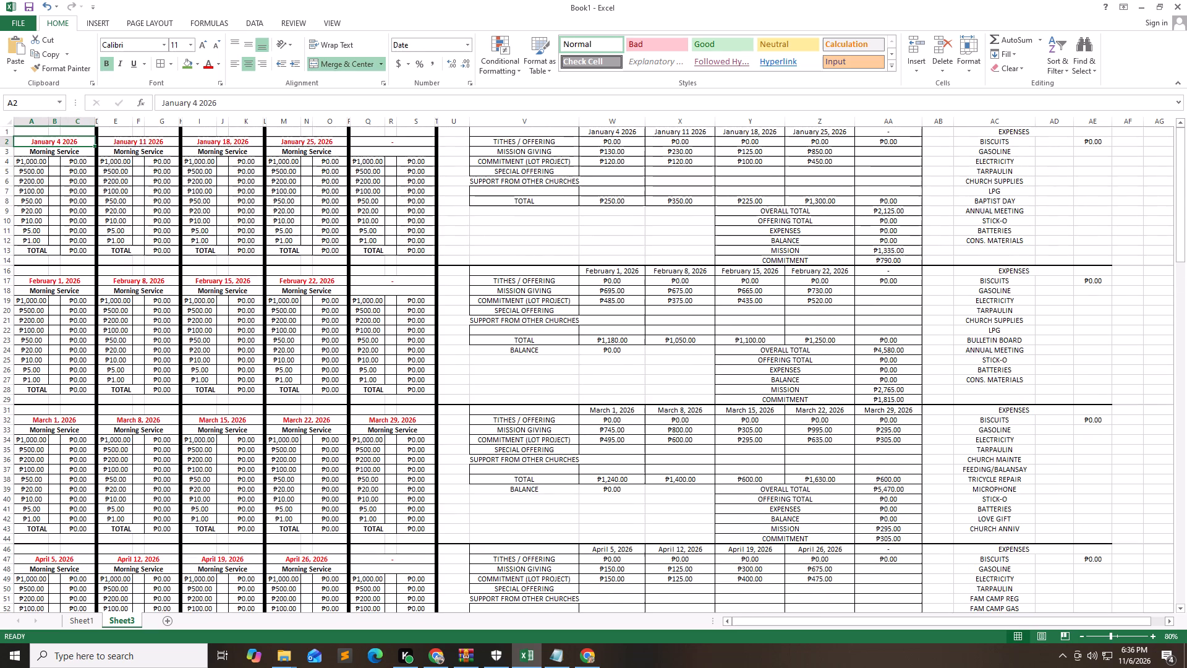
text(Jan)
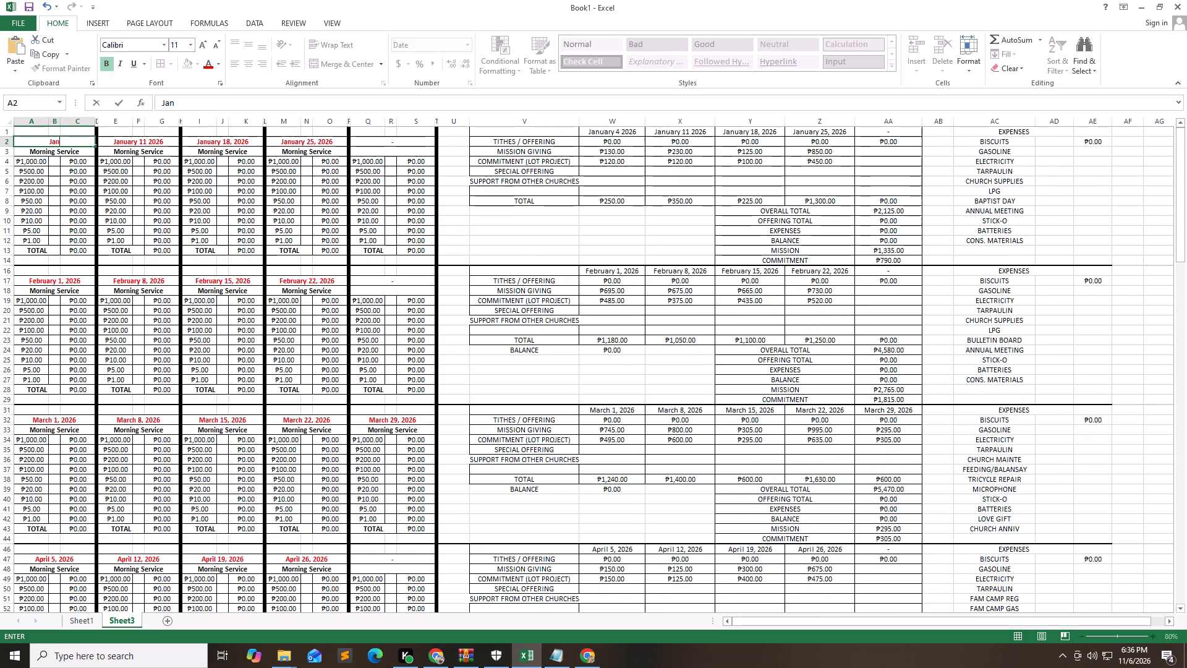
text(uary)
key(space)
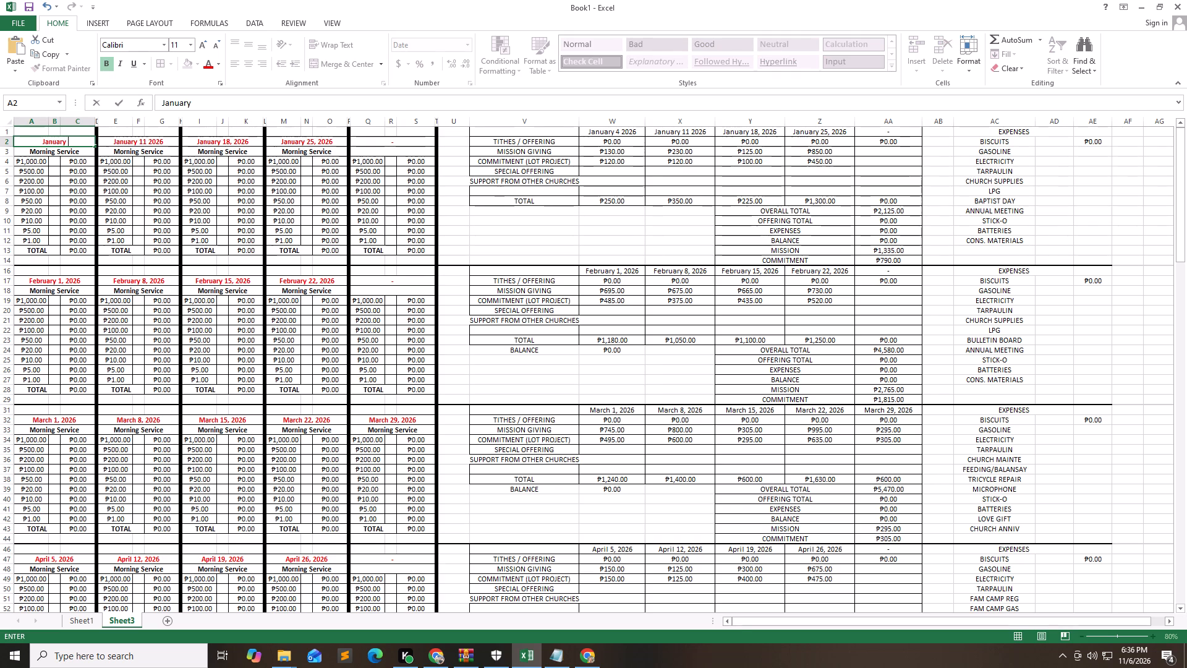
key(3)
key(space)
text(2027)
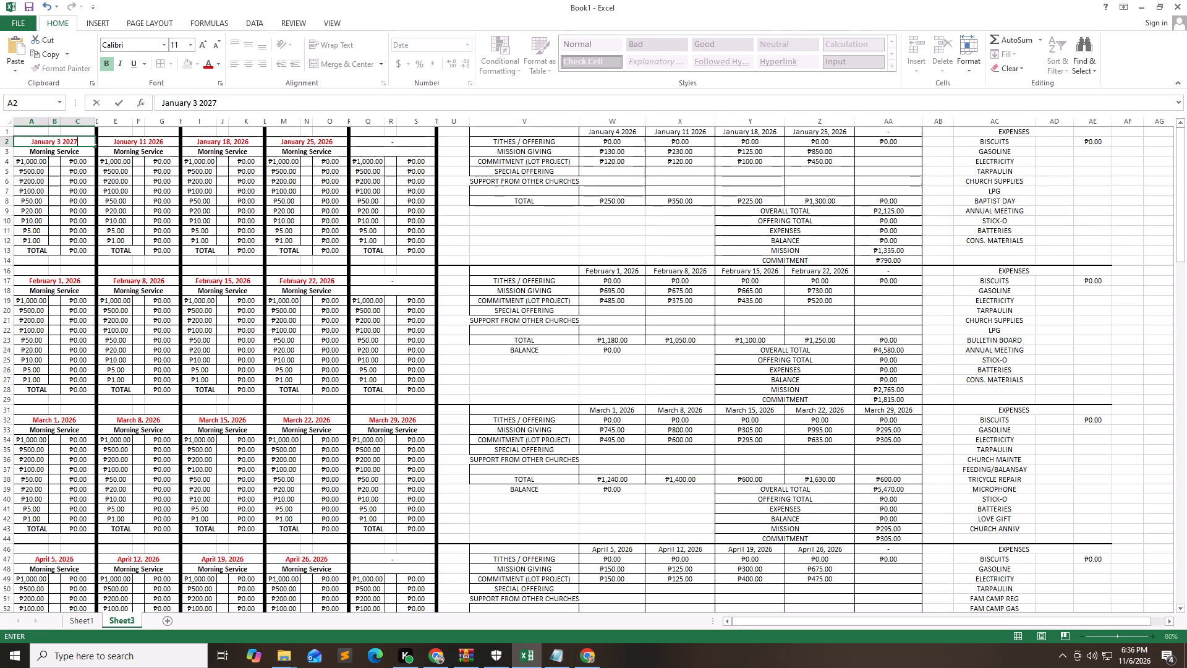
key(Tab)
Change the second January Morning Service date heading in E2 to January 10 2027.
key(Tab)
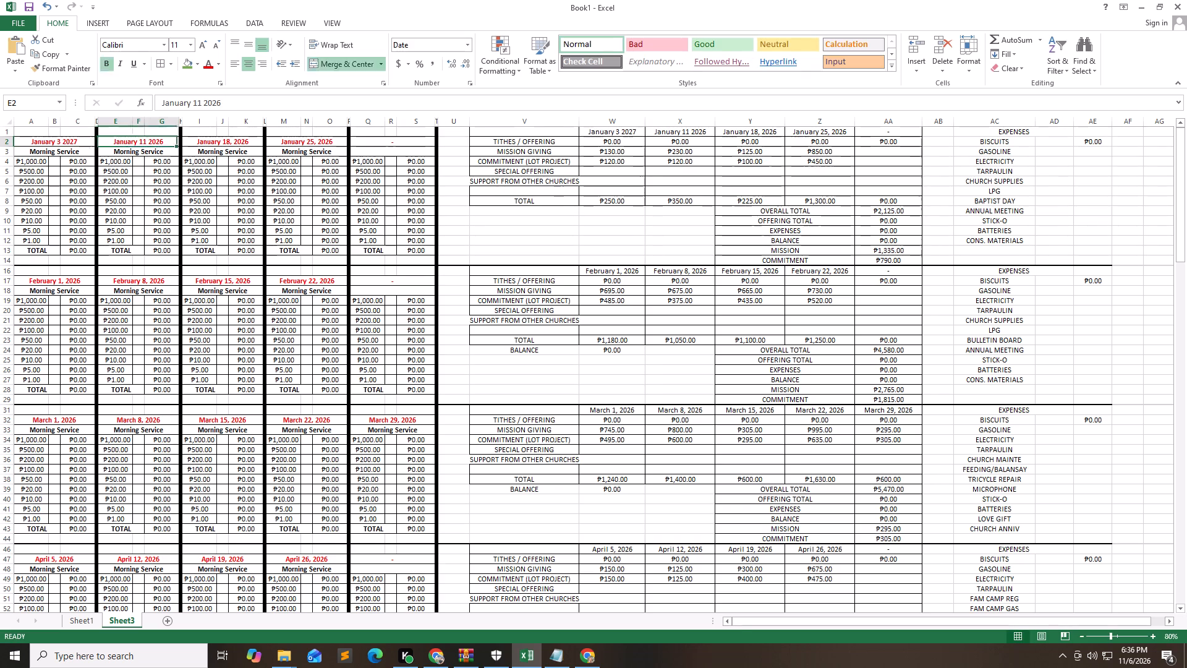
text(Janura)
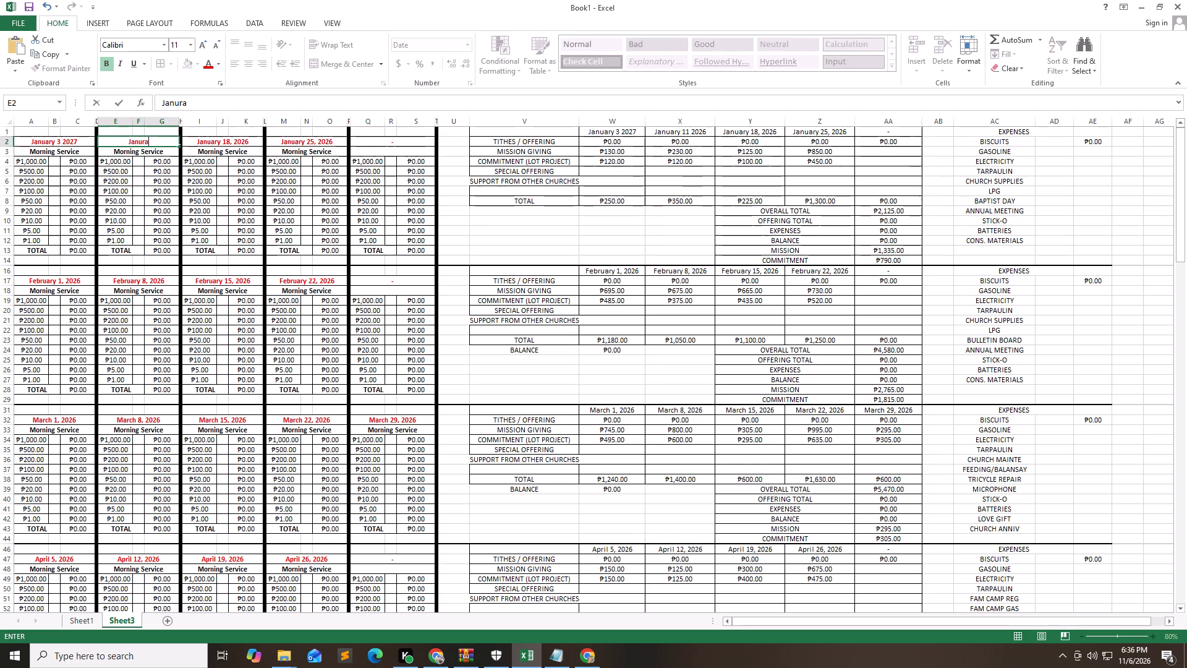
key(BackSpace)
key(BackSpace)
key(BackSpace)
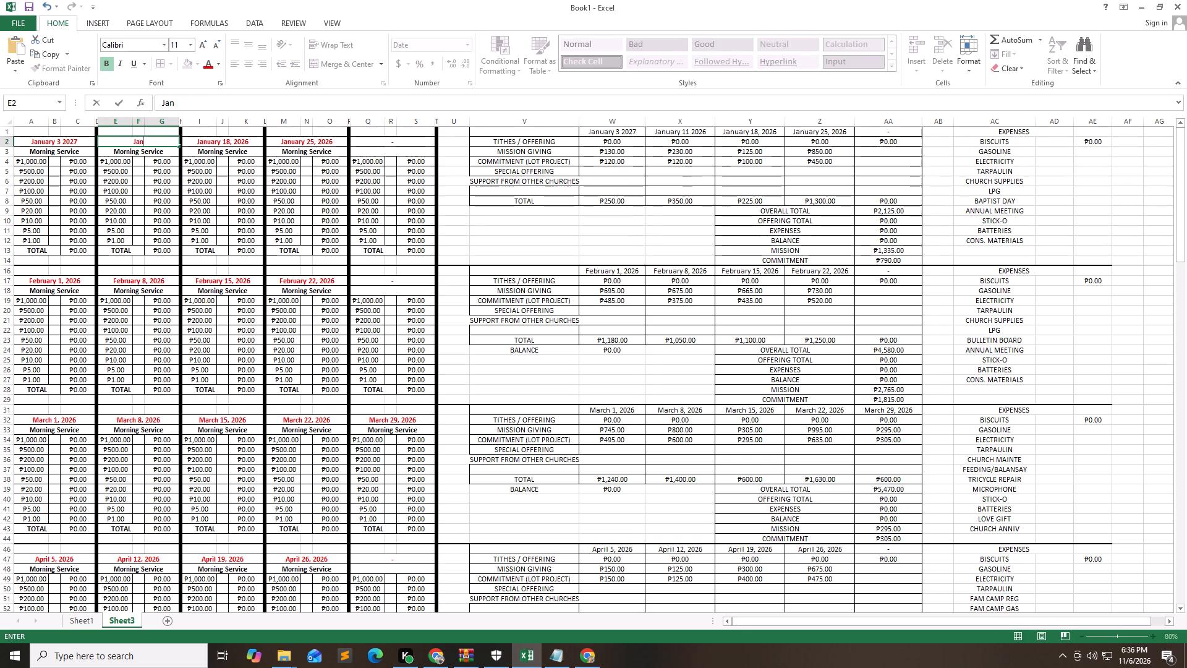
text(uary)
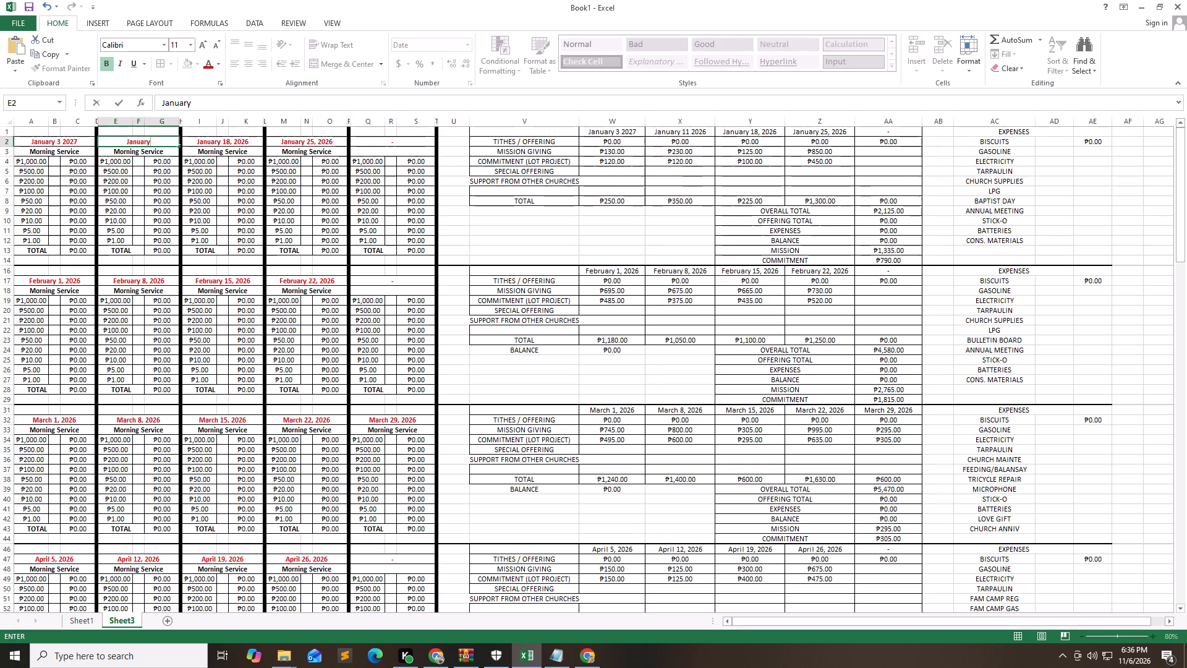
key(space)
text(10)
key(space)
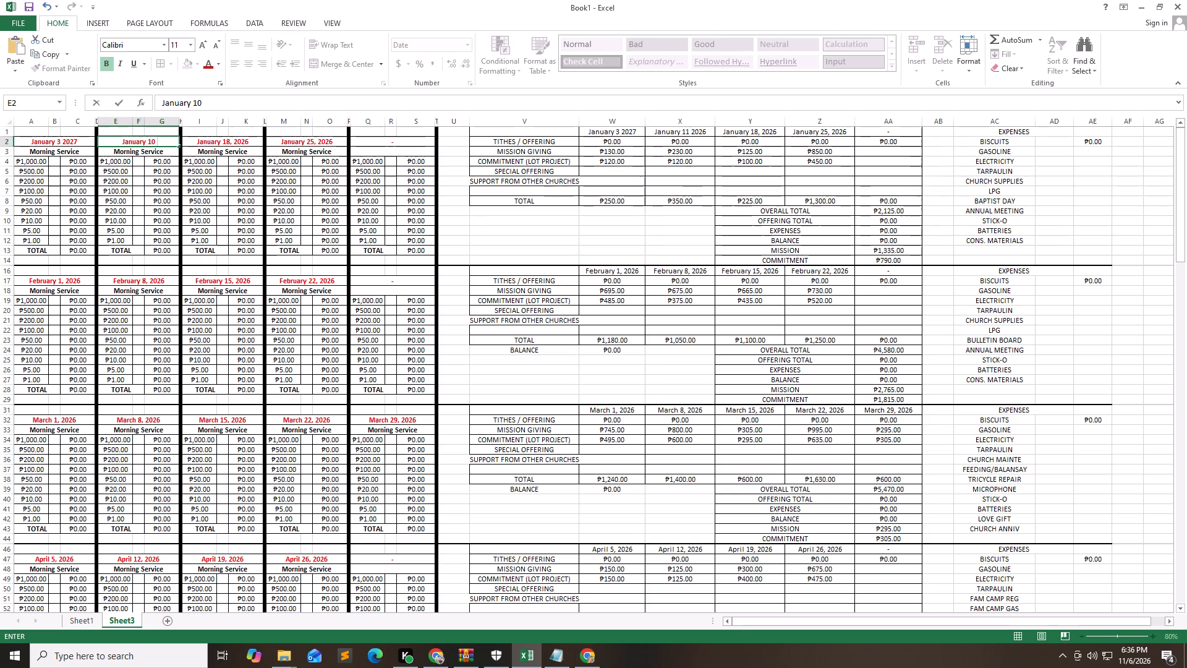
key(2)
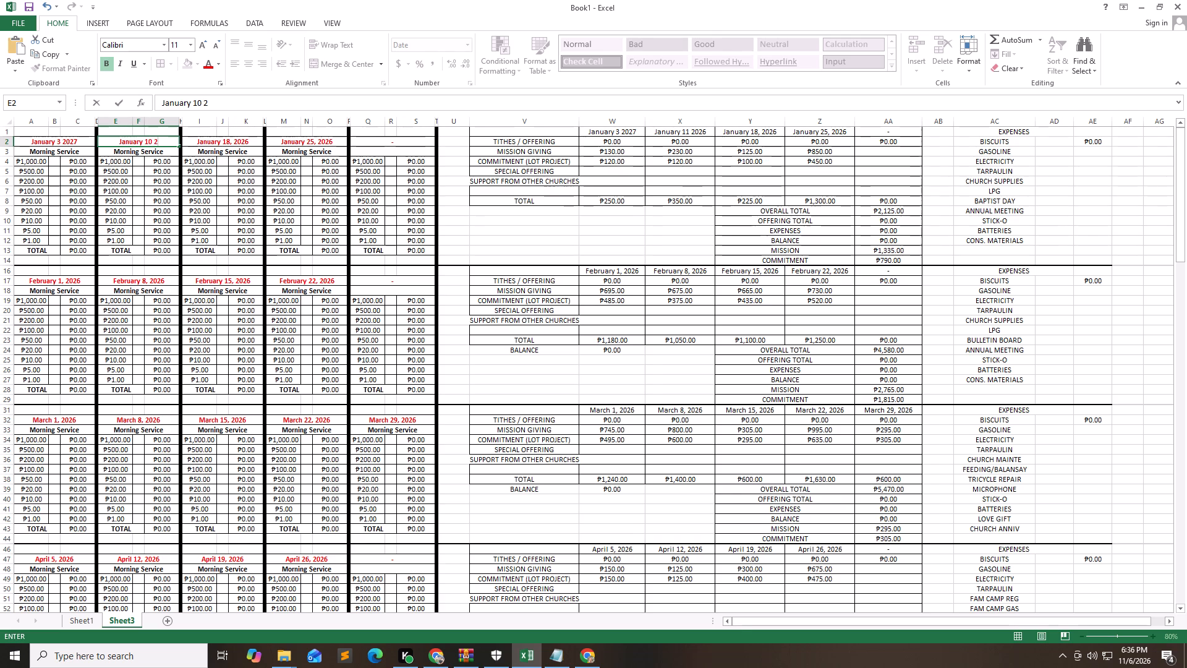
text(027)
key(Tab)
Change the third January Morning Service date heading in I2 to January 17 2027.
key(Tab)
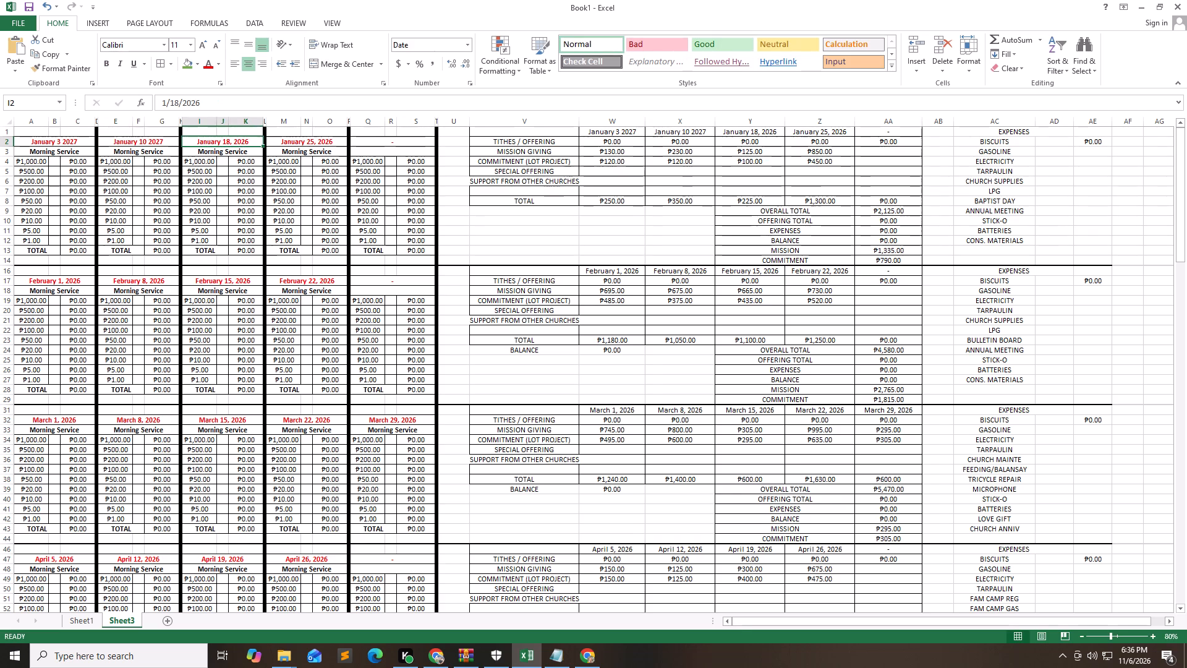
text(January)
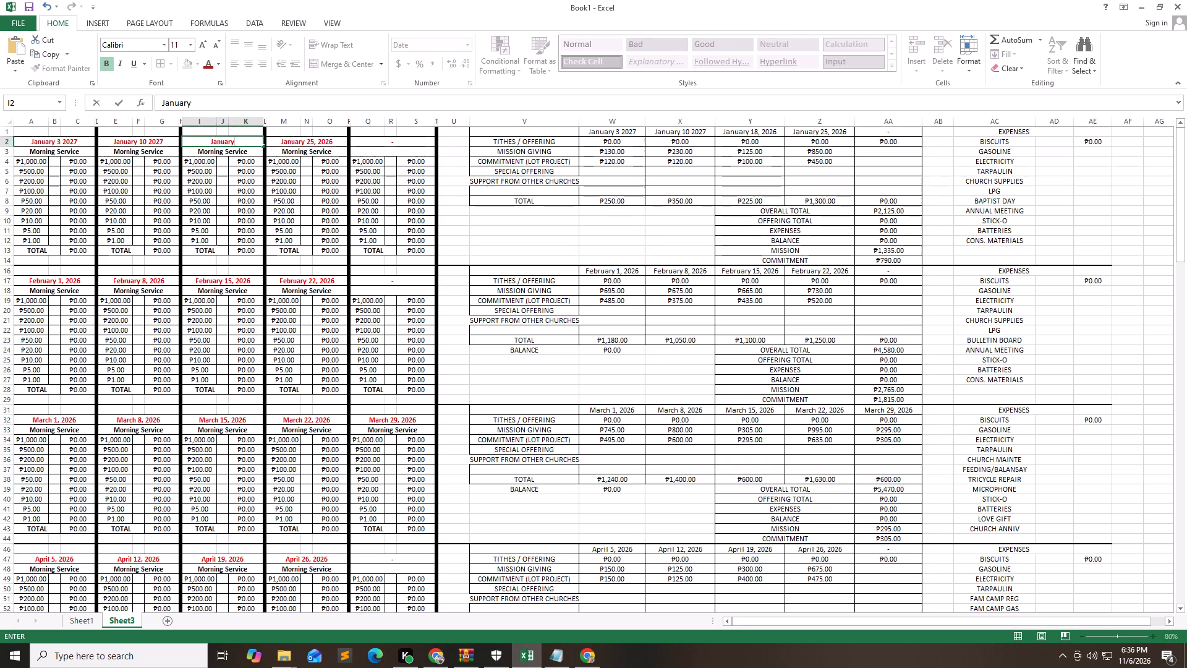
key(space)
text(17)
key(space)
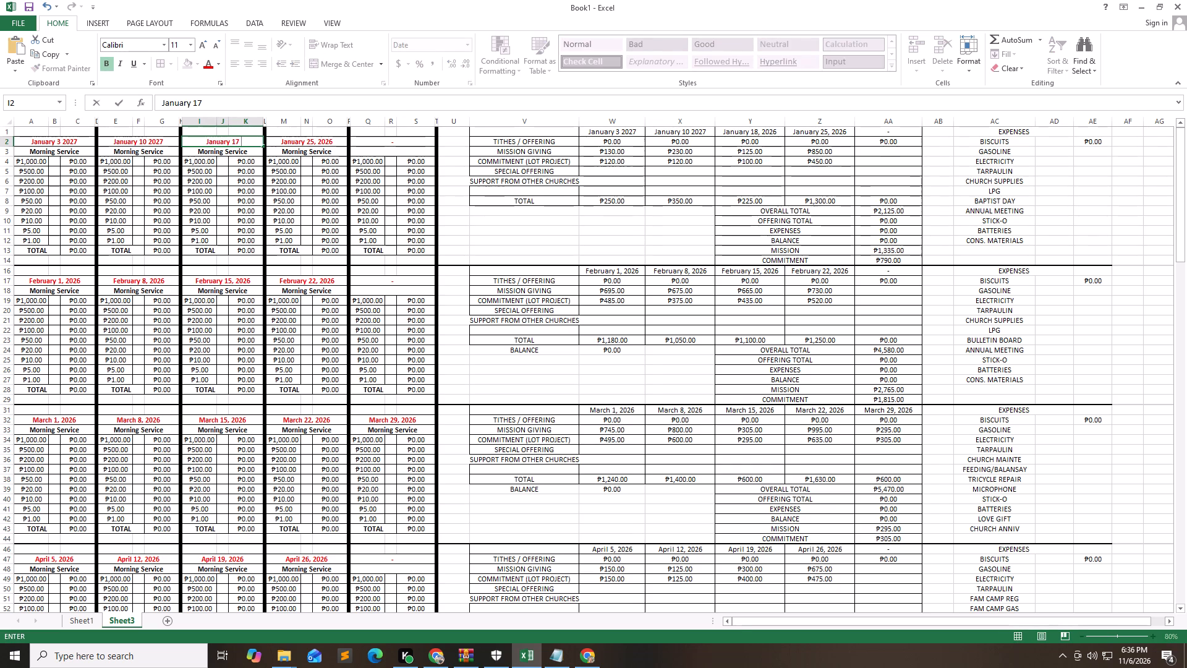
text(202)
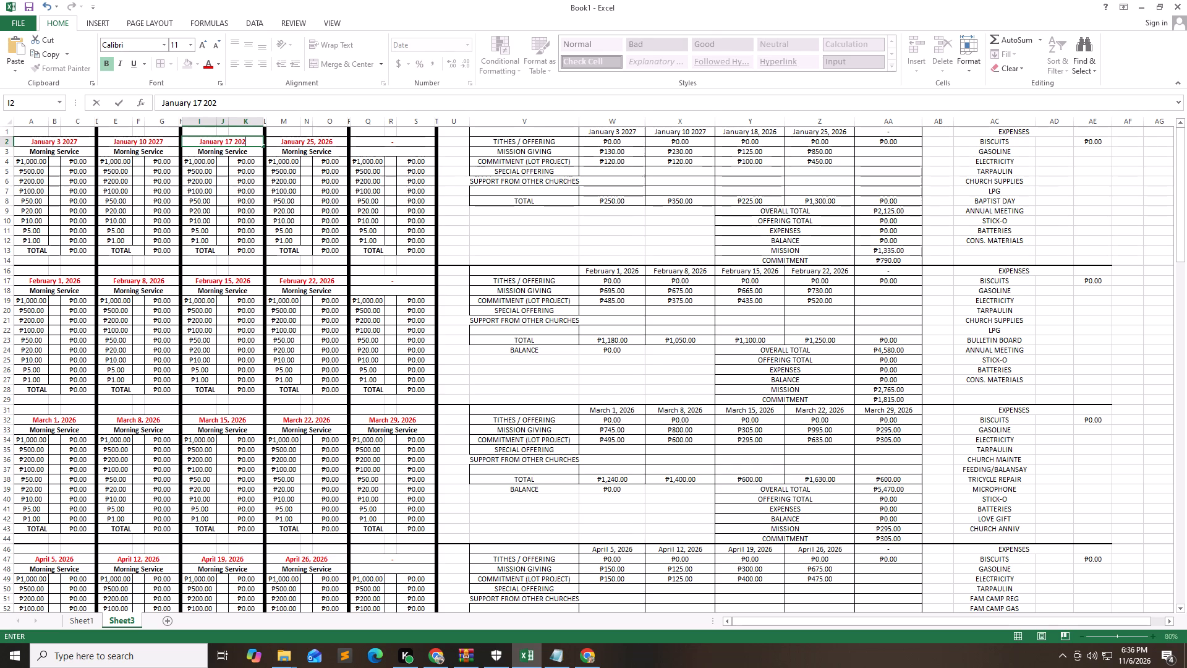
key(7)
key(Tab)
Change the fourth January Morning Service date heading in M2 to January 24 2027.
key(Tab)
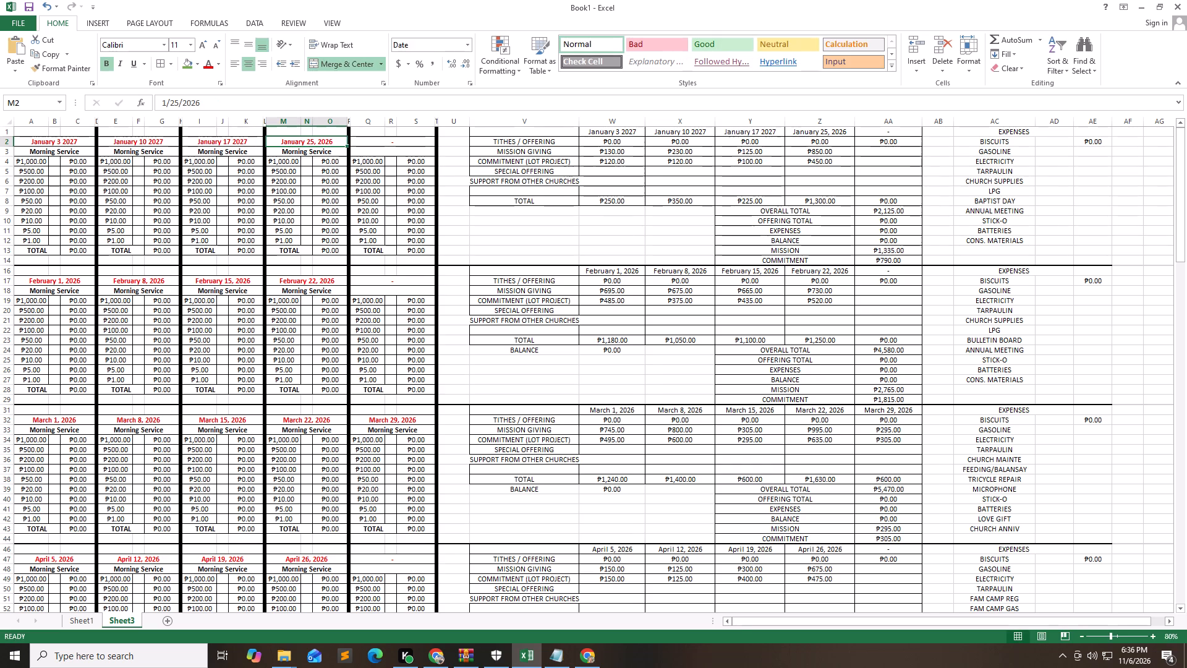
text(January)
key(space)
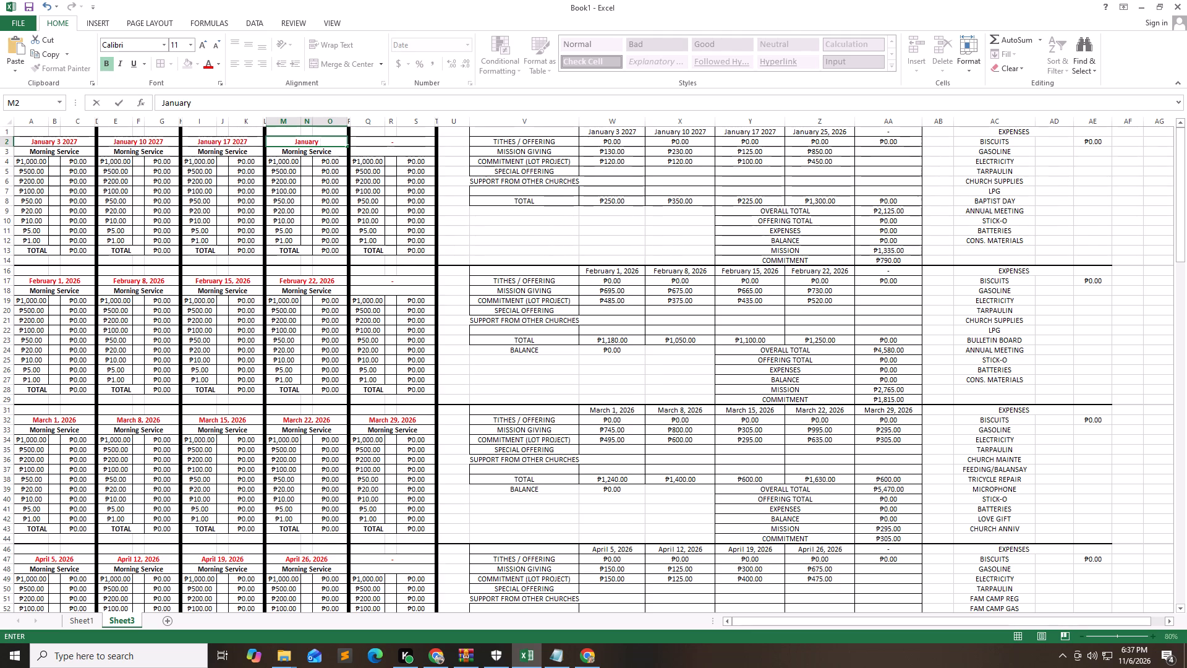
key(2)
key(1)
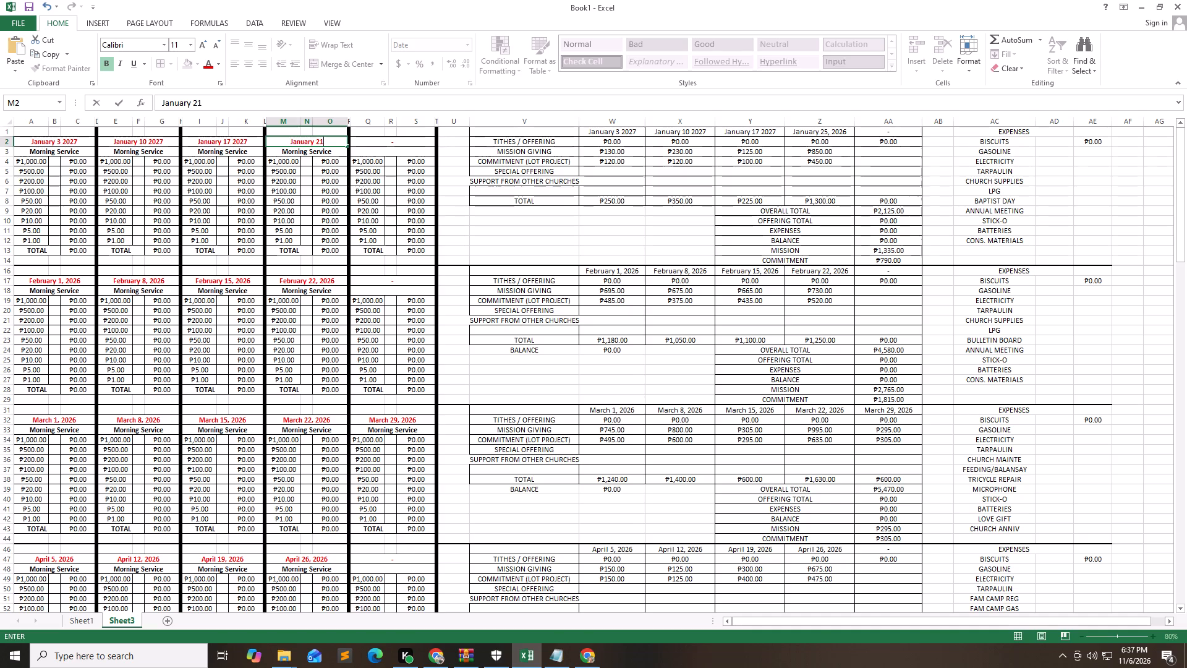
key(BackSpace)
key(4)
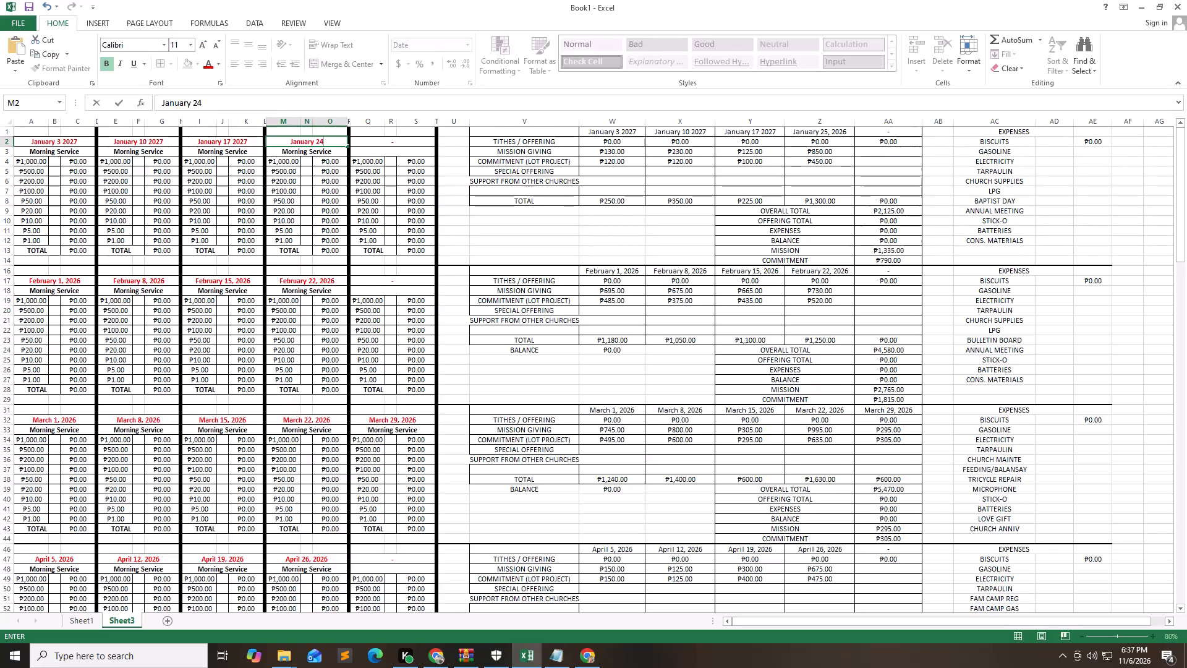
key(space)
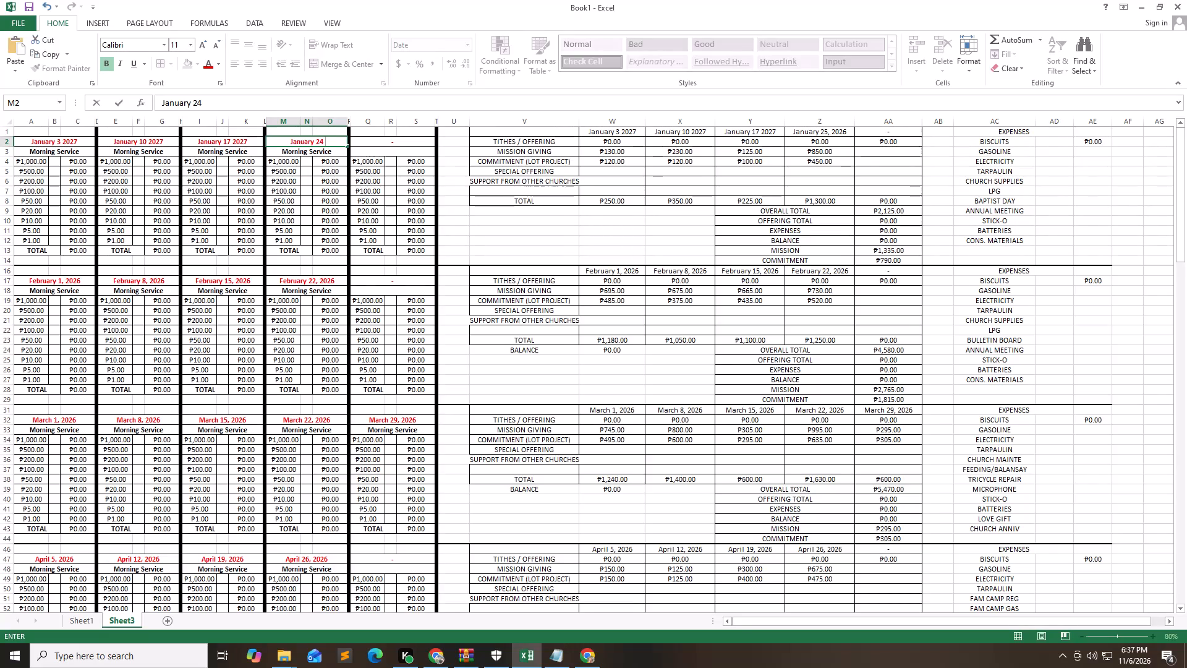
text(2027)
key(Tab)
Enter January 31 2027 as the fifth January Morning Service date heading in Q2, replacing the dash.
key(Tab)
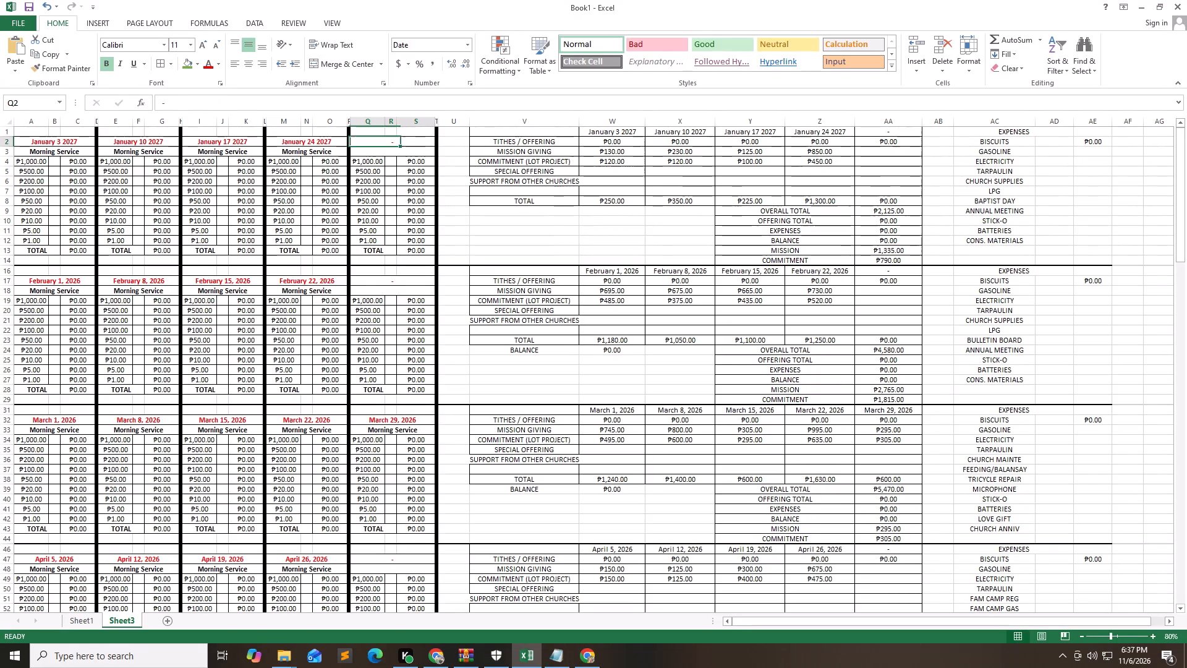
text(January)
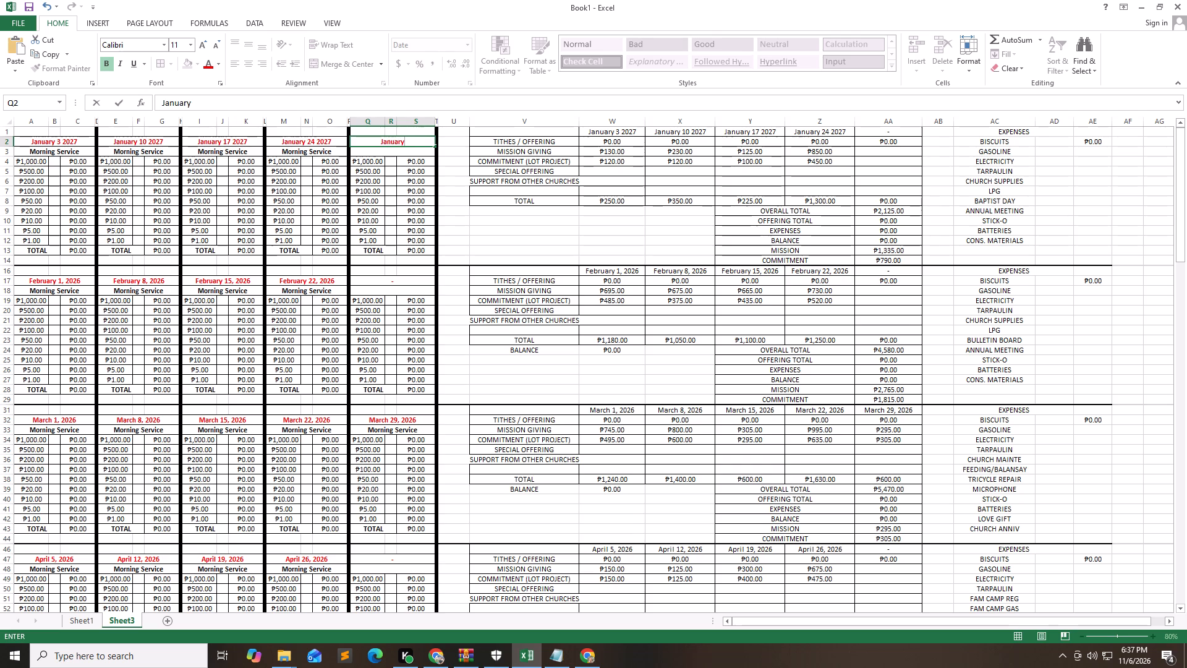
key(space)
text(31)
key(space)
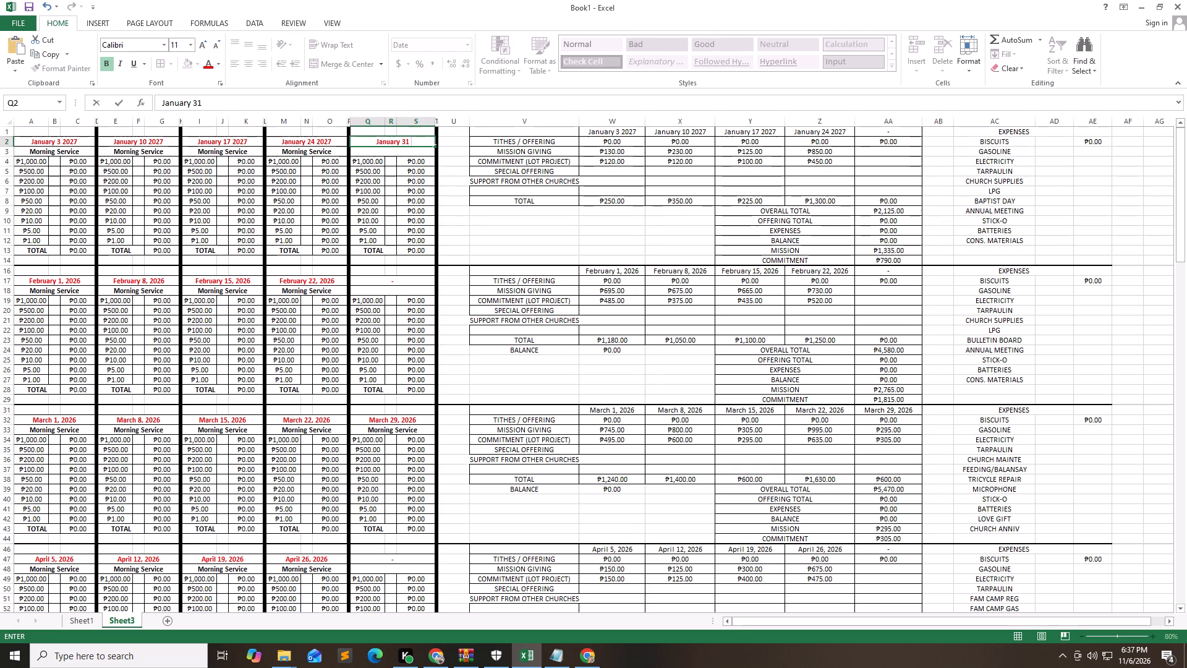
text(2027)
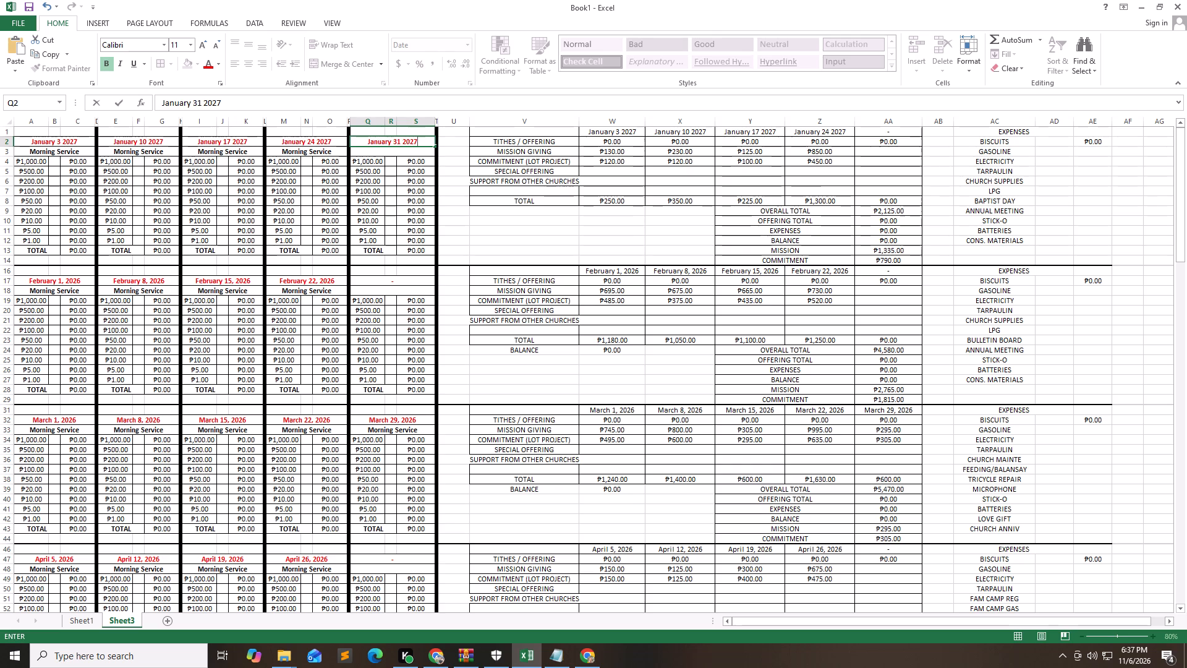
key(Down)
Clear the January Mission Giving and Commitment (Lot Project) amounts in W3:Z4 of the summary table.
key(Down)
key(Down)
key(Down)
key(Down)
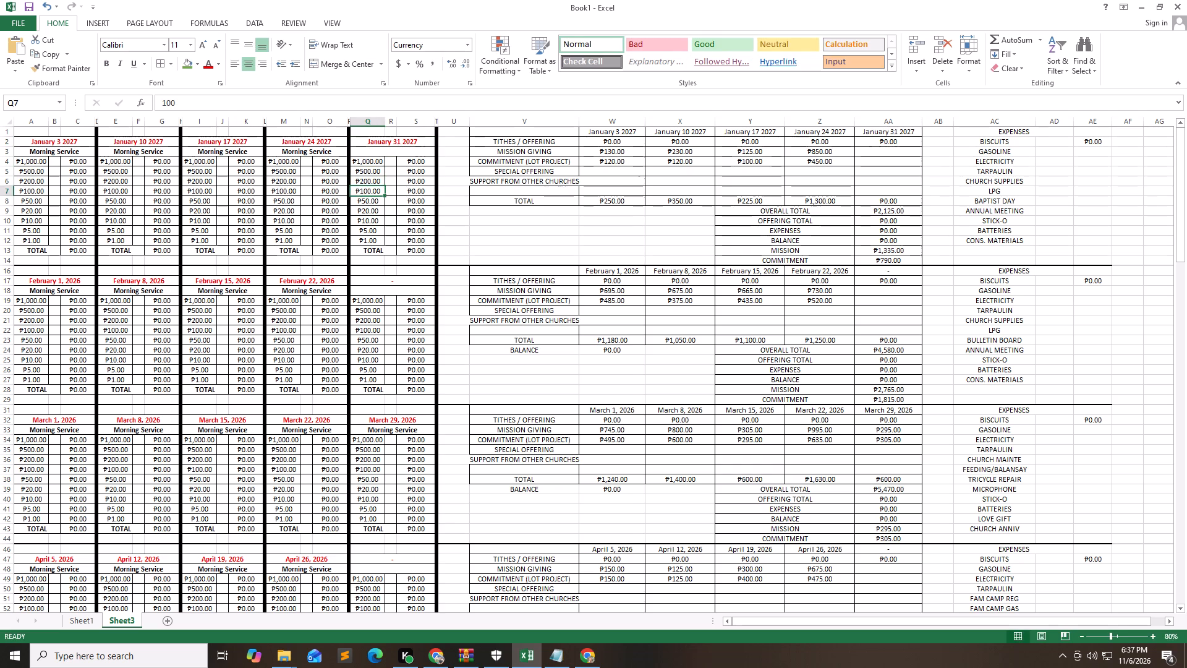
key(Up)
key(Right)
key(Right)
key(Right)
key(Right)
key(Right)
key(Right)
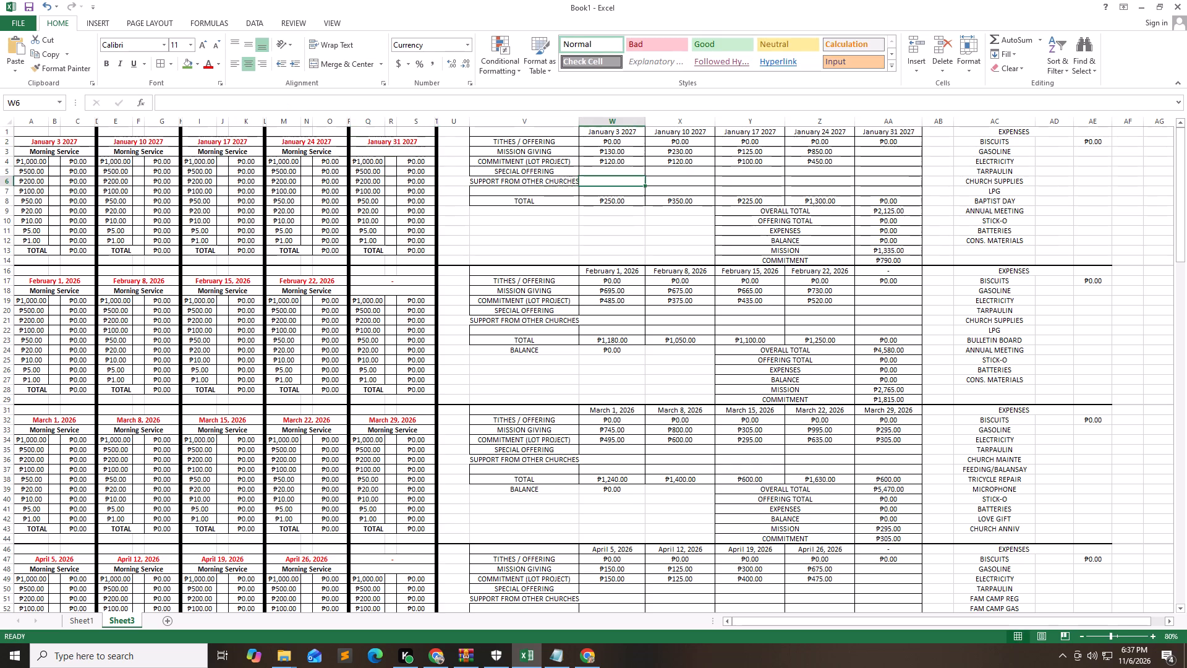
key(Up)
key(Up)
key(Up)
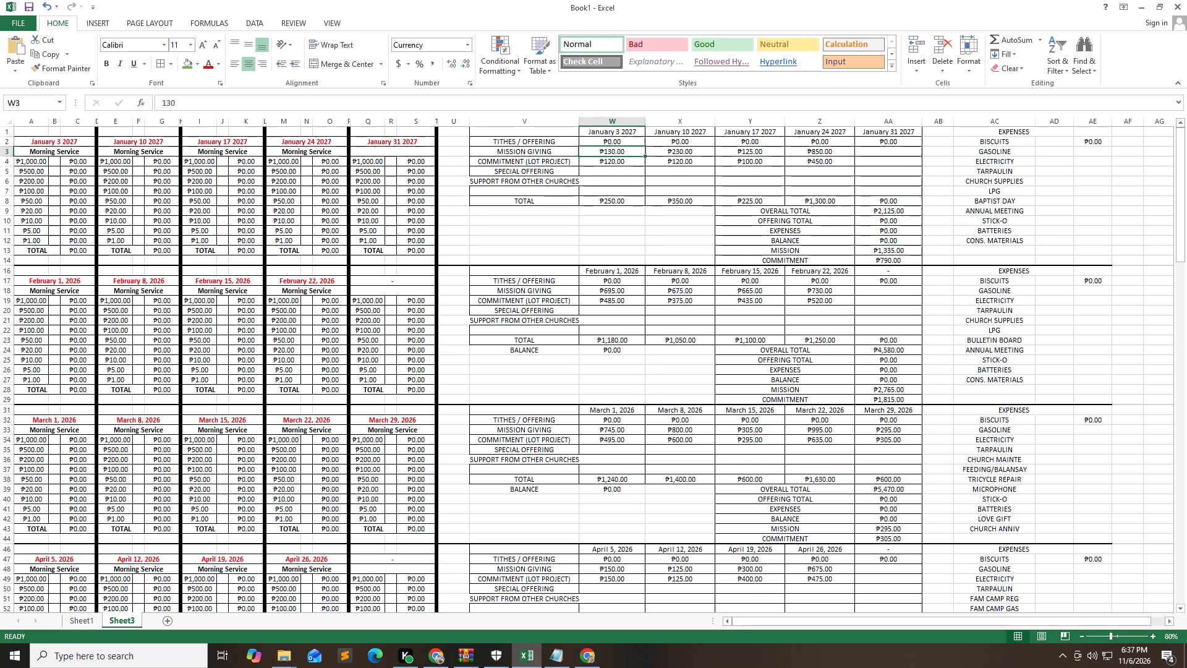
key(Up)
key(Down)
key(shift+Right)
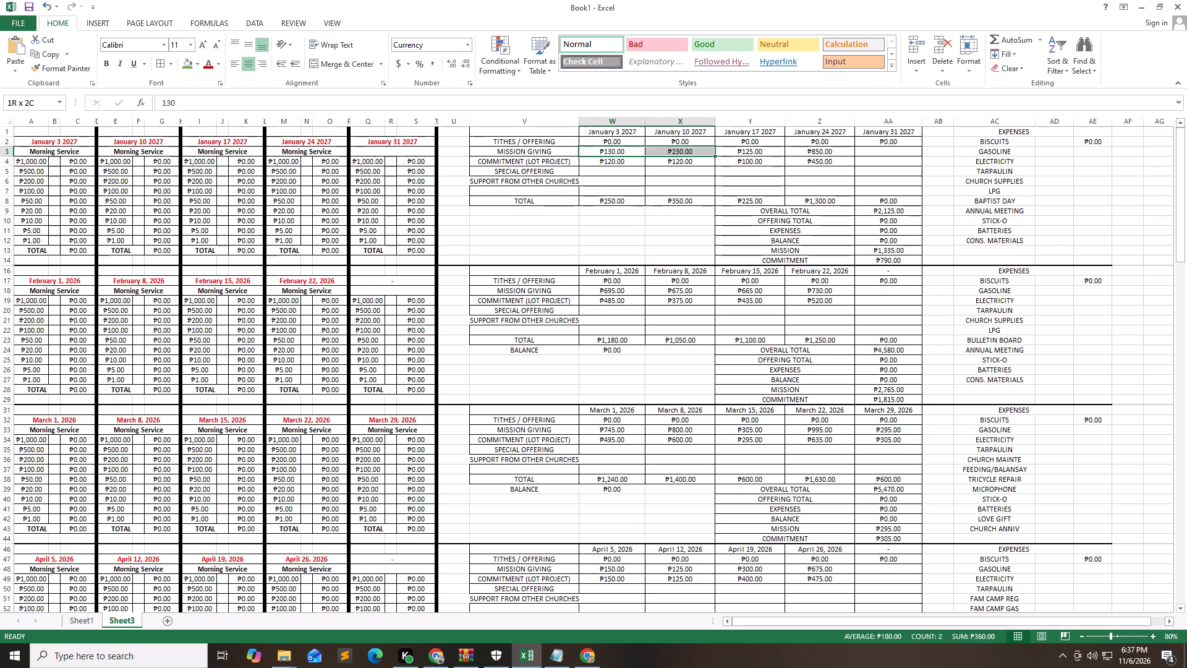
key(shift+Right)
key(shift+Right)
key(shift+Down)
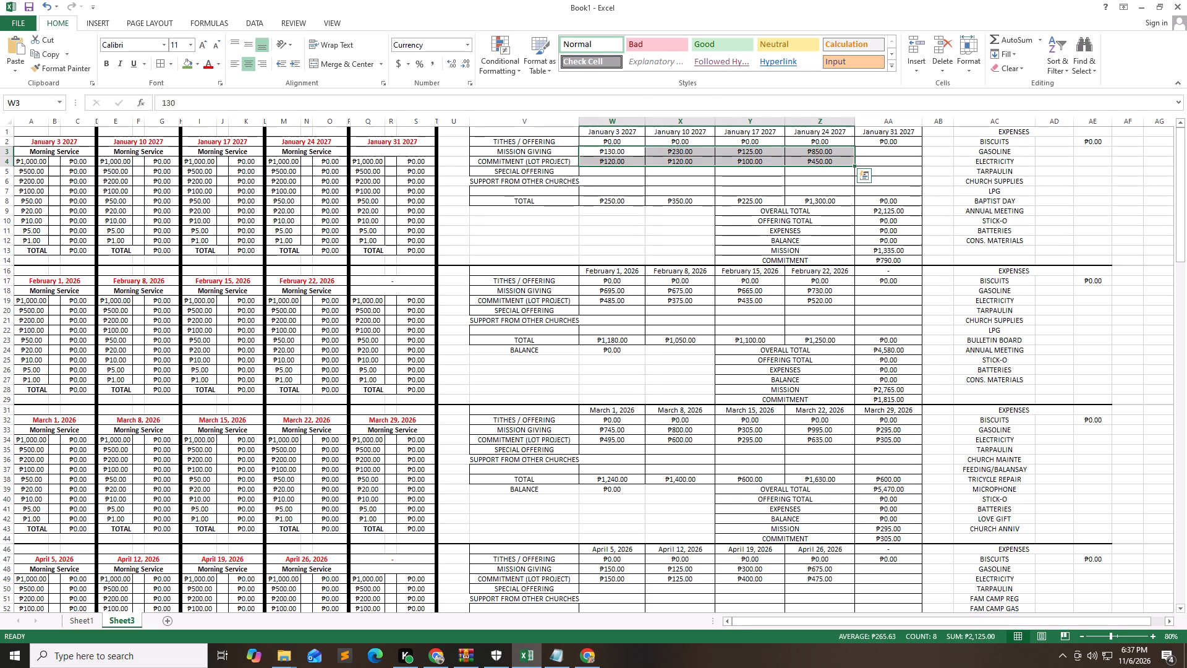
key(Delete)
Clear the February Mission Giving and Commitment (Lot Project) amounts in W18:Z19 of the summary table.
key(Down)
key(Down)
key(Down)
key(Down)
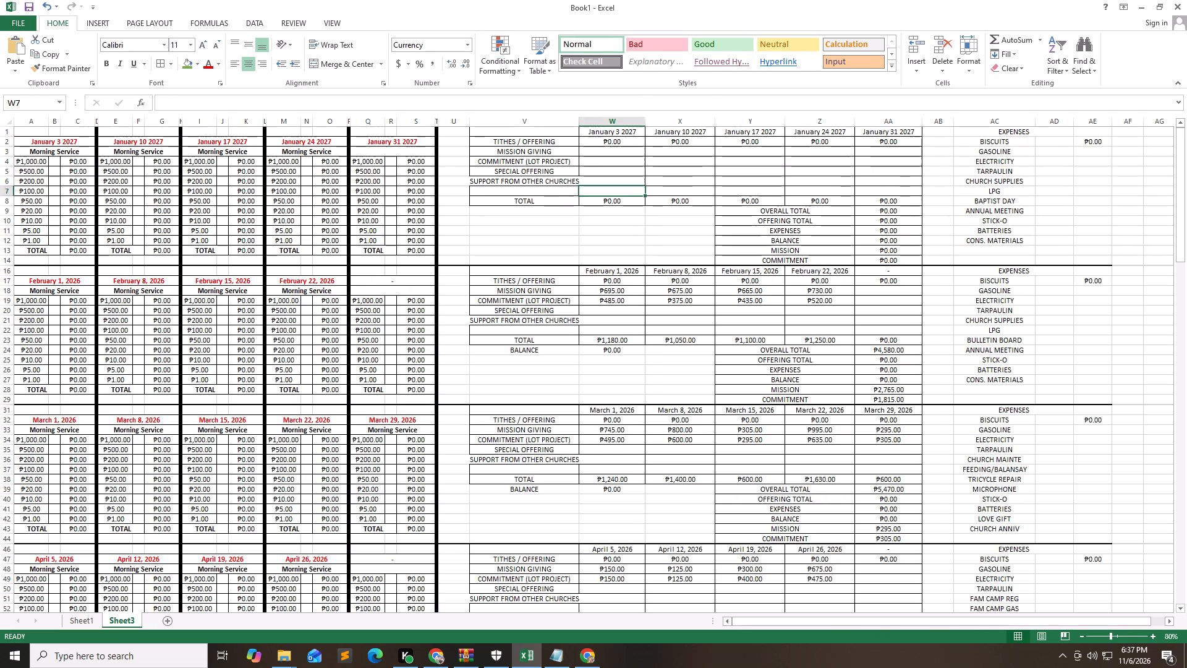
key(Down)
key(Down)
key(Down)
key(Down)
key(Down)
key(Down)
key(Down)
key(Down)
key(Down)
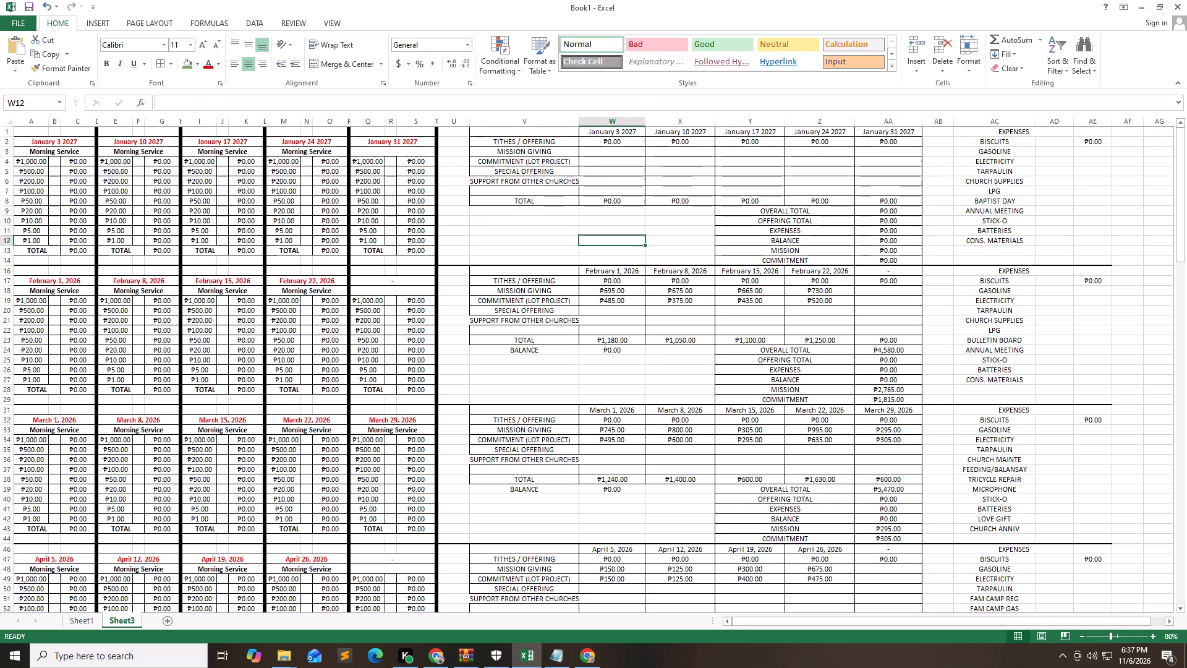
key(Down)
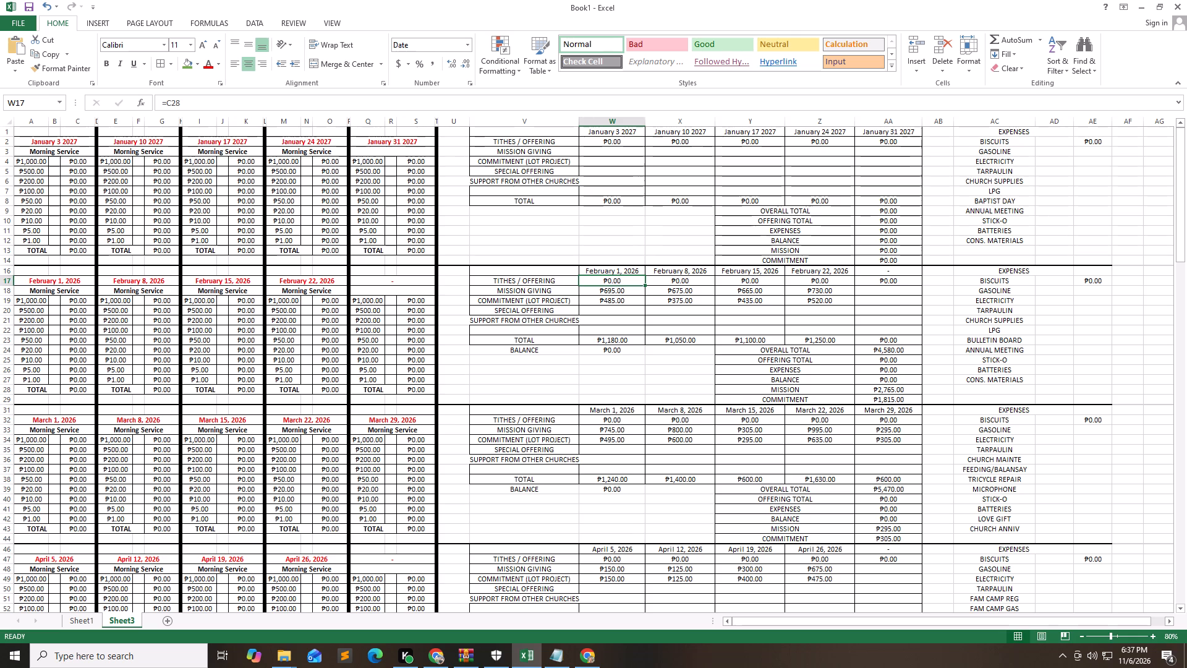
key(Down)
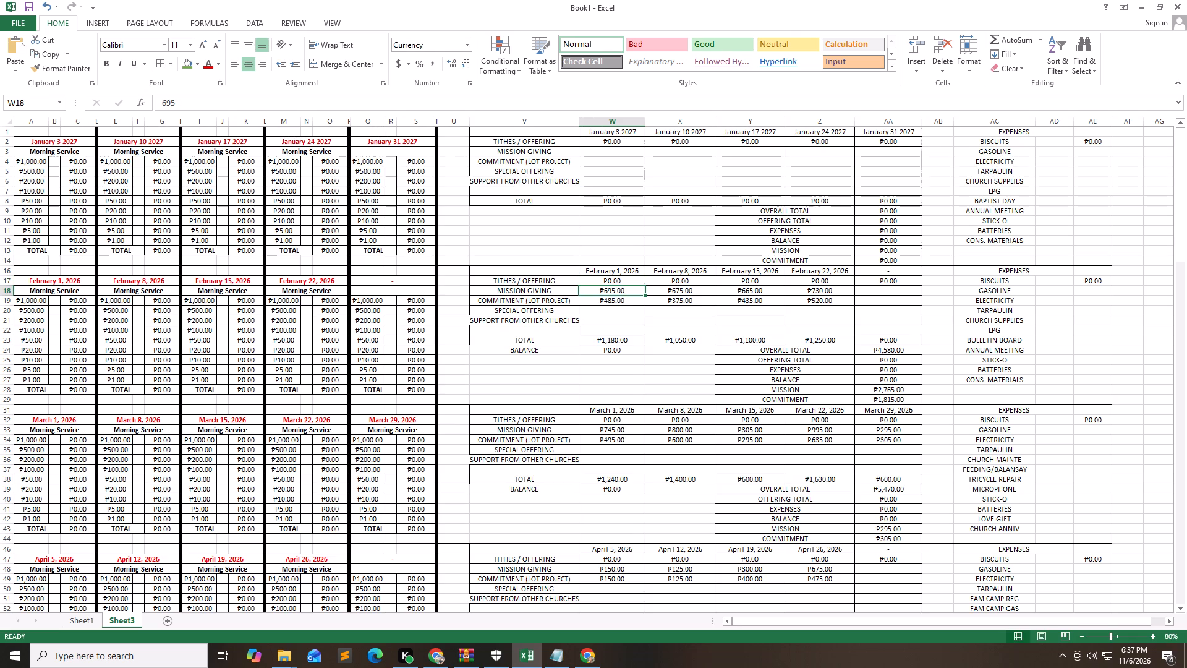
key(shift+Right)
key(shift+Right)
key(shift+Right)
key(shift+Down)
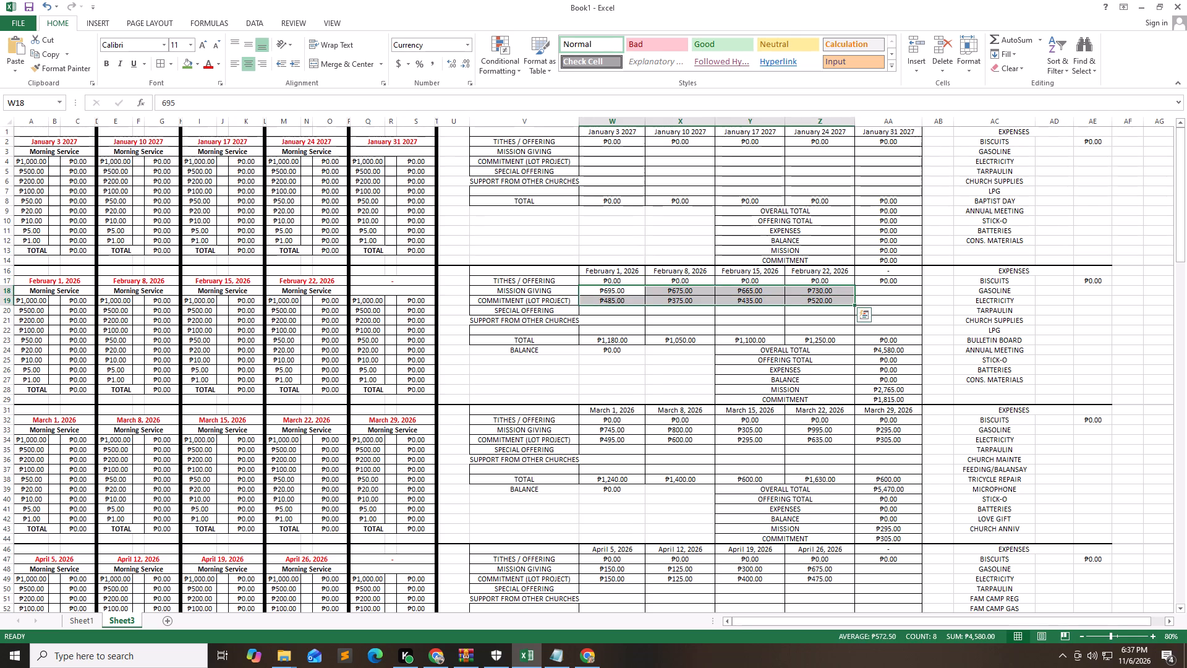
key(Delete)
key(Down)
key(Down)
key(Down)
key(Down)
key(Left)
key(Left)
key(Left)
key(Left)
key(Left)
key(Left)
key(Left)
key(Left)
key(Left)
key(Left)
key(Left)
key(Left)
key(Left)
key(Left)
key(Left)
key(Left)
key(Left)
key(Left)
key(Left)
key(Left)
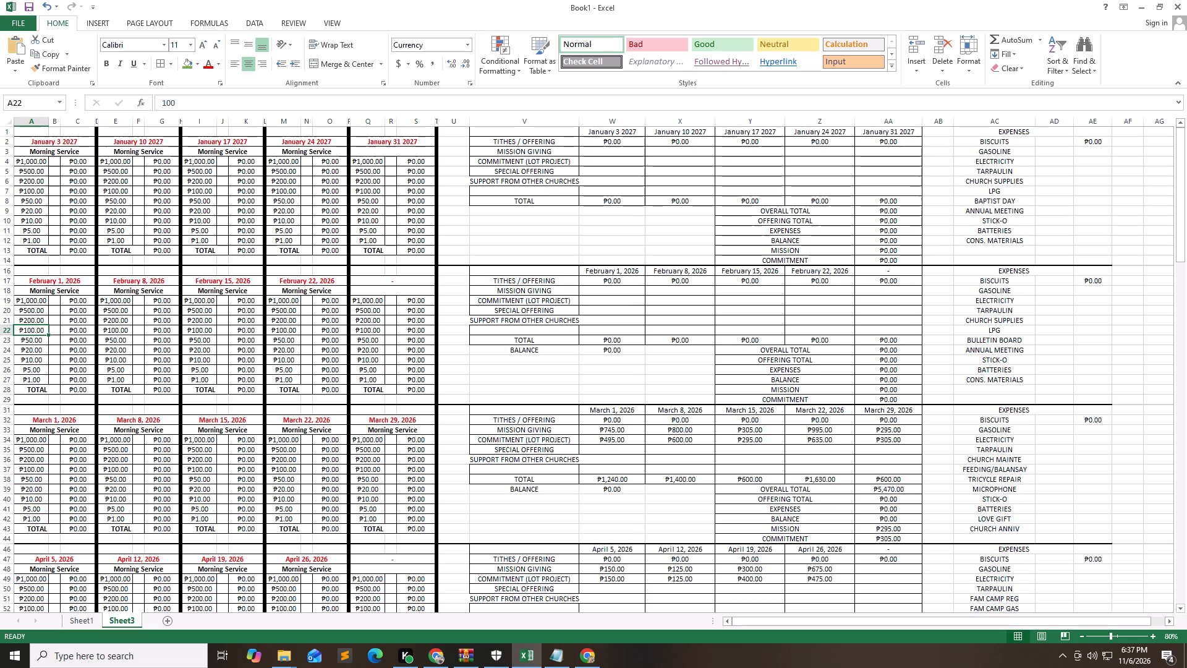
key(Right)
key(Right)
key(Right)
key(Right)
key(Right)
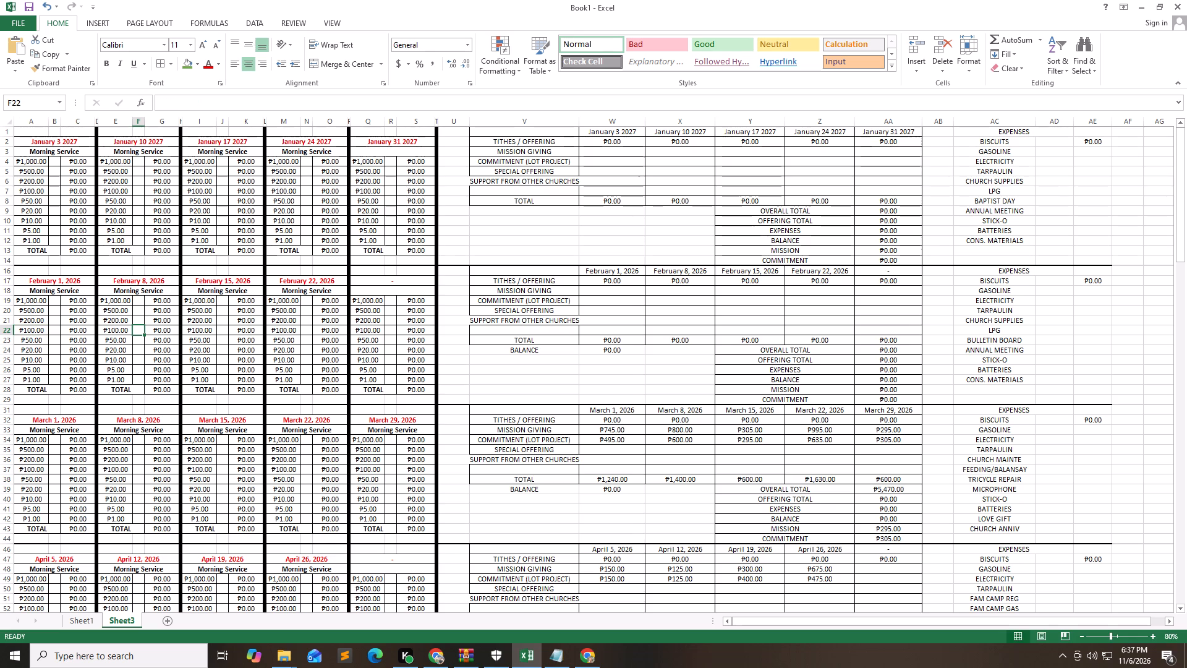
Autofit column V to the width of its longest label, SUPPORT FROM OTHER CHURCHES.
double_click(523, 132)
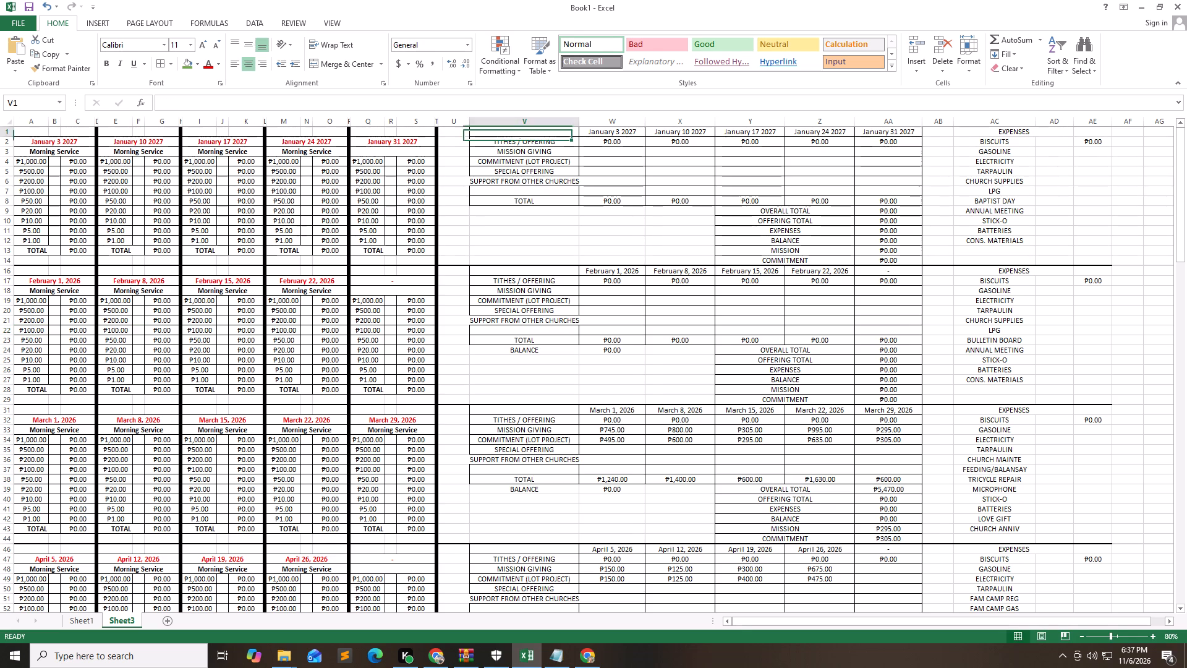
drag(653, 160, 662, 160)
click(712, 174)
click(718, 178)
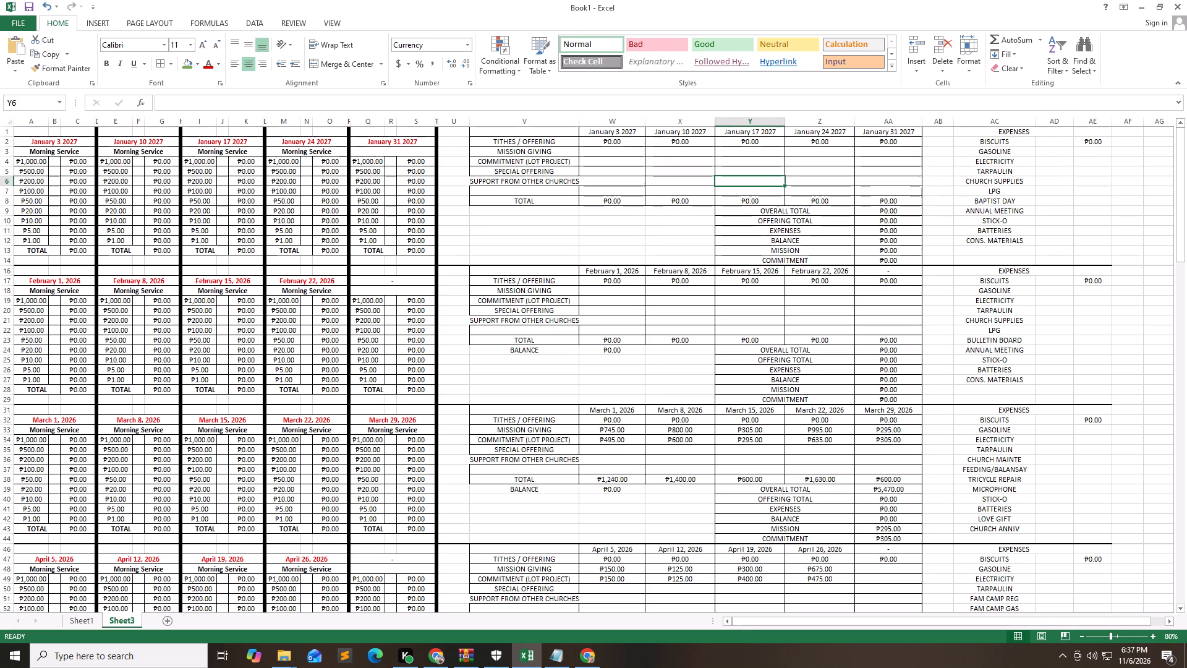
key(Left)
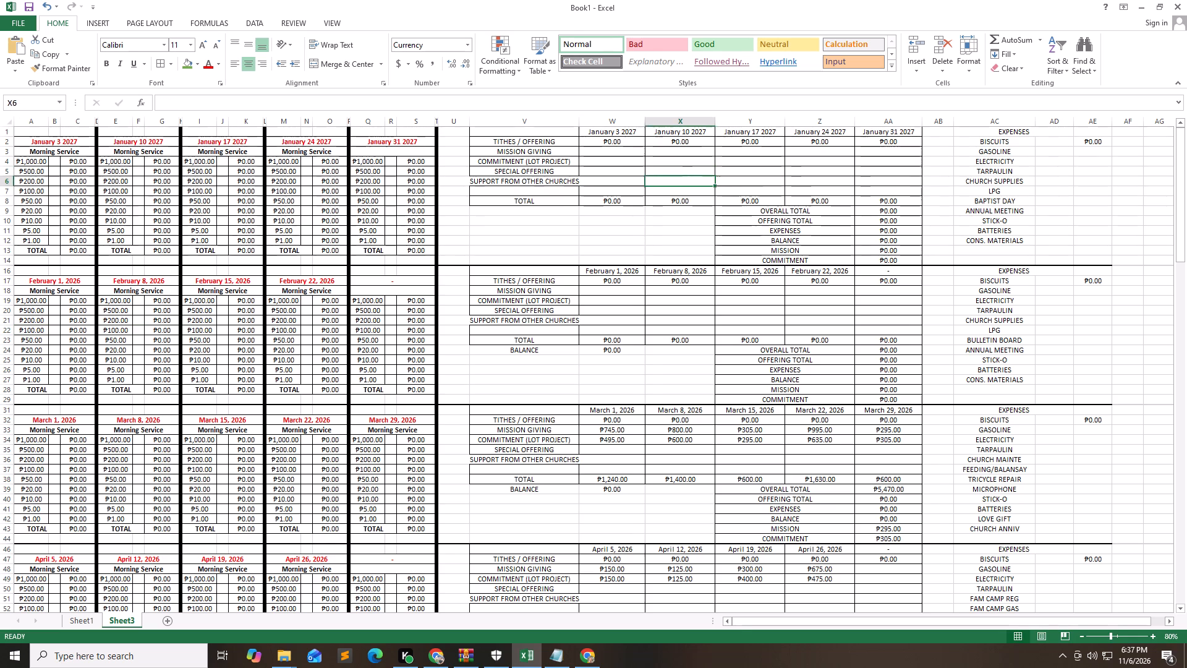
key(Left)
key(Left)
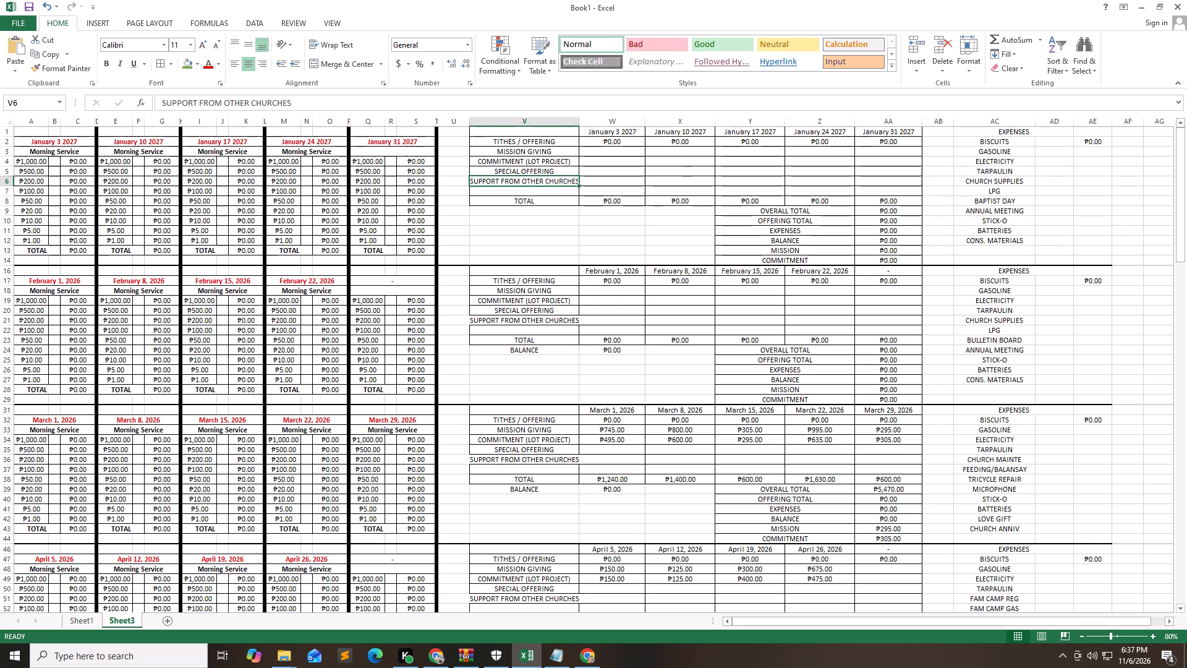
double_click(578, 120)
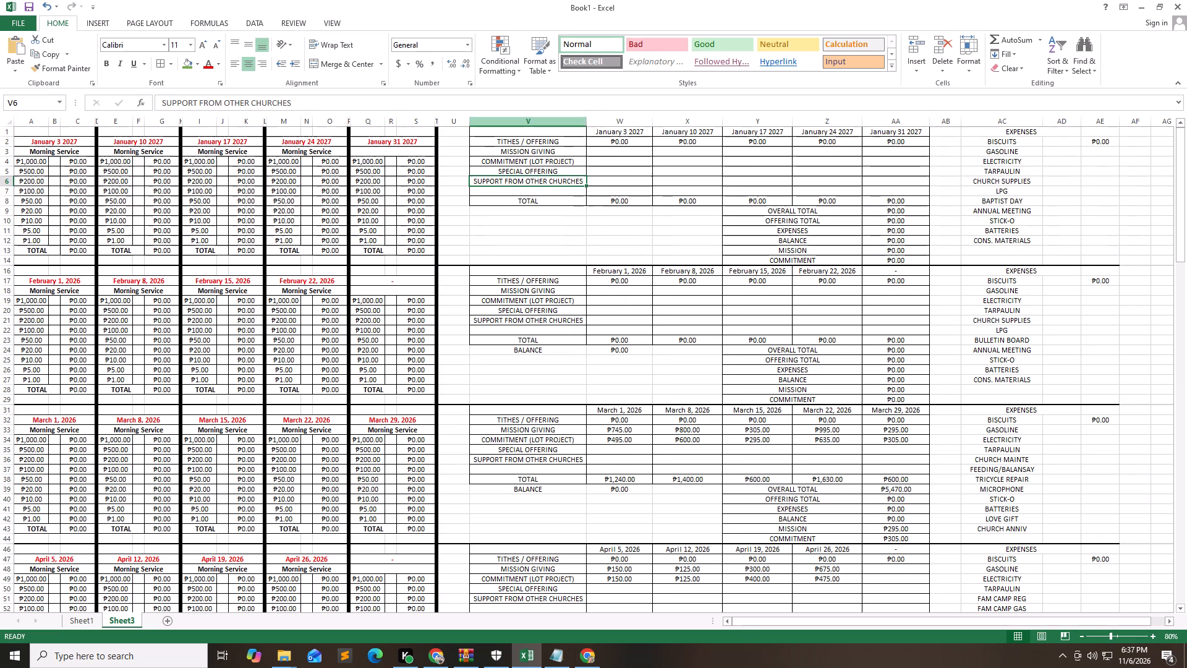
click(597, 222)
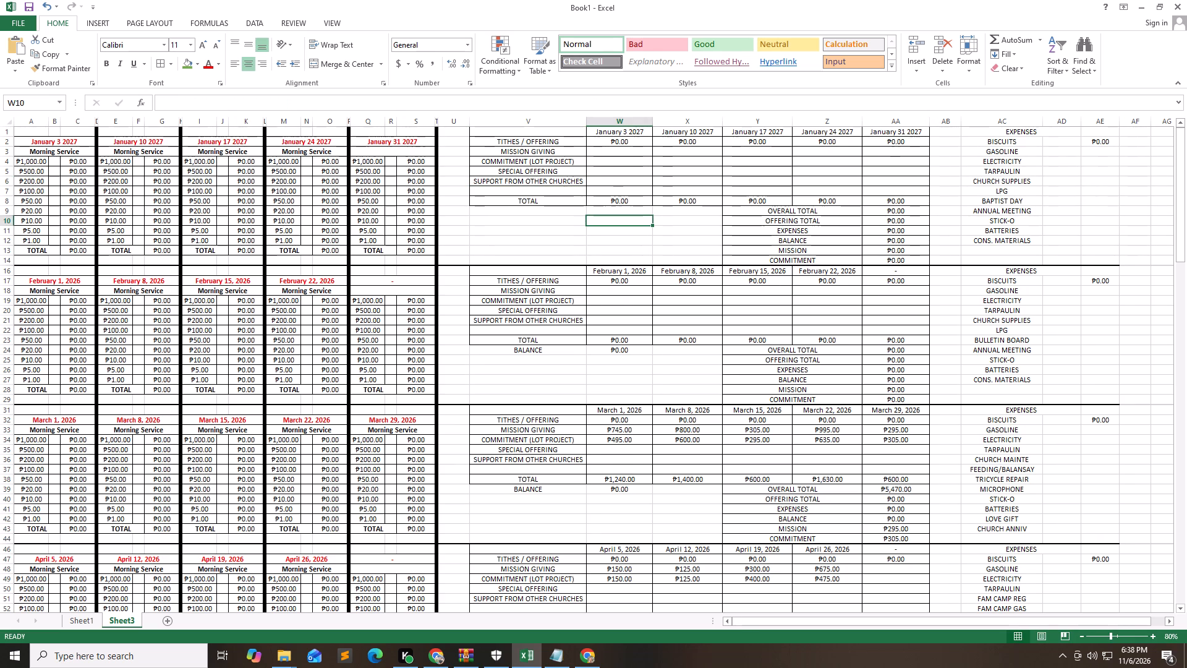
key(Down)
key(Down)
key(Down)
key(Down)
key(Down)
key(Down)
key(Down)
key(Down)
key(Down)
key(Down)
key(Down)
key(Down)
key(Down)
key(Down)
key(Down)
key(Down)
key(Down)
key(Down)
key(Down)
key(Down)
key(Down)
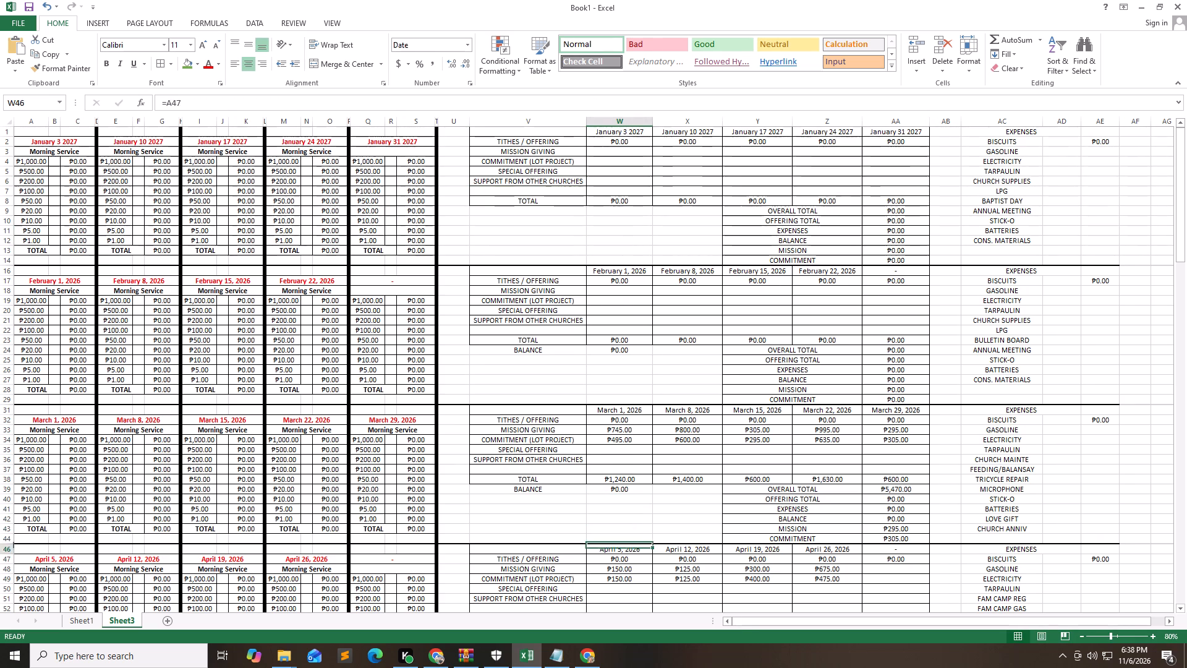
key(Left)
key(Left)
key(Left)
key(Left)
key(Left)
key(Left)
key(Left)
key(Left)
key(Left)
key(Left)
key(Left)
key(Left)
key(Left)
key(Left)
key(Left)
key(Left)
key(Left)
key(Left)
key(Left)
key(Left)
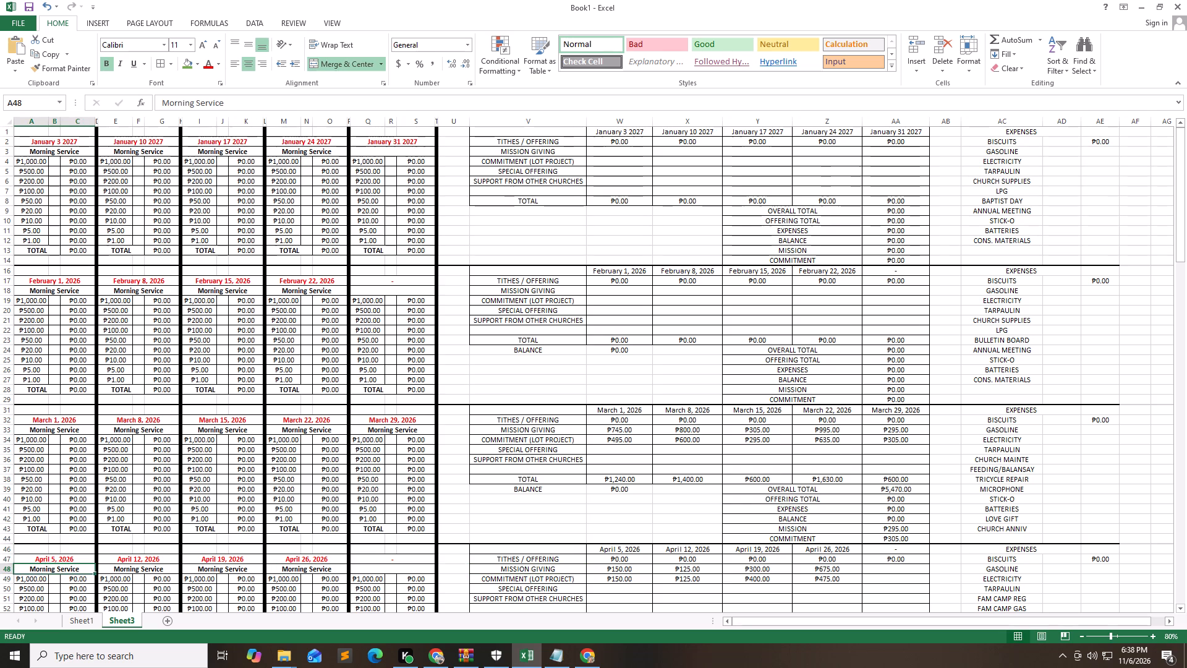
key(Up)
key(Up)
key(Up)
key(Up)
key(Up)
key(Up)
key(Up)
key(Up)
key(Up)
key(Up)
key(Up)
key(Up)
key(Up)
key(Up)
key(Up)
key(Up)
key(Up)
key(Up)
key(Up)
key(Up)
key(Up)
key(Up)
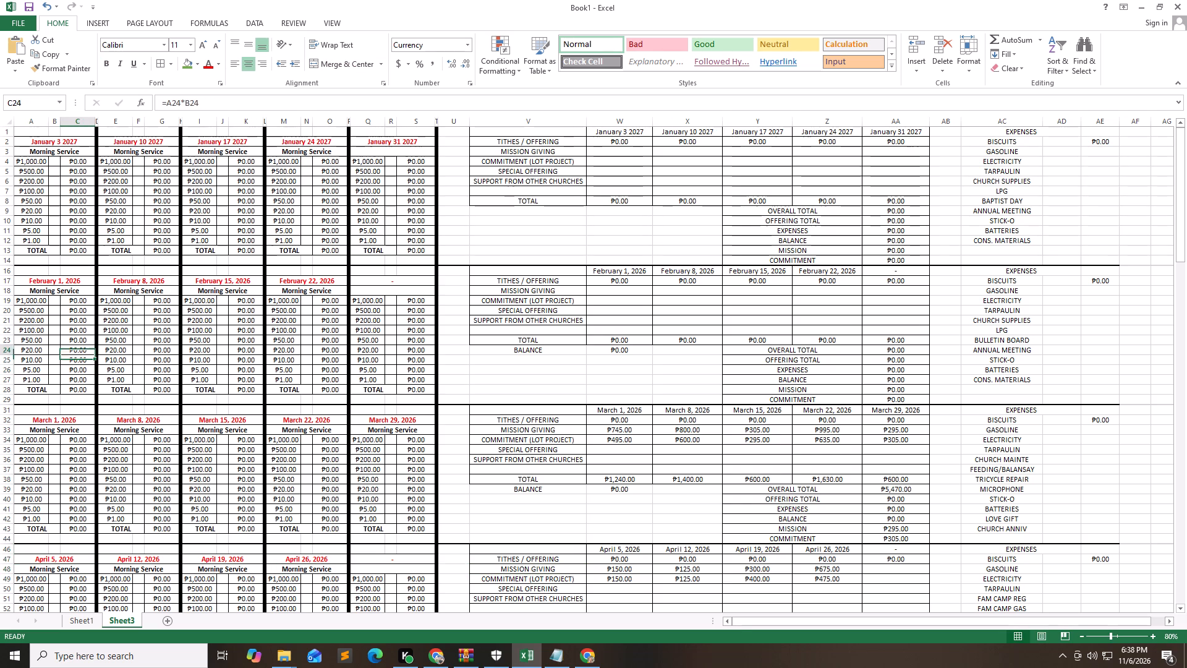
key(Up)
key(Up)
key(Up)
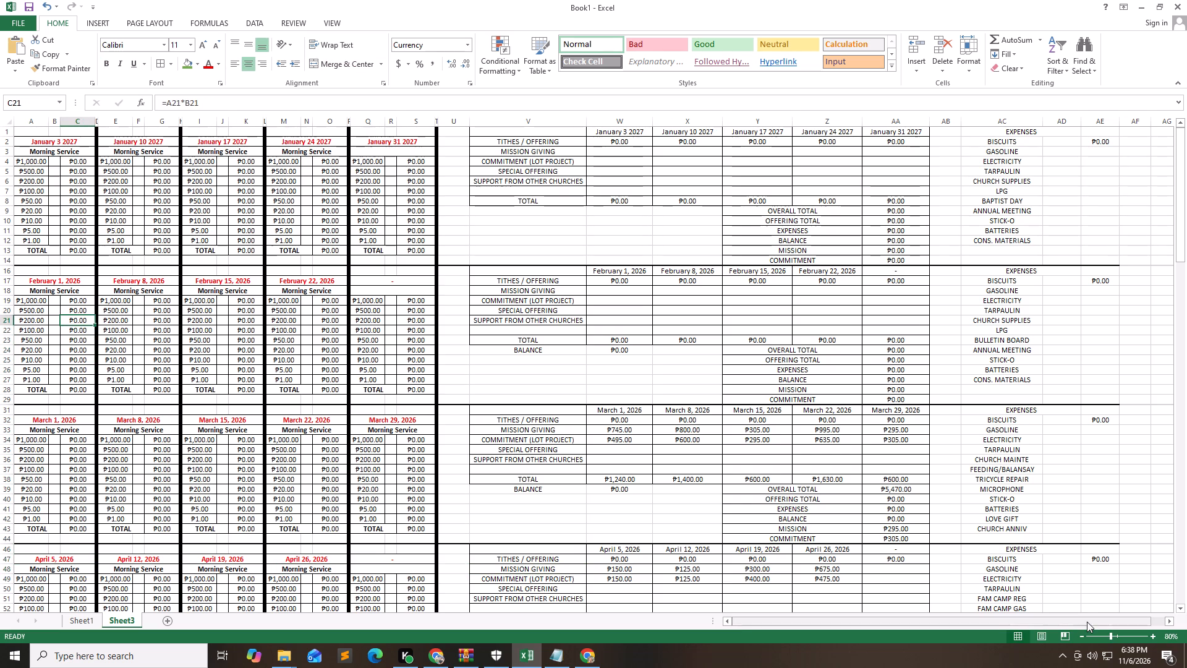
Check the Sunday dates of February 2027 in the Windows calendar, returning to the worksheet when done.
double_click(1120, 653)
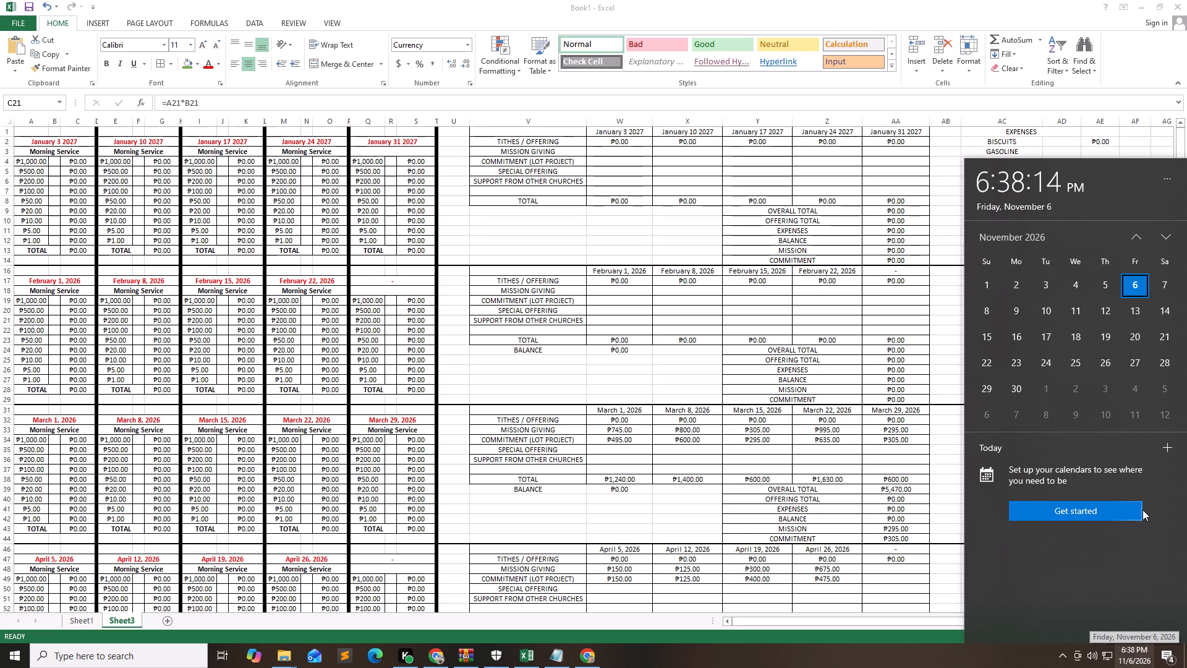
click(1167, 234)
click(1167, 234)
click(1167, 234)
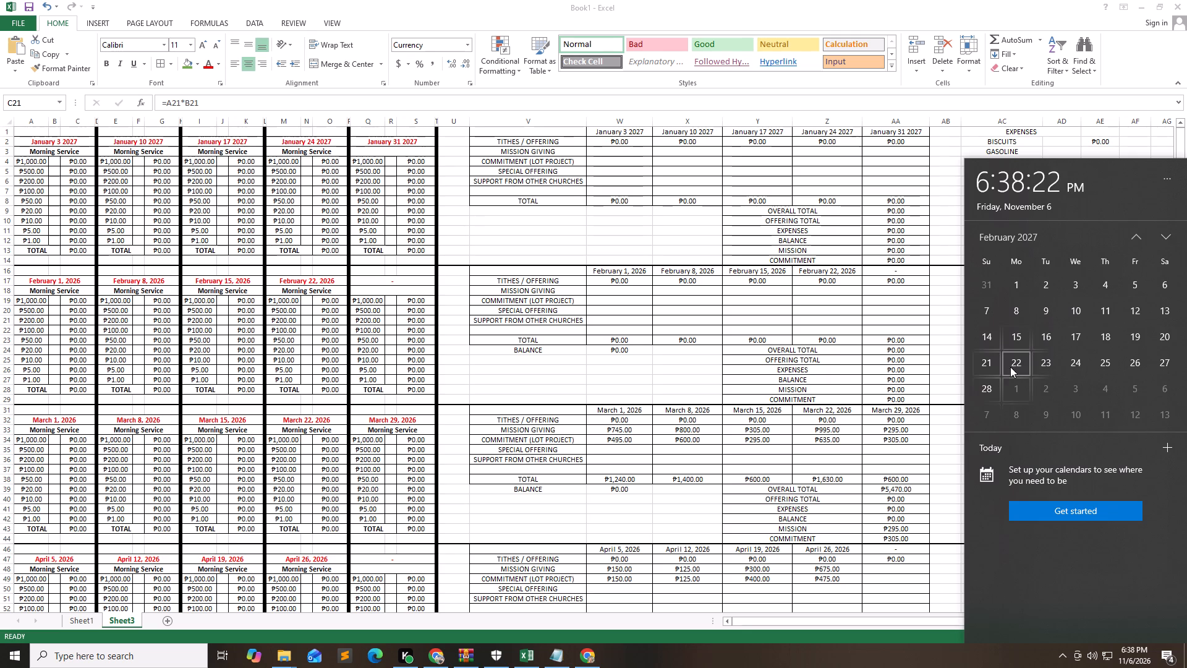
click(58, 281)
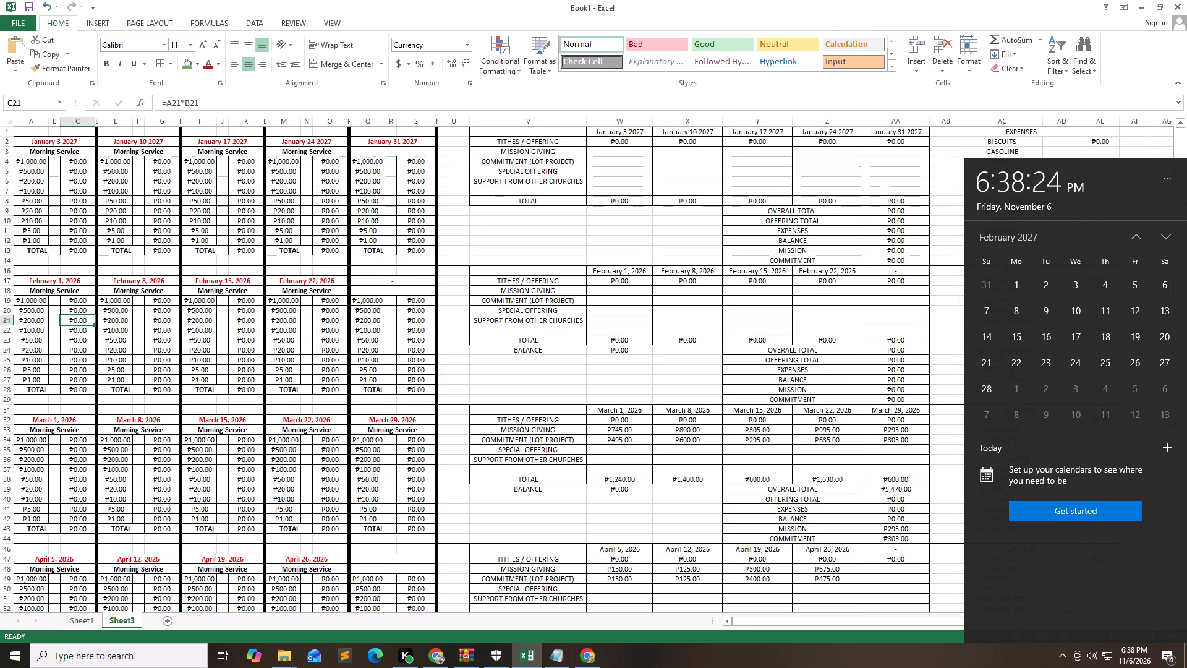
click(1142, 663)
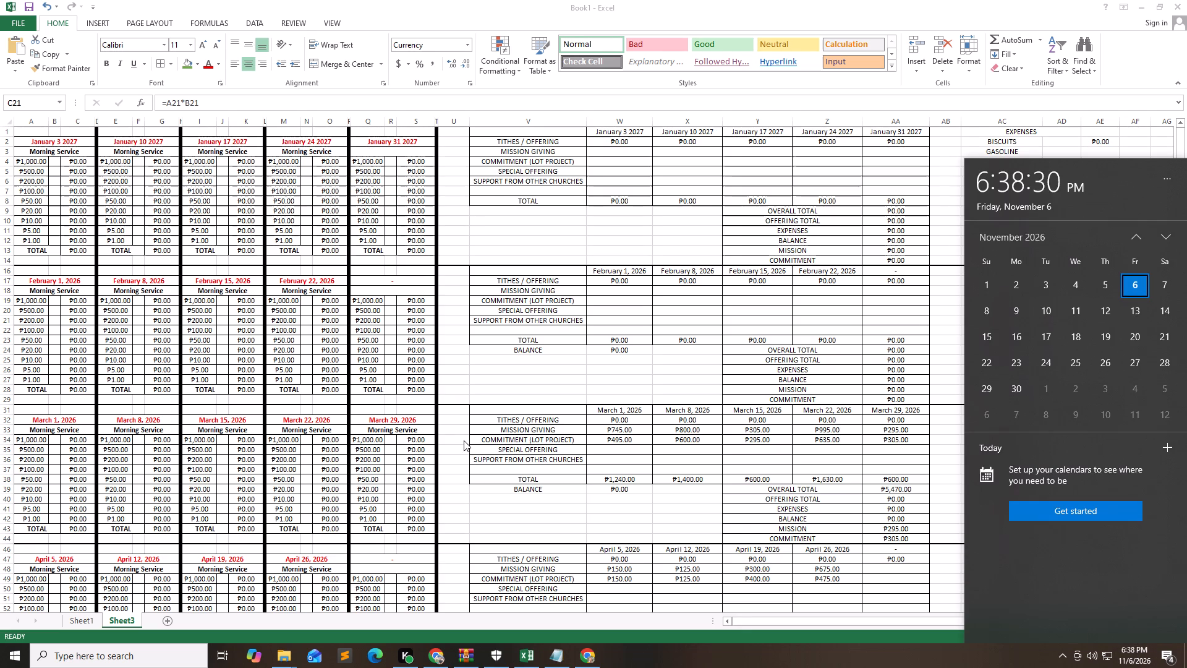
double_click(1162, 232)
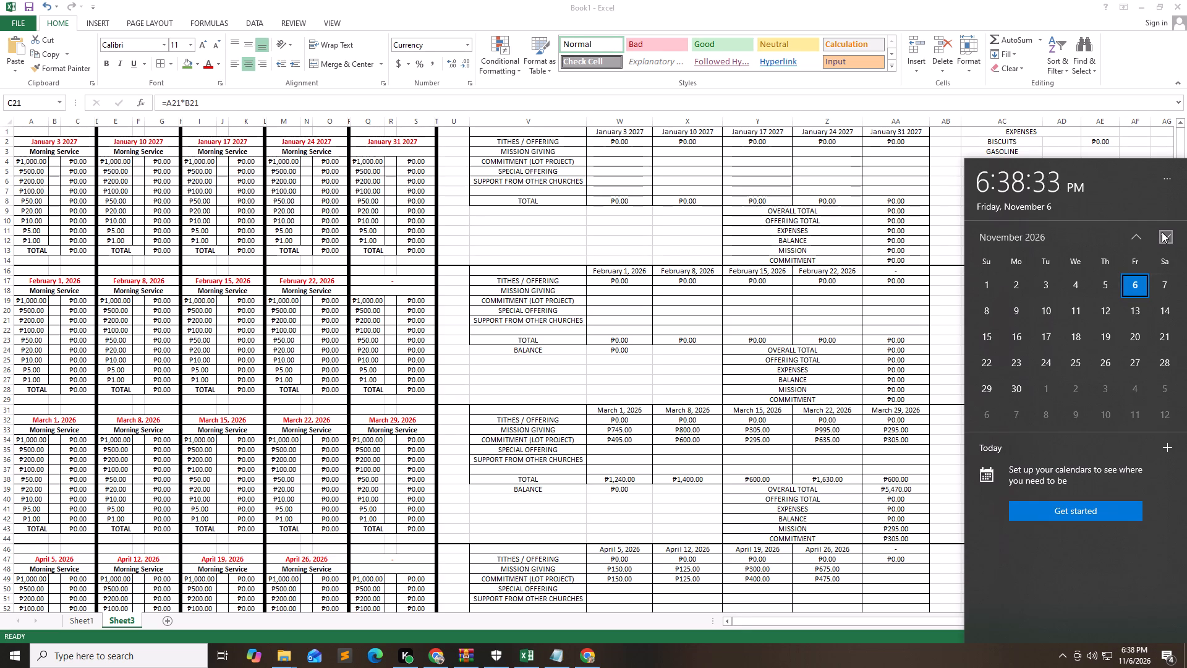
double_click(1164, 233)
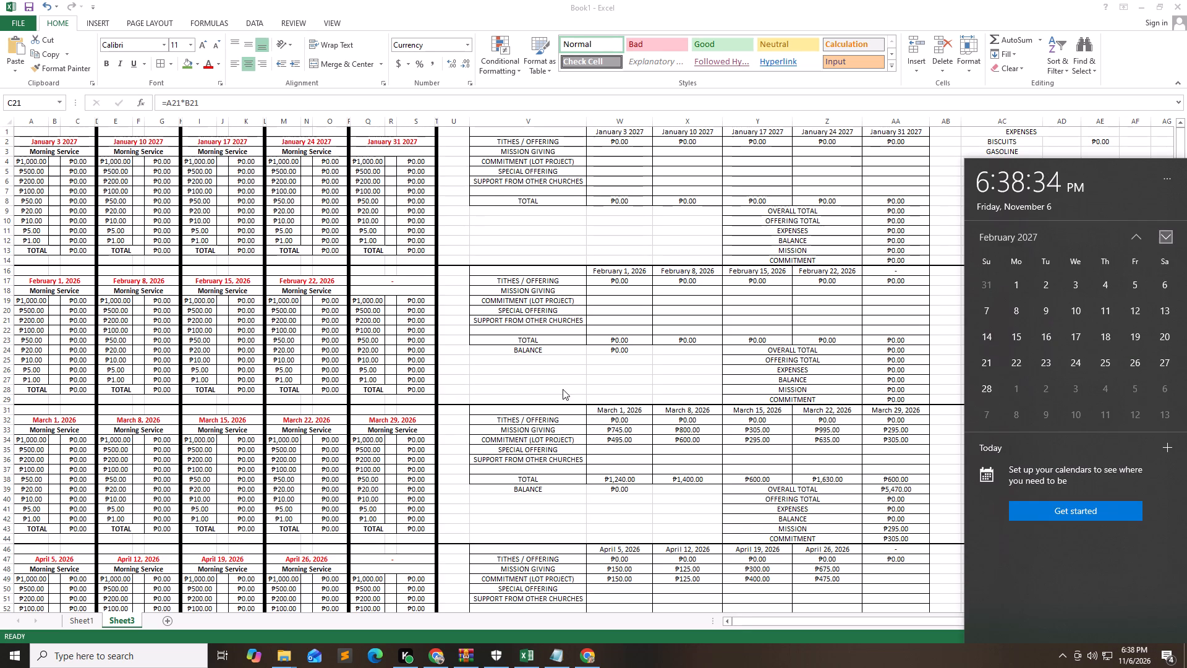
click(58, 284)
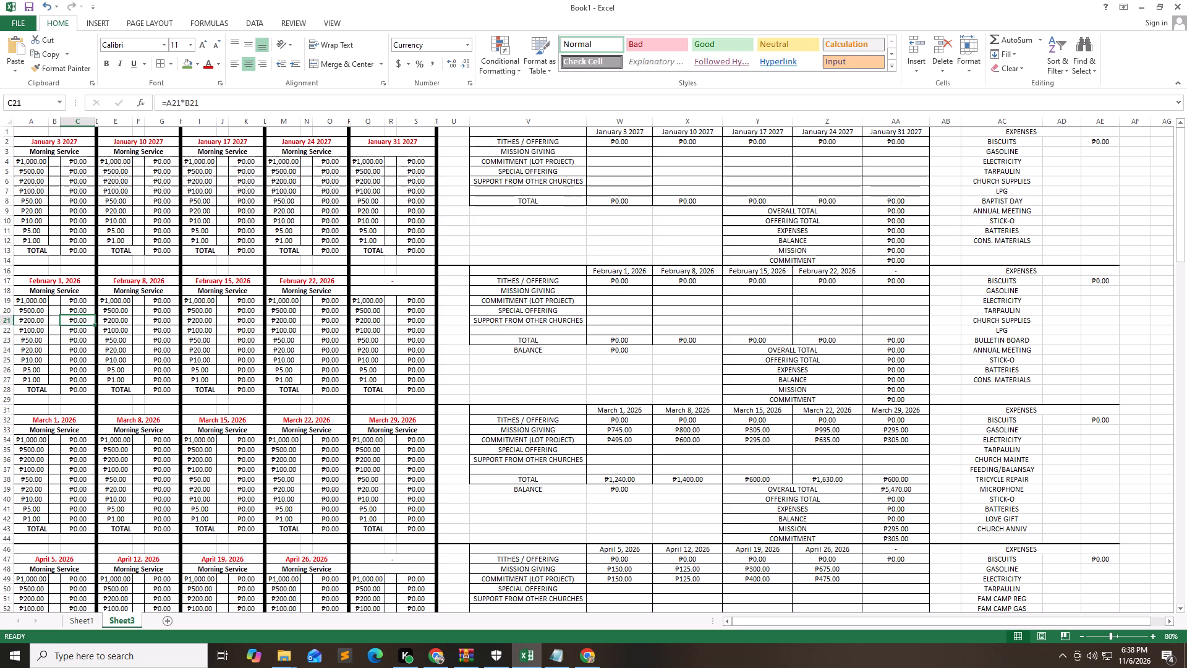
Set the first February service date, in A17, to February 7 2027.
click(64, 280)
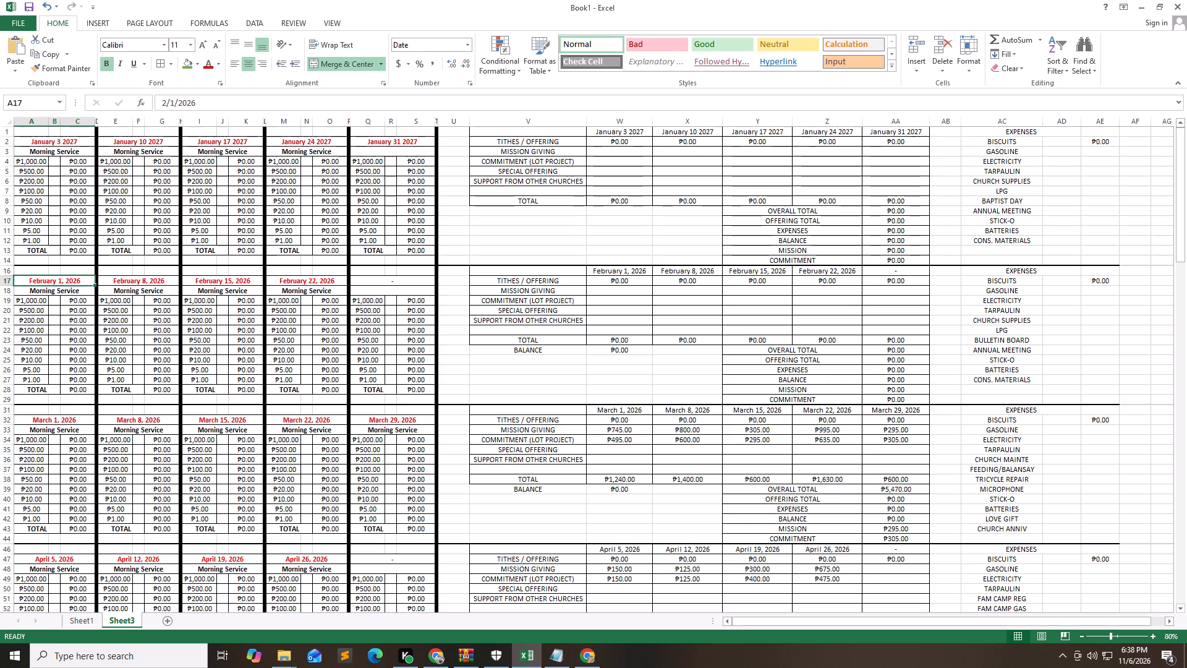
text(Fe)
text(bruary)
key(space)
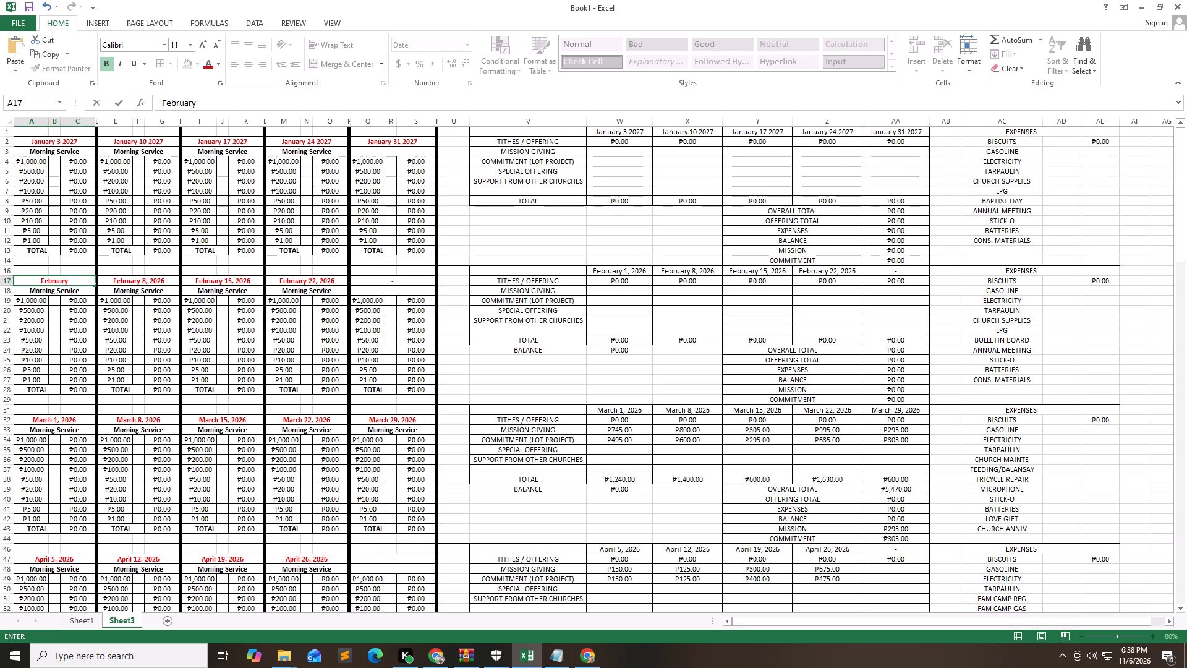
key(7)
key(space)
text(2027)
key(Tab)
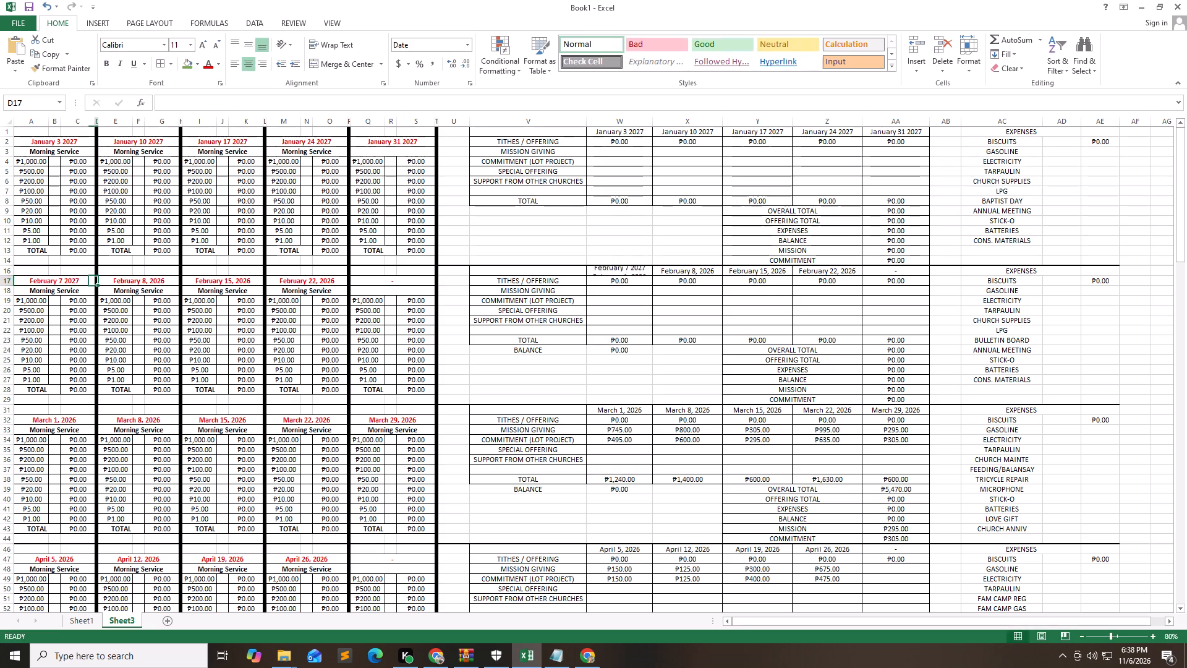
Set the second February service date, in E17, to February 14 2027, making sure the month is spelled correctly.
key(Tab)
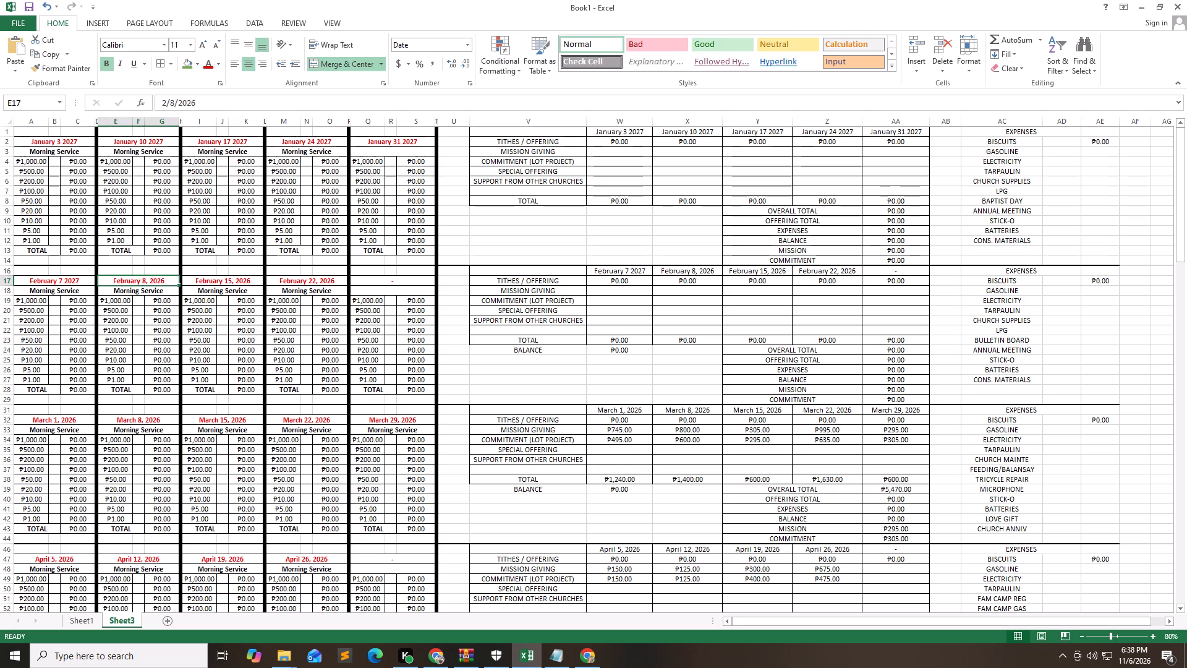
text(fe)
key(BackSpace)
key(BackSpace)
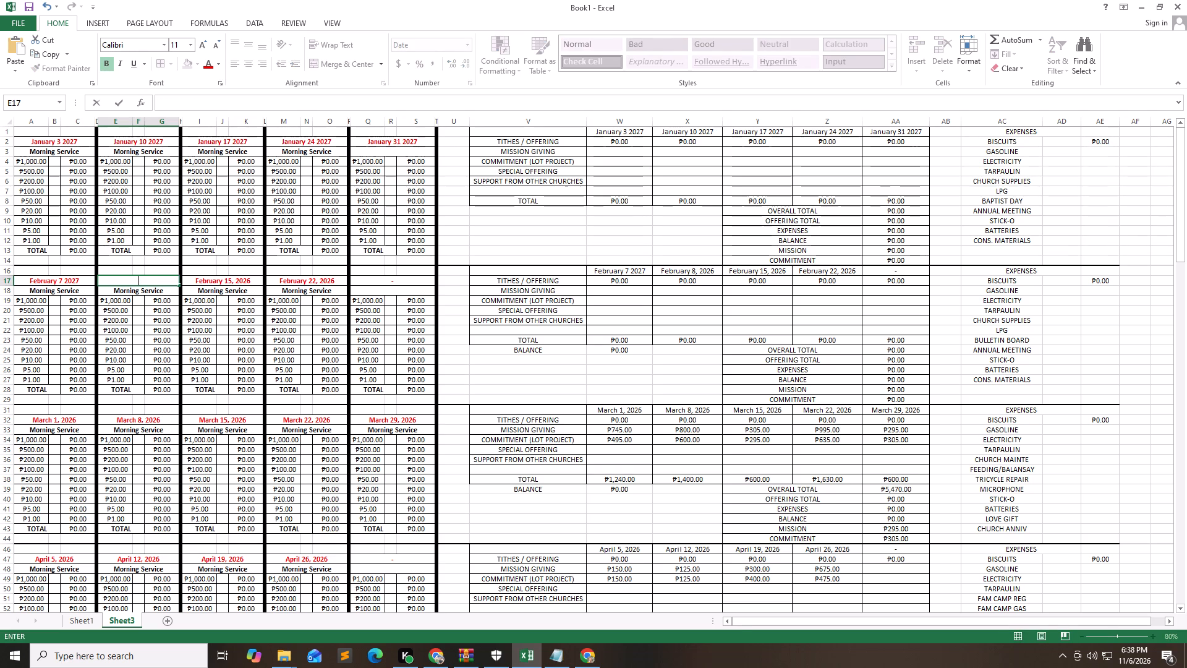
text(Febuary)
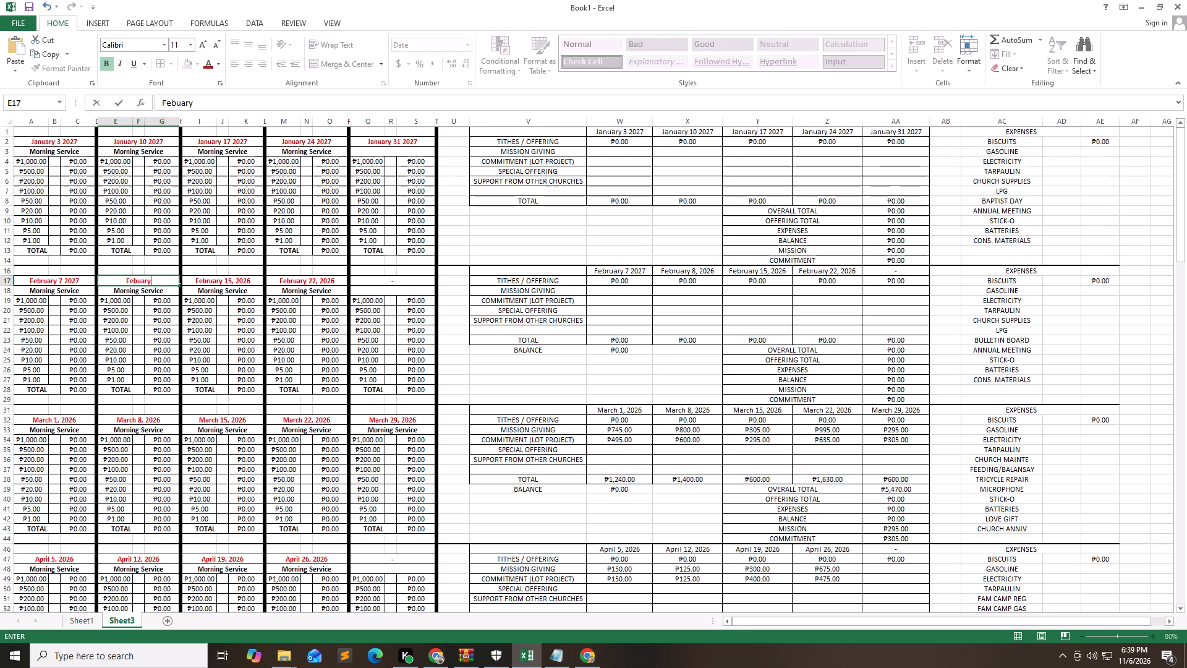
key(space)
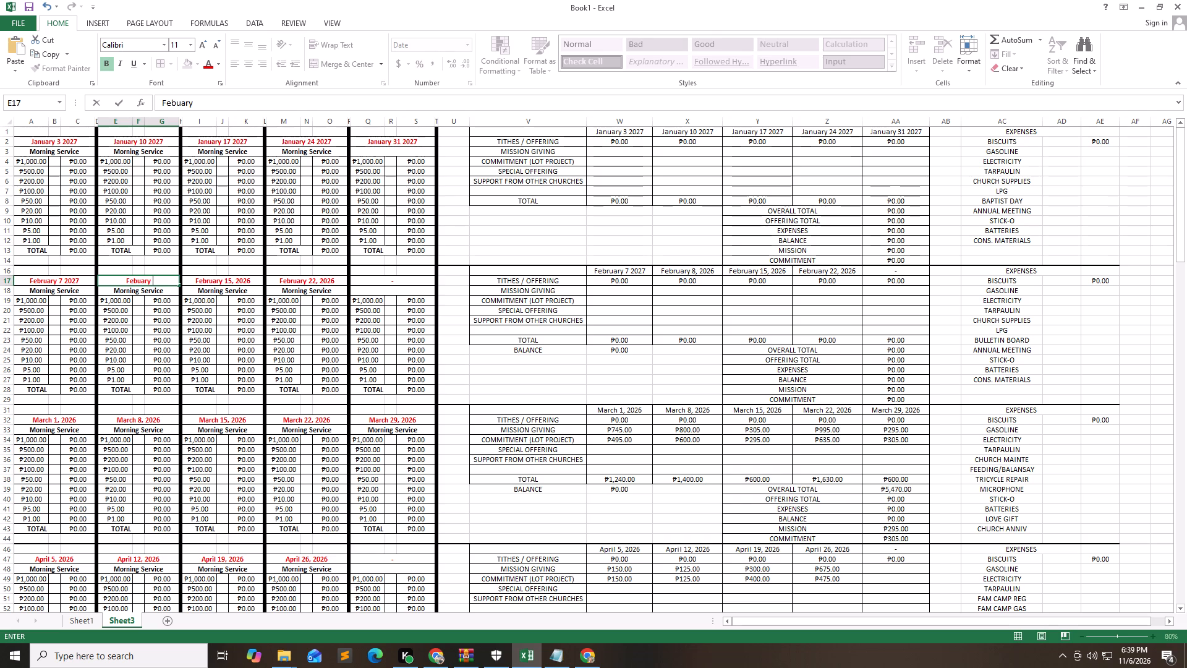
key(Left)
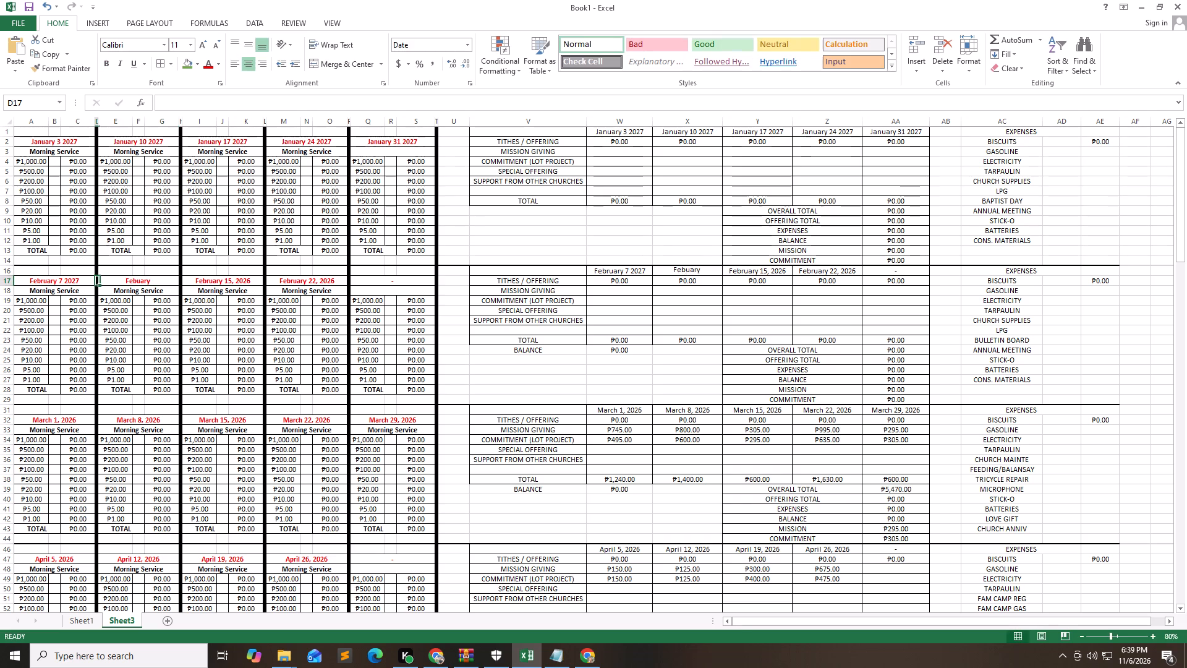
key(Right)
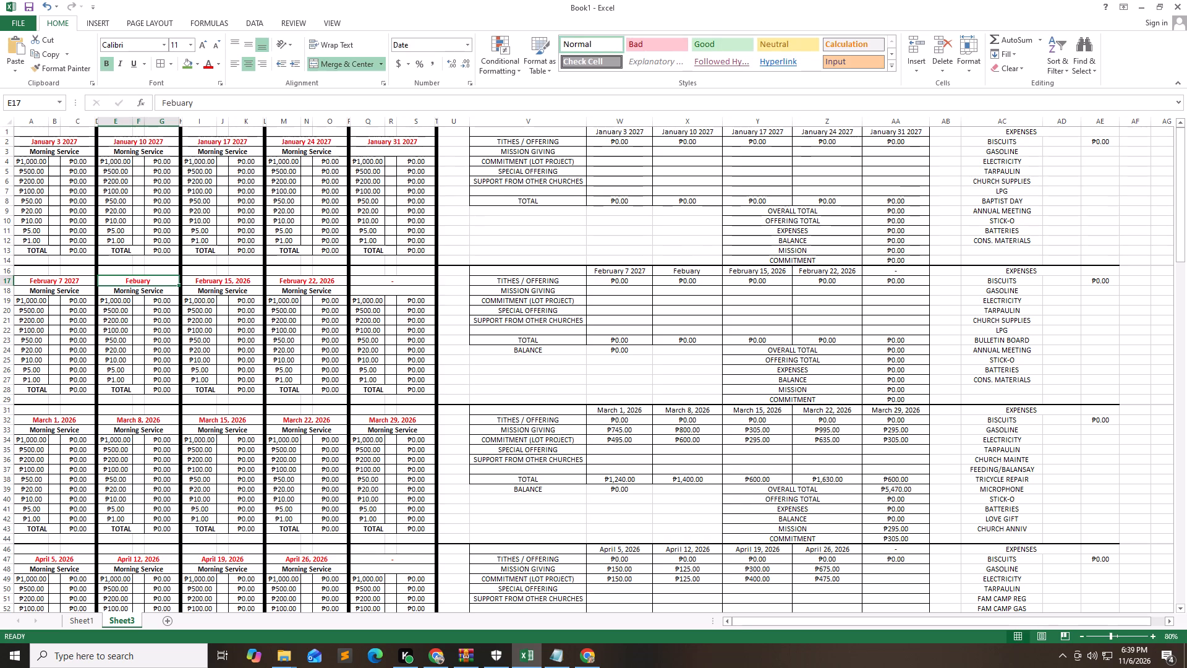
triple_click(138, 283)
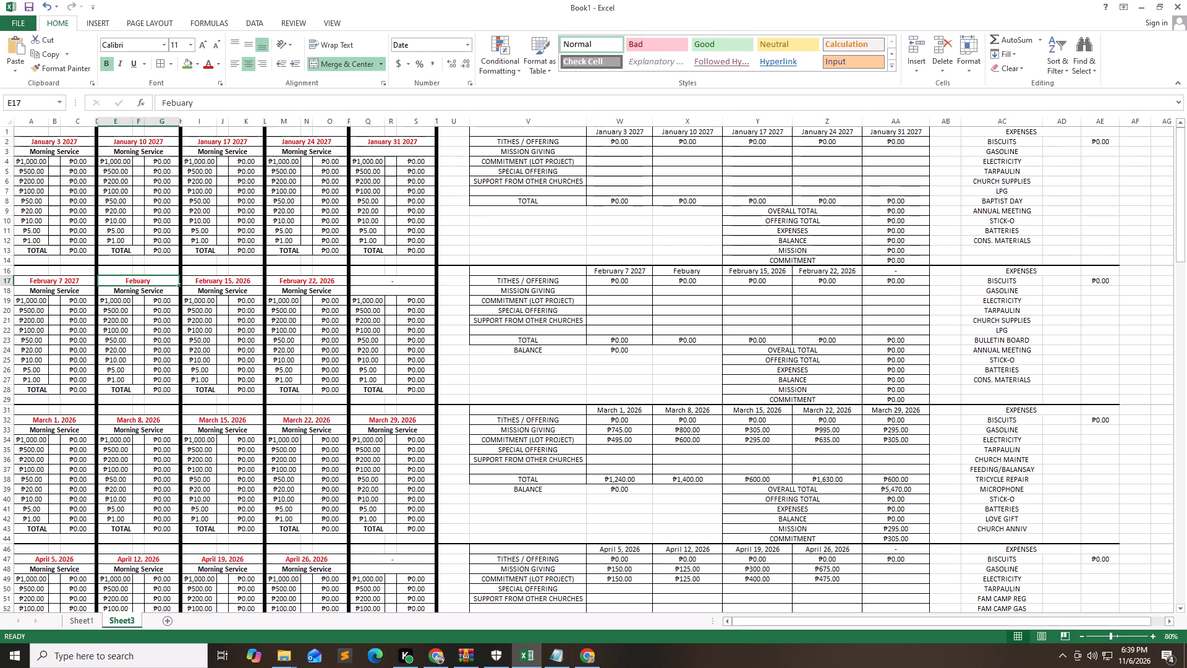
click(138, 283)
double_click(137, 281)
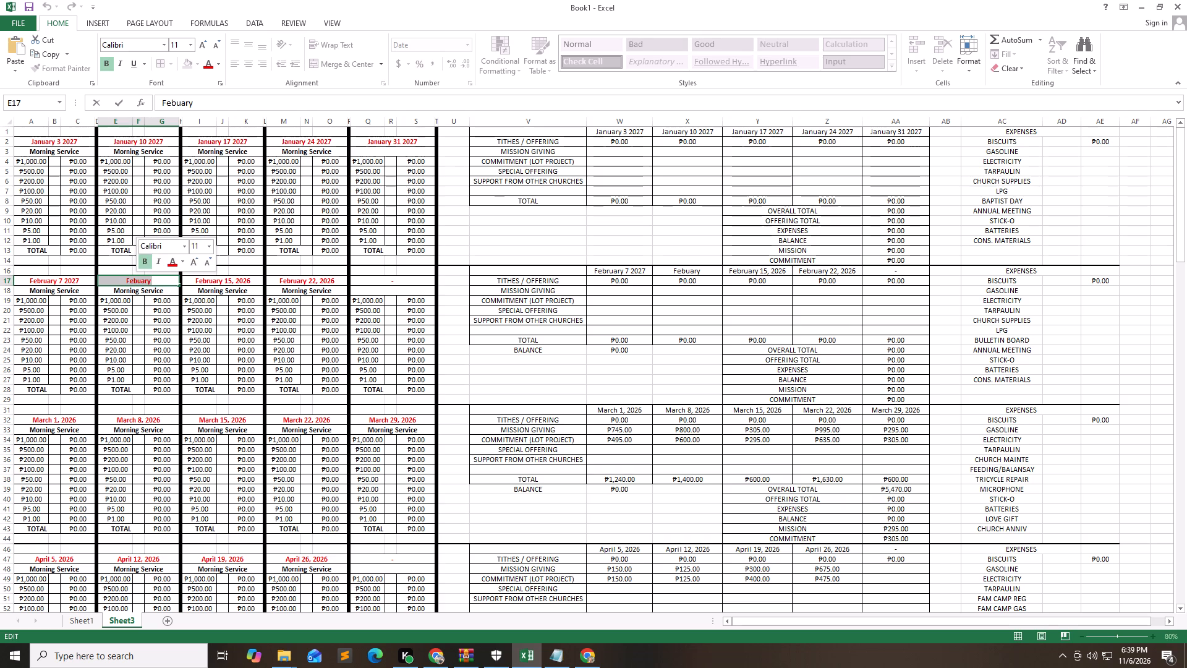
click(140, 282)
click(138, 282)
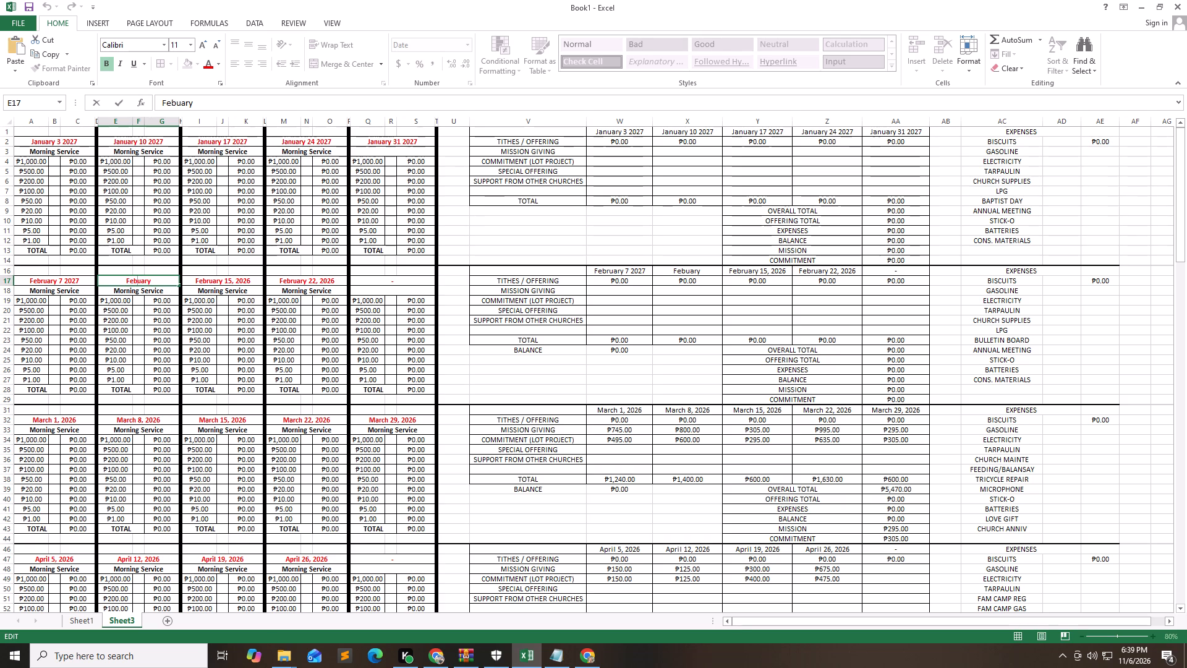
key(r)
key(Right)
key(Right)
key(Right)
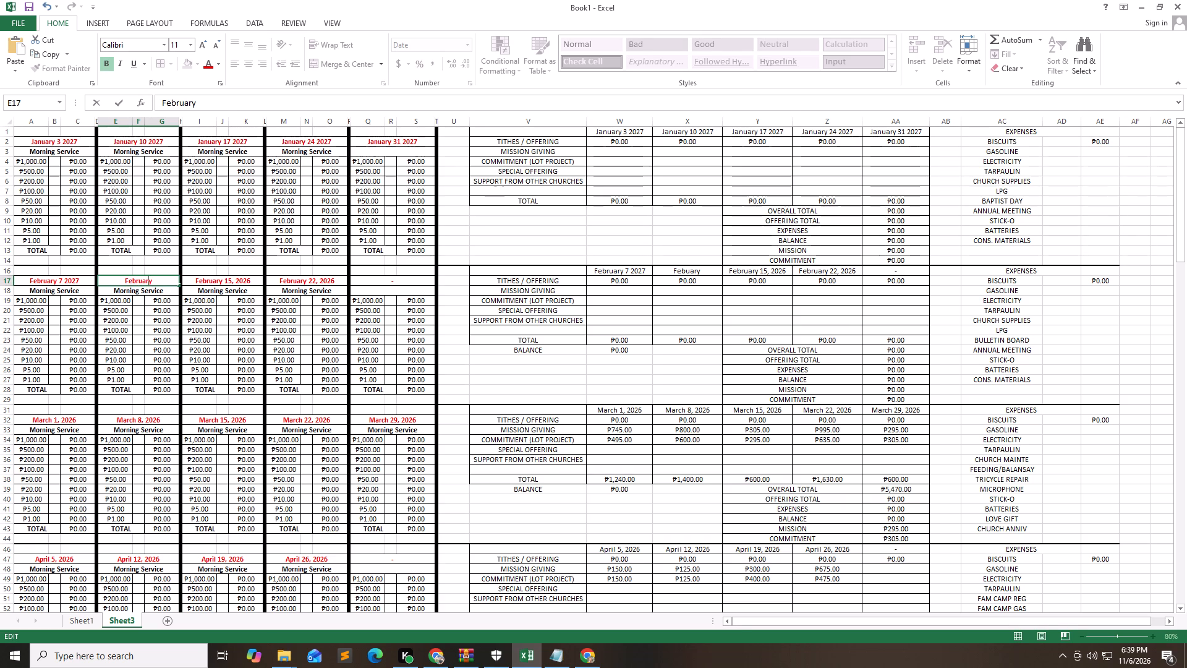
key(Right)
key(Right)
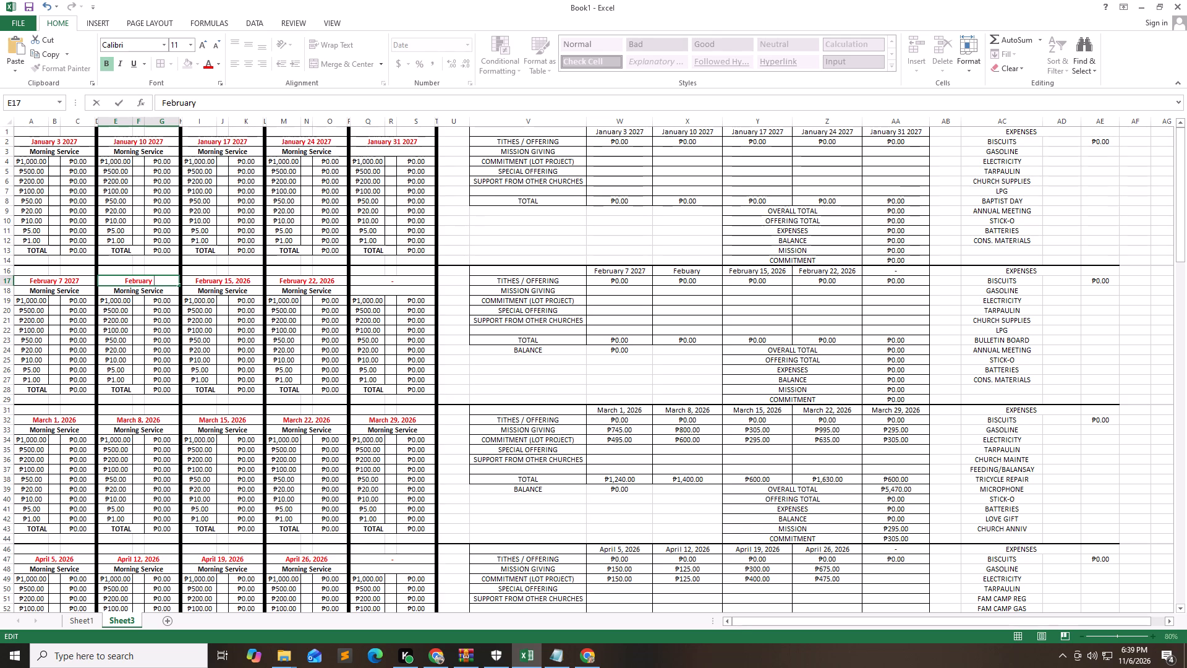
text(14)
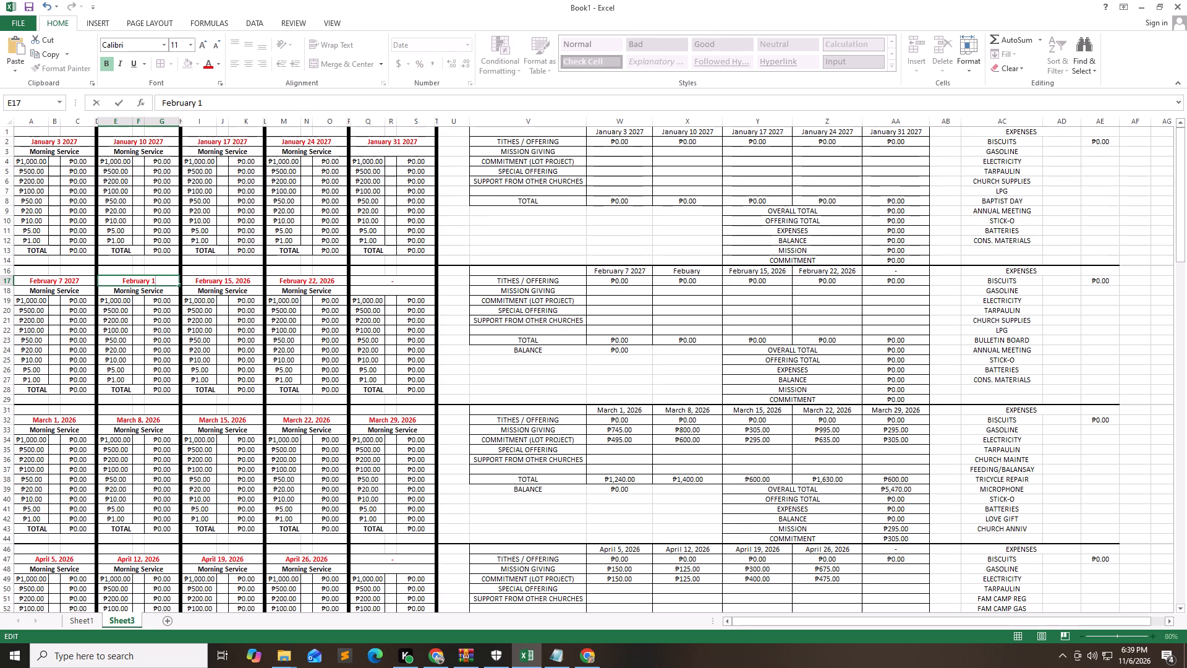
key(space)
text(2027)
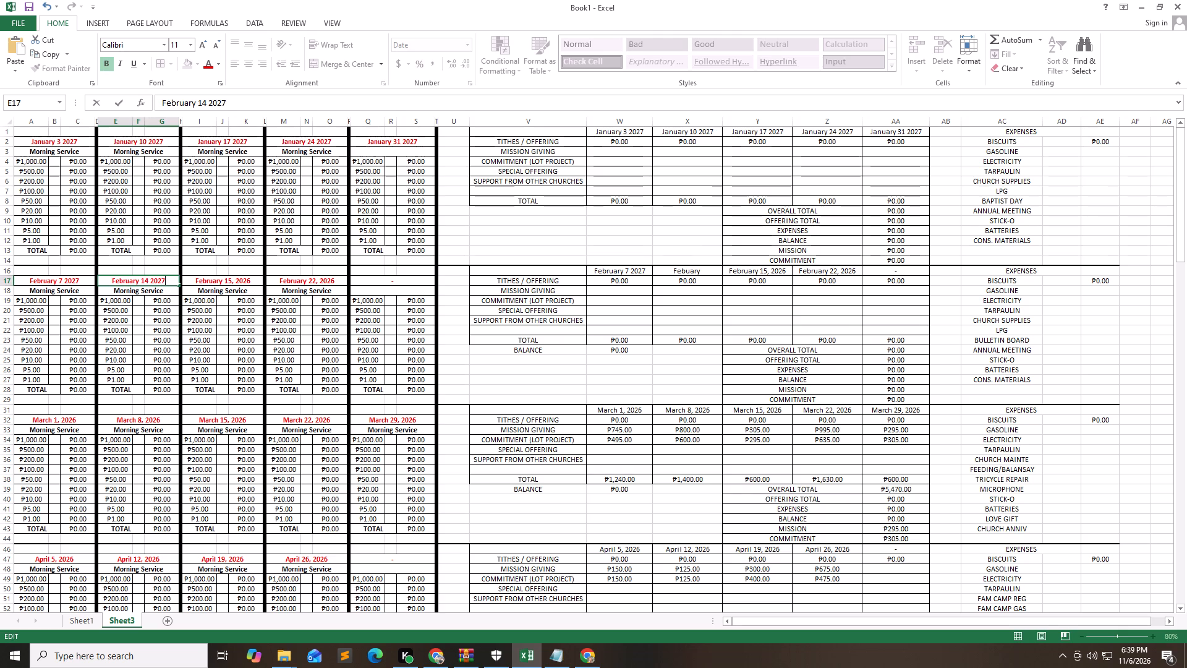
key(Tab)
Set the third February service date, in I17, to February 21 2027.
key(Tab)
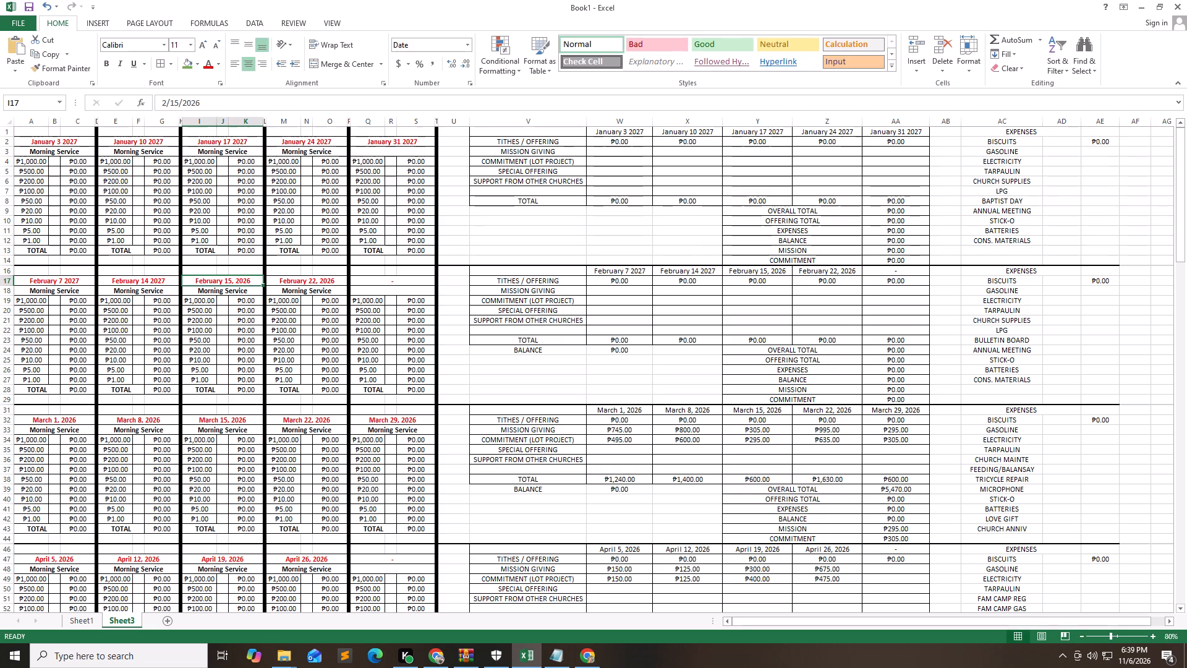
text(Feb)
text(rua)
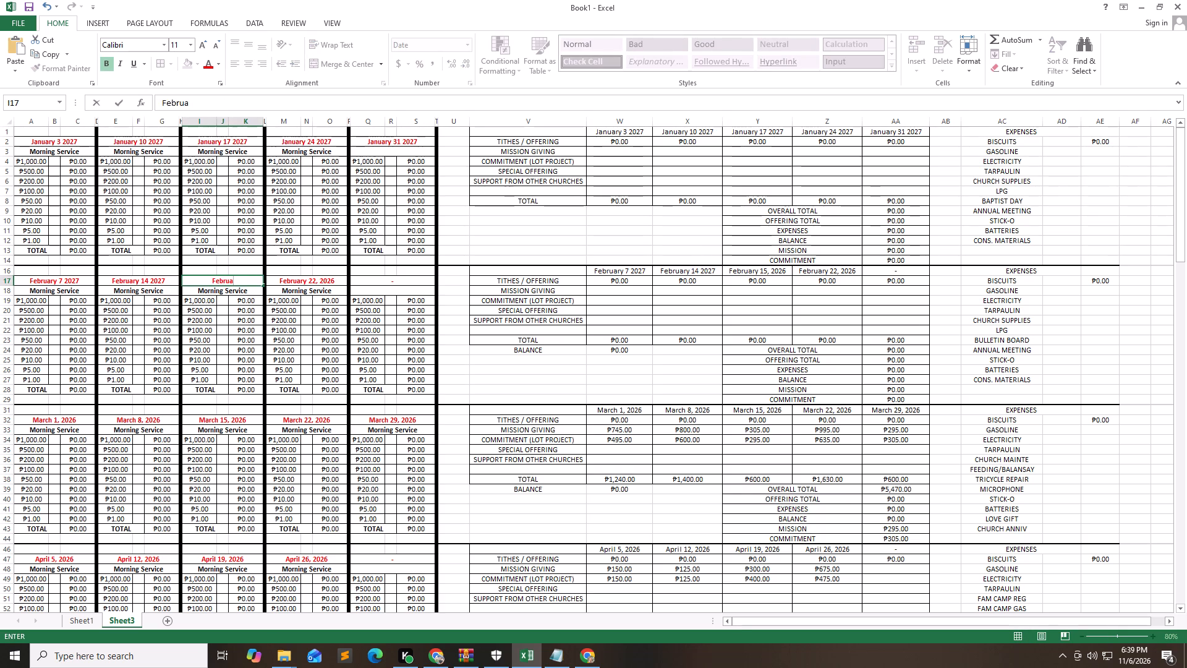
text(ry)
key(space)
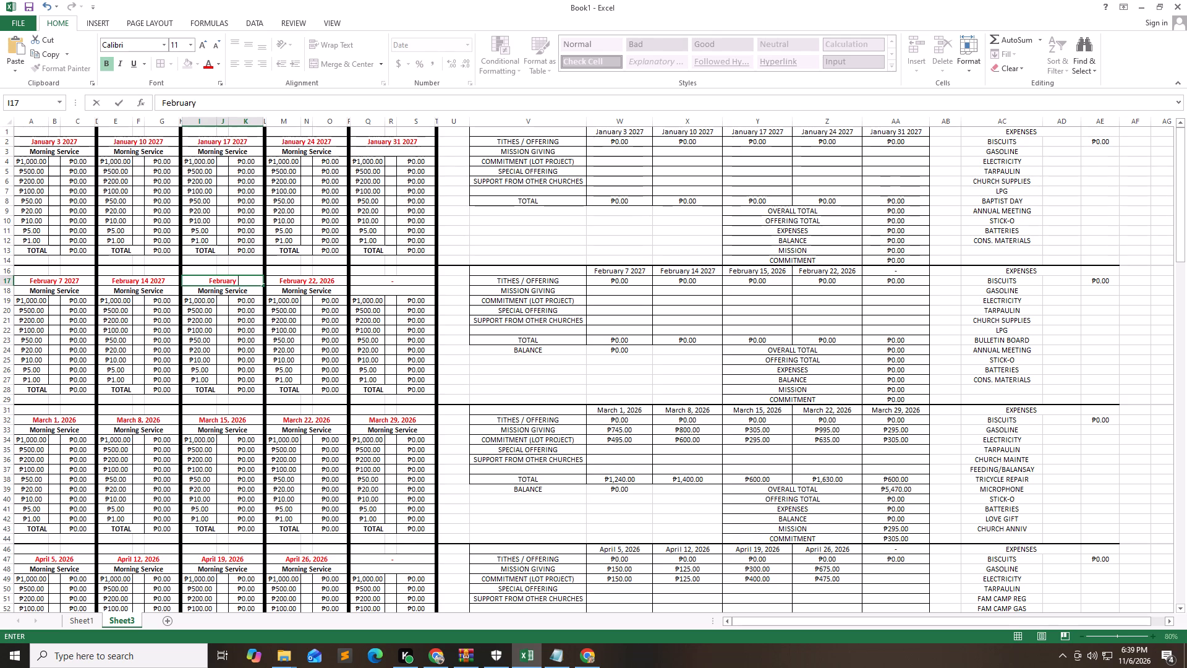
text(21 2027)
key(Tab)
Set the fourth February service date, in M17, to February 28 2027.
key(Tab)
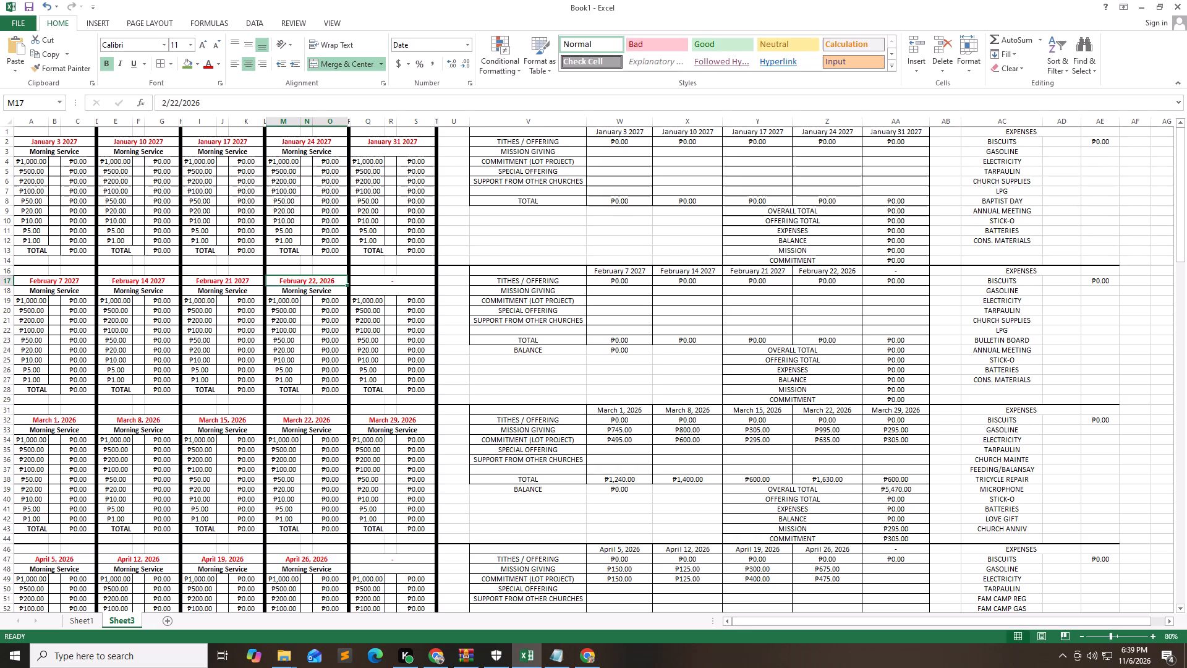
text(February)
key(space)
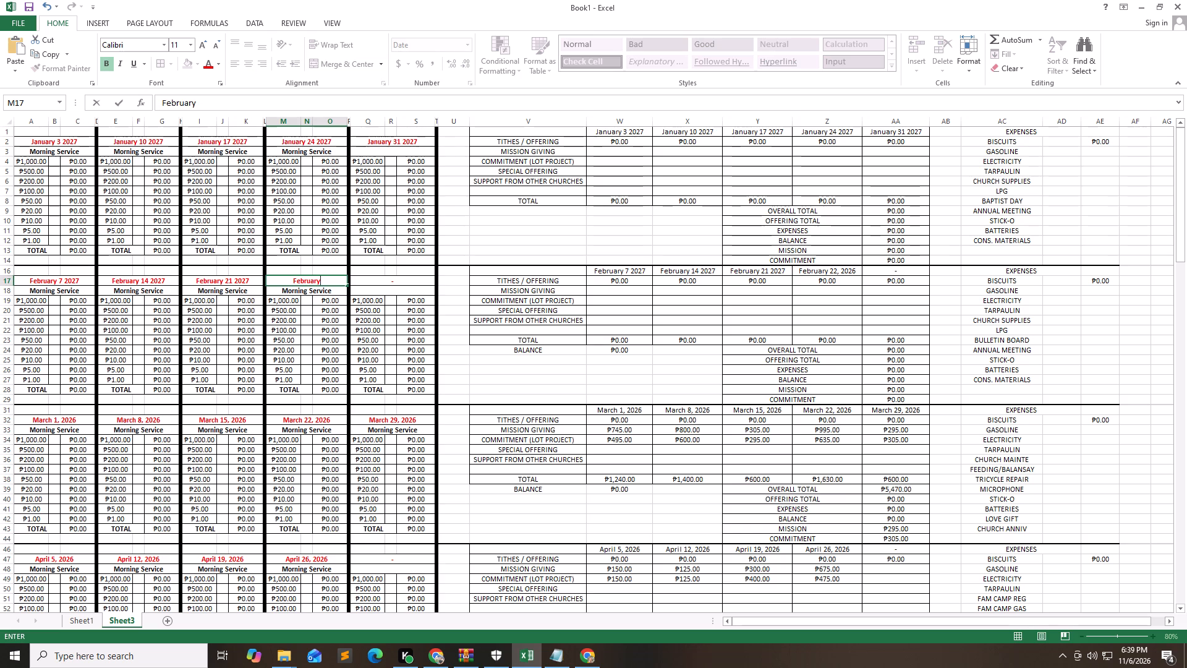
text(28)
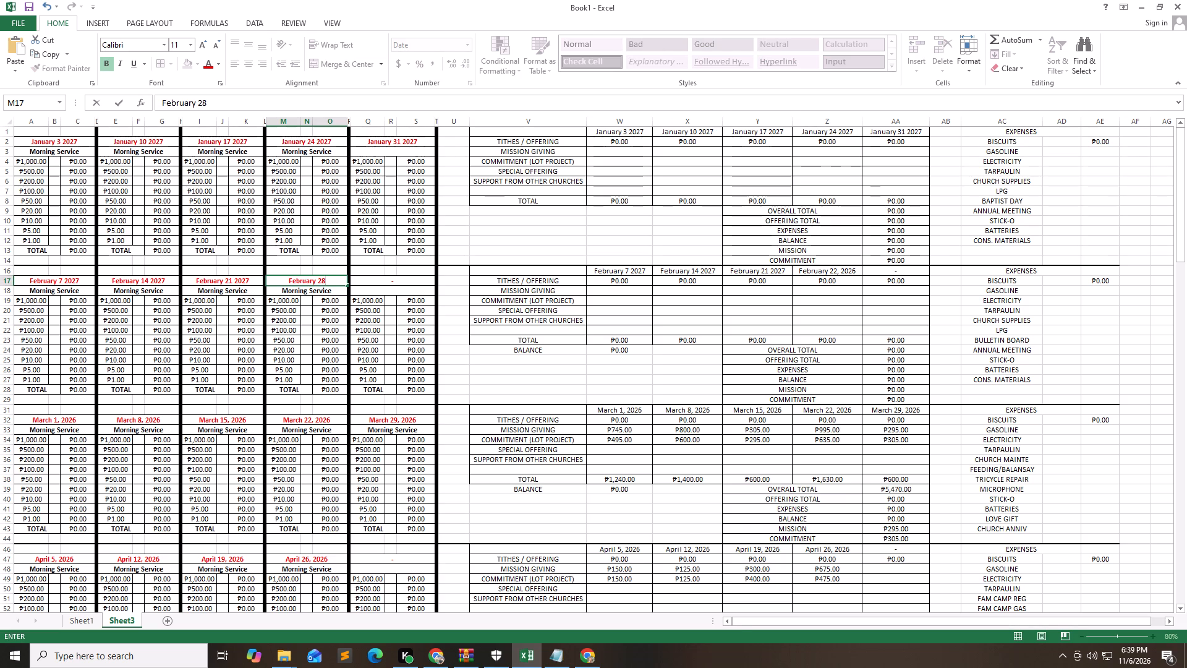
key(space)
text(2027)
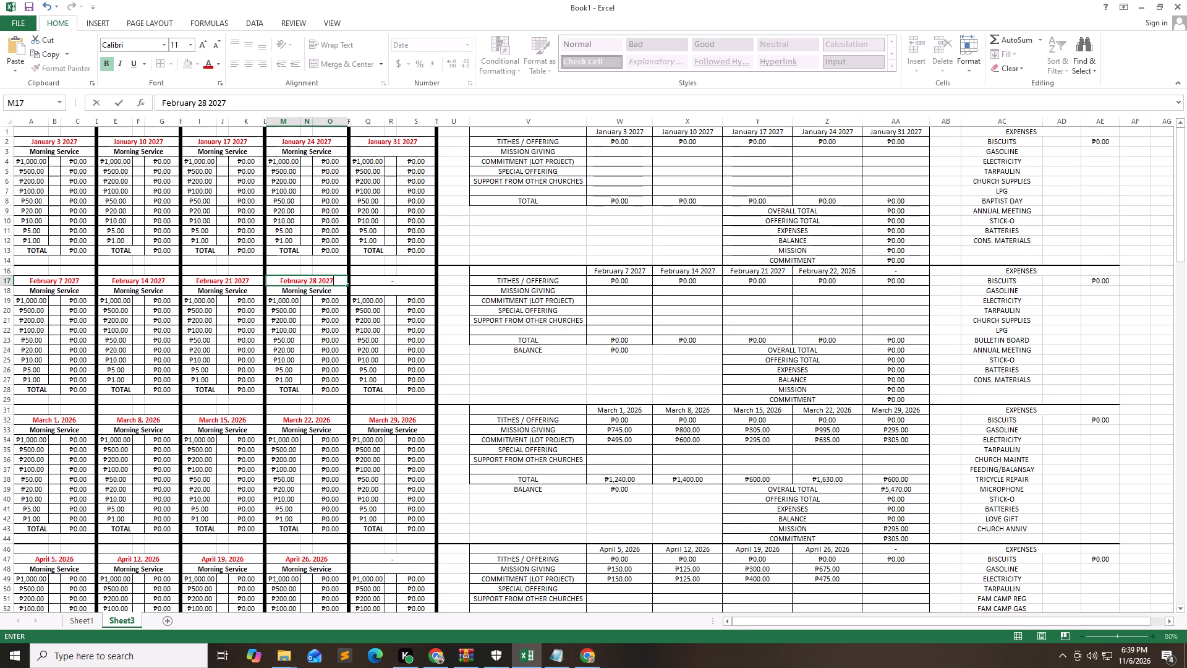
key(Tab)
With the first March service date (A32) selected, check the Sunday dates of March 2027 in the Windows calendar, returning to the worksheet when done.
key(Tab)
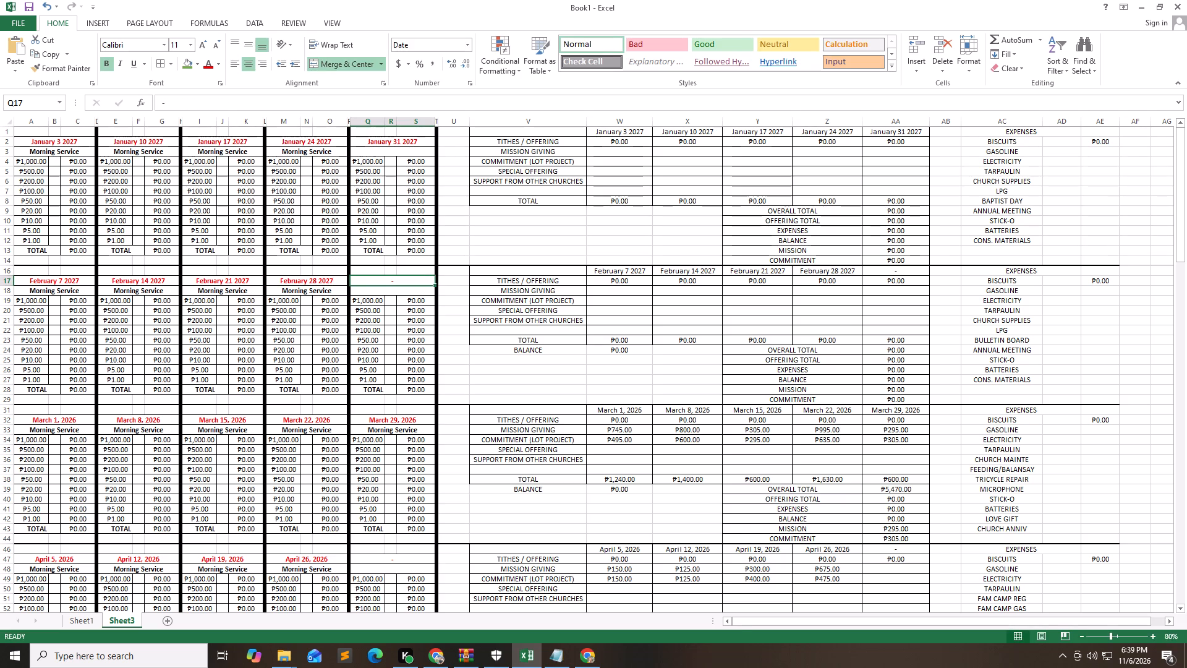
key(Down)
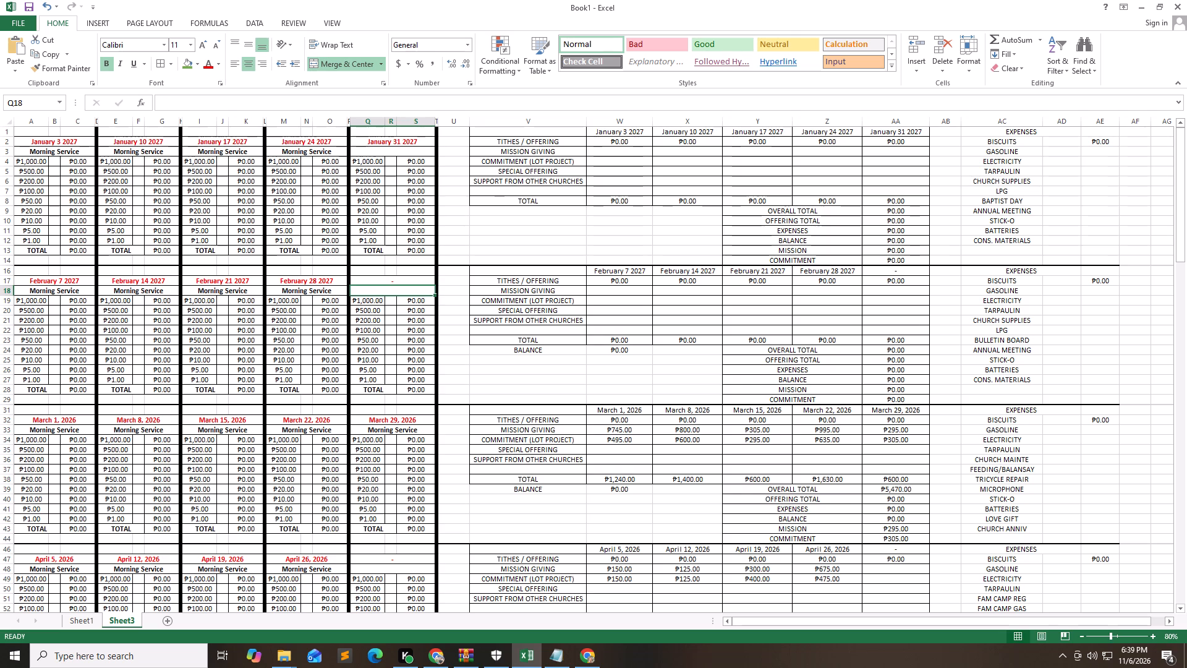
key(Down)
key(Down)
key(Down)
key(Down)
key(Down)
key(Down)
key(Down)
key(Down)
key(Down)
key(Down)
key(Down)
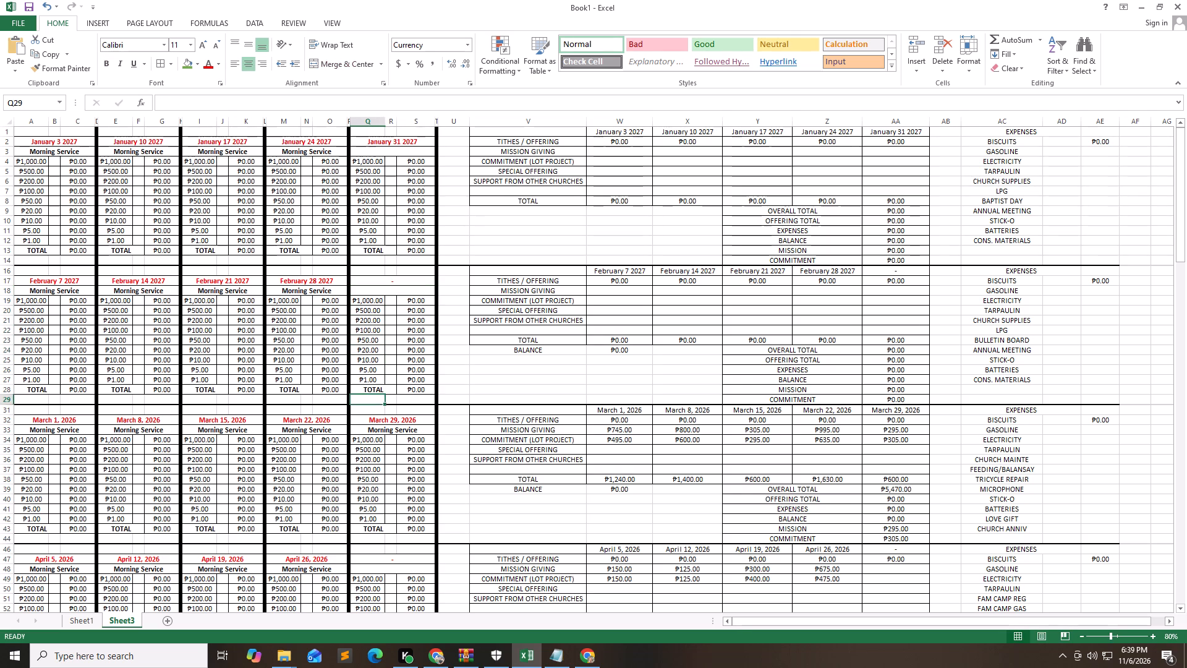
key(Down)
key(Down)
key(Left)
key(Left)
key(Left)
key(Left)
key(Left)
key(Left)
key(Left)
key(Left)
key(Left)
key(Left)
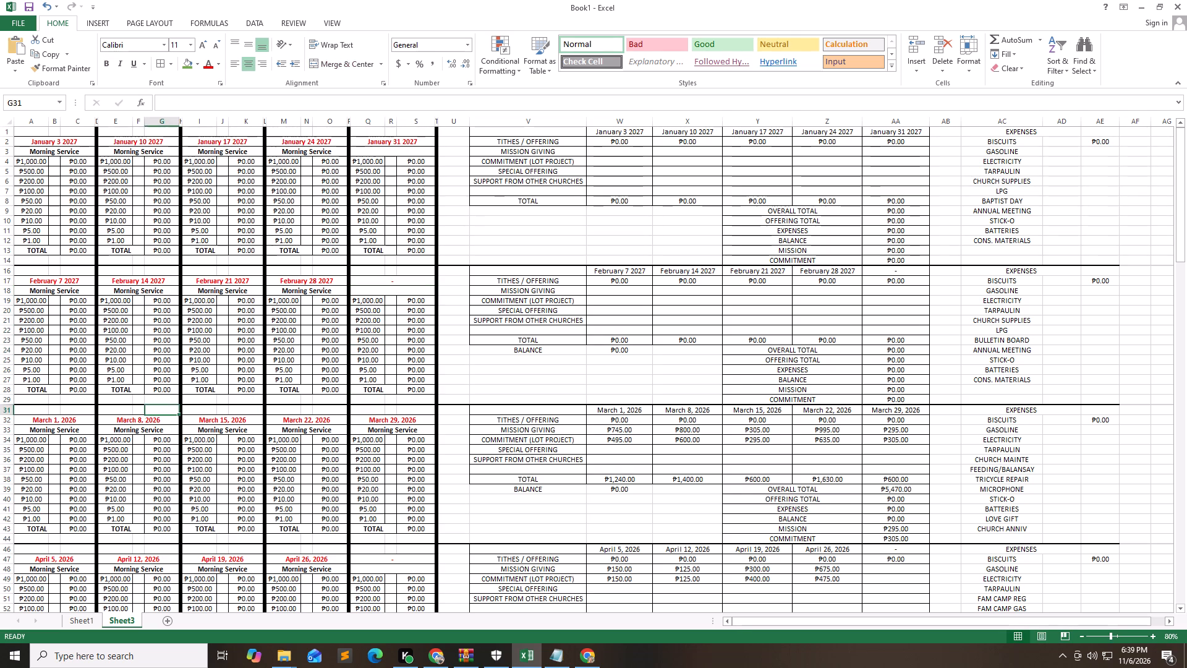
key(Left)
key(Down)
key(Left)
key(Left)
key(Left)
key(Right)
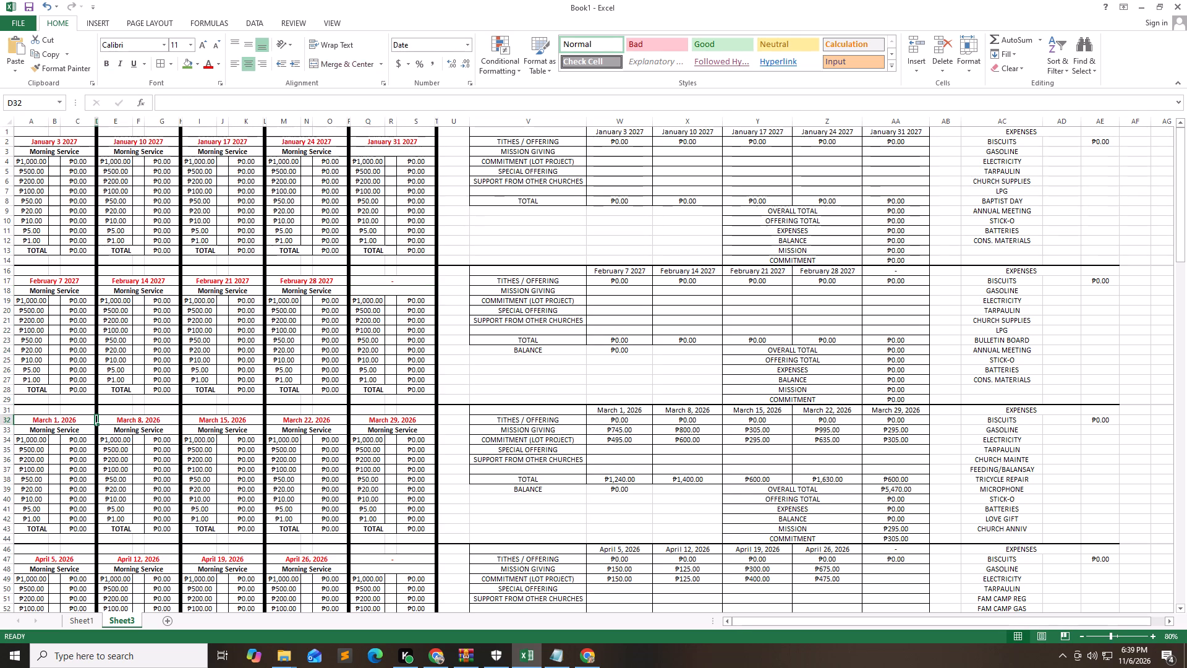
key(Left)
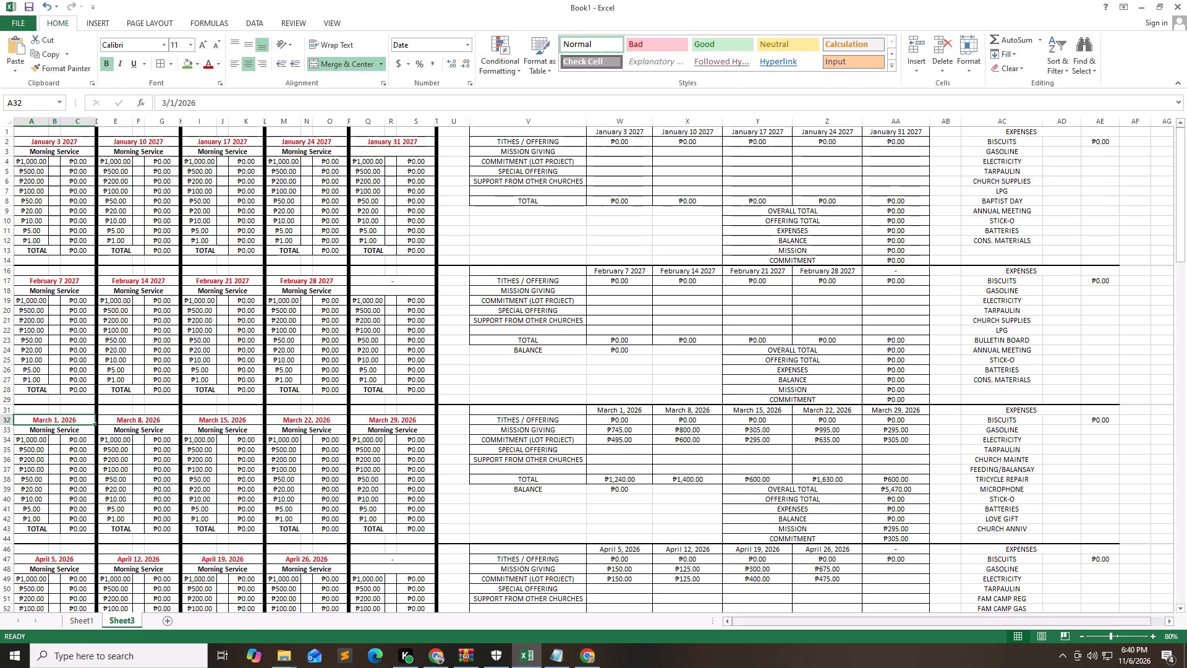
click(1120, 647)
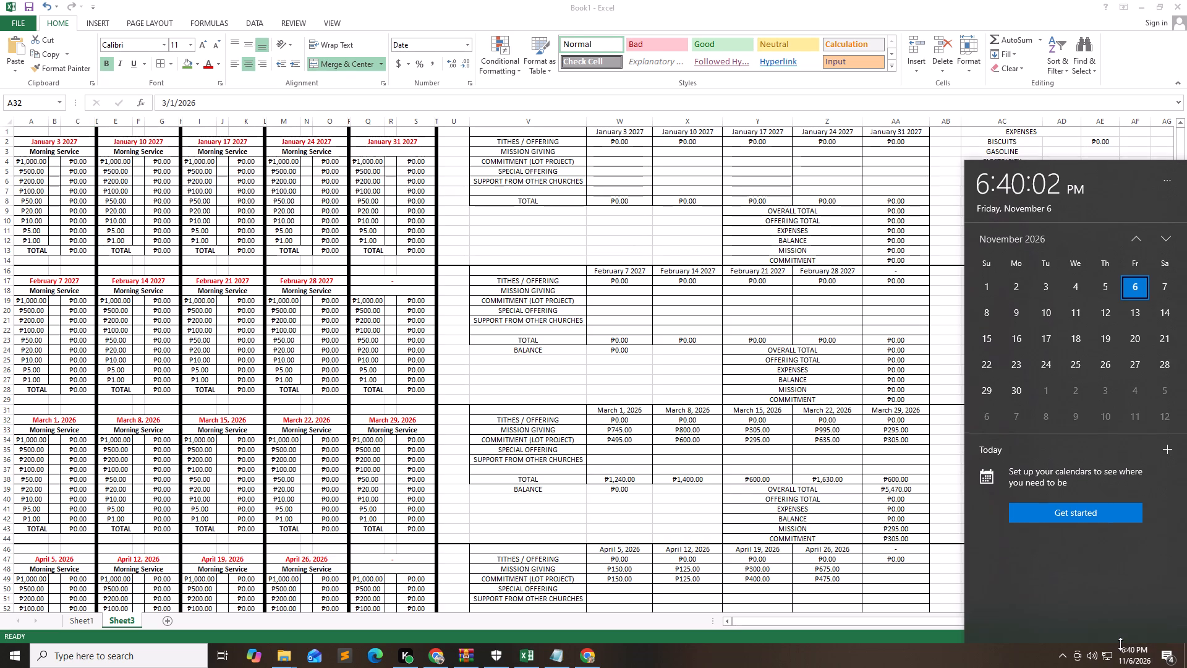
click(1162, 243)
click(1162, 243)
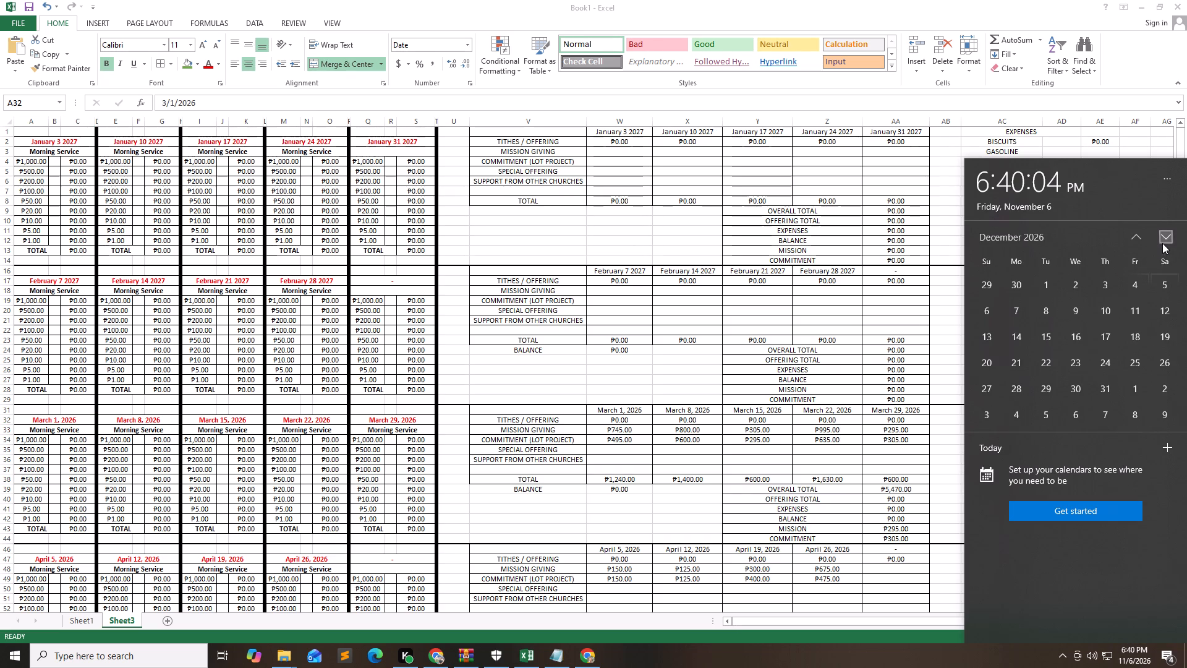
double_click(1165, 243)
double_click(1162, 236)
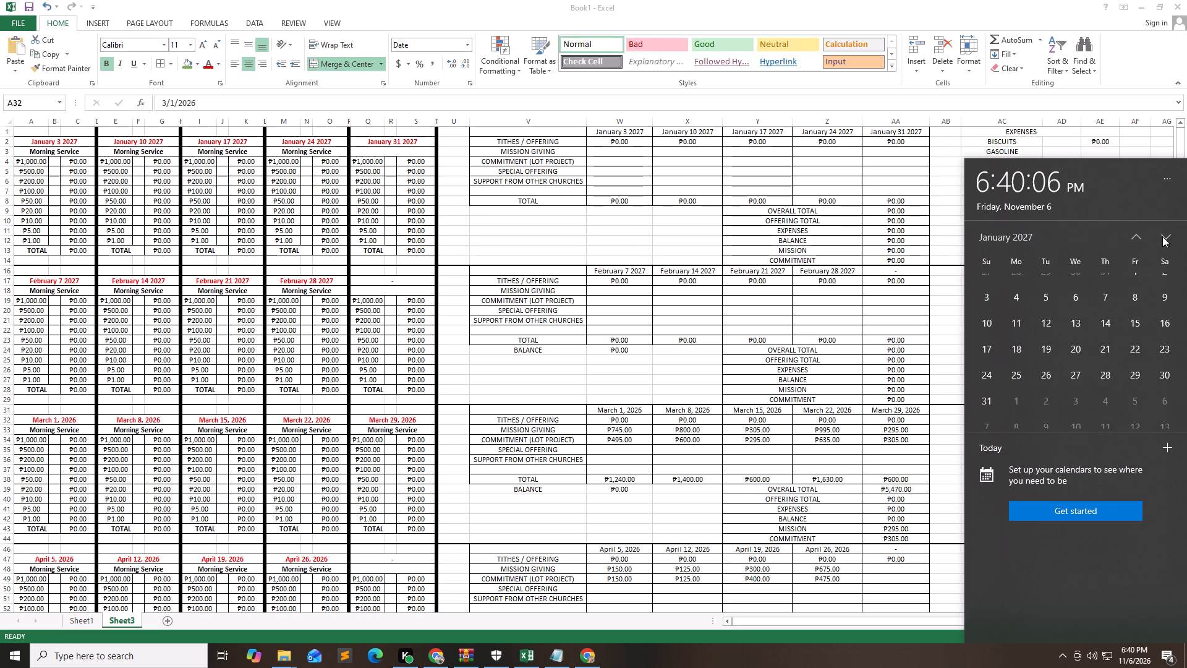
double_click(1162, 236)
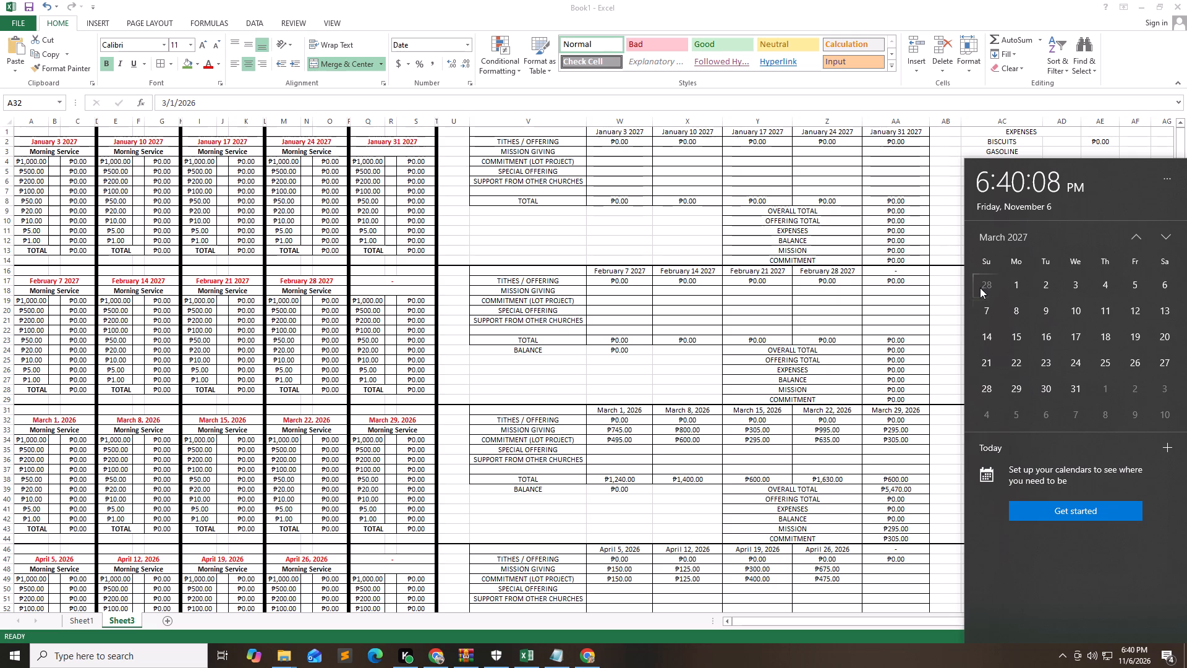
click(69, 411)
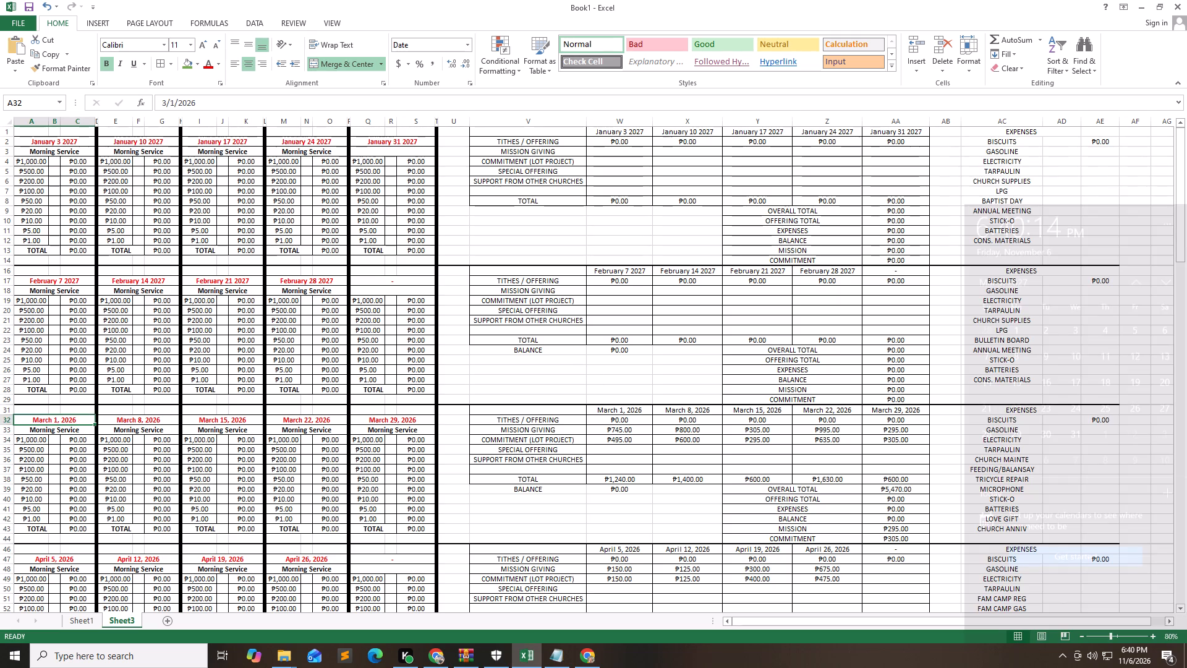
Set the first March service date, in A32, to March 7 2027.
text(Ma)
text(rc)
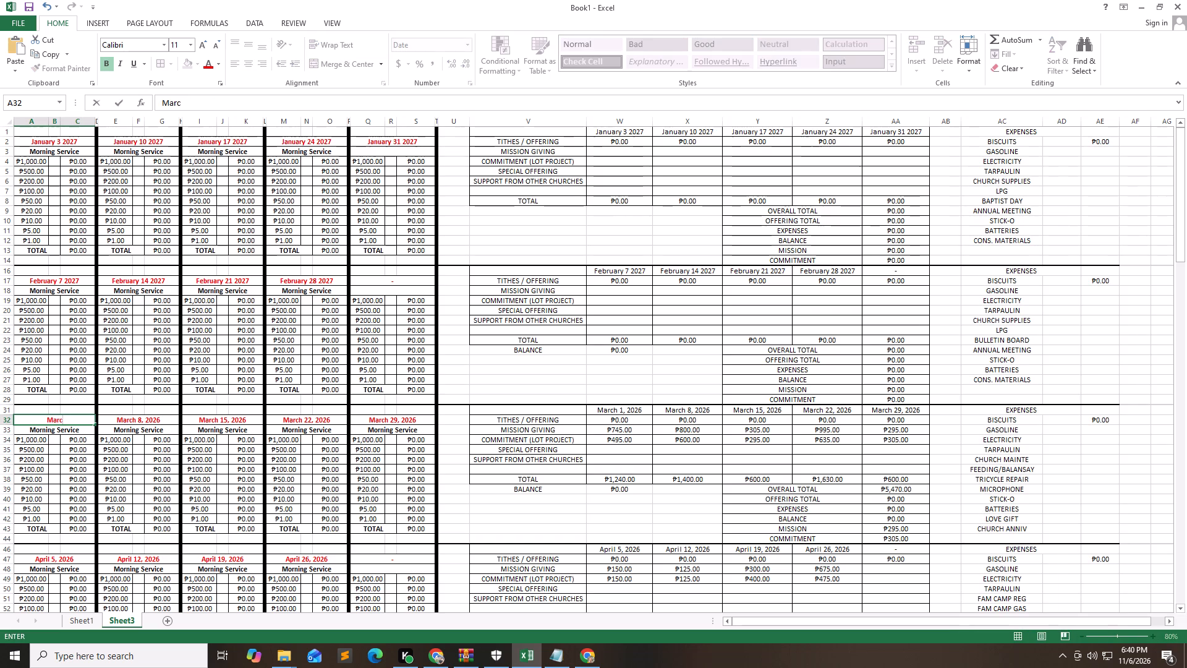
text(h)
key(space)
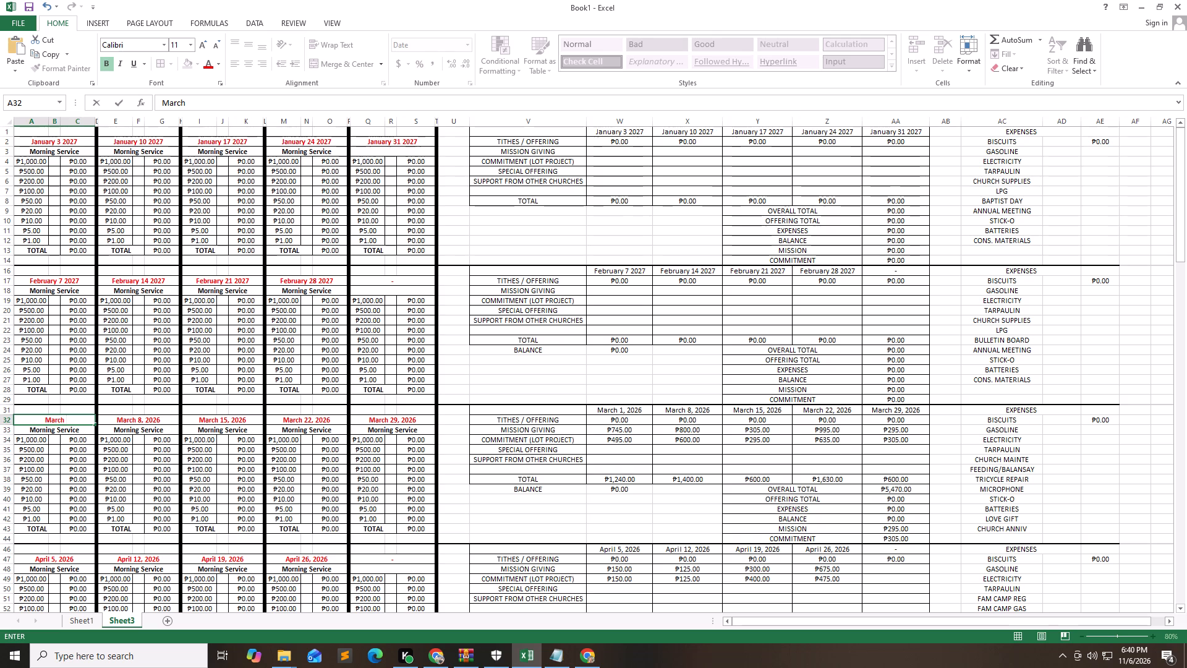
key(7)
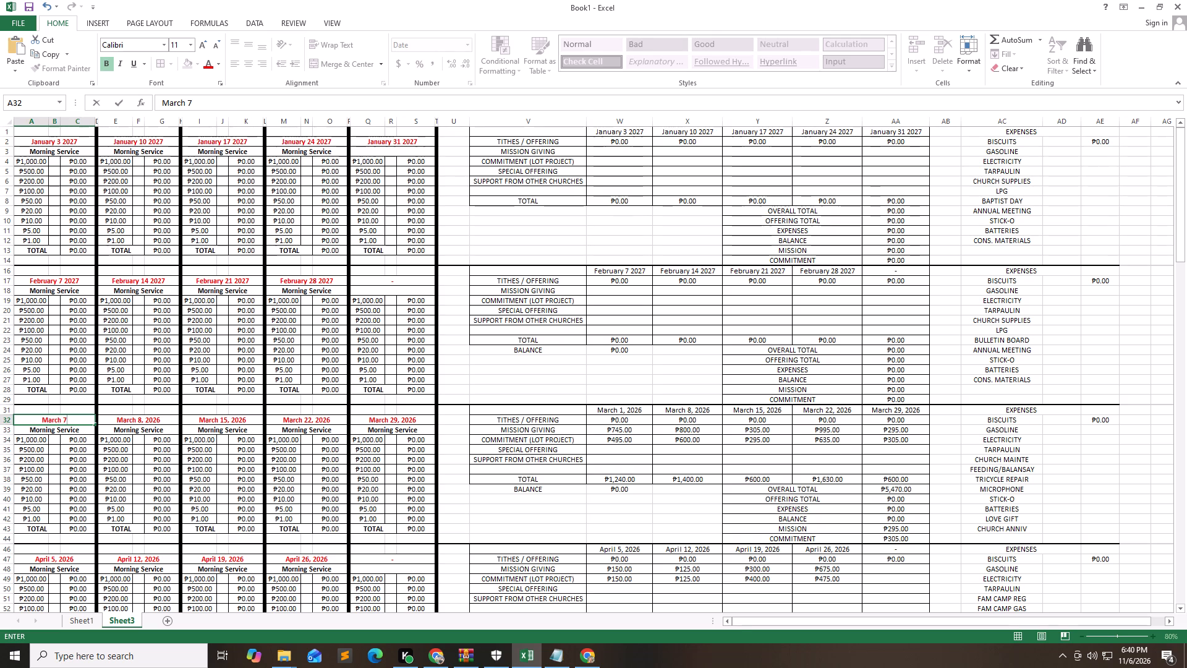
key(space)
text(2027)
key(Tab)
Set the second March service date, in E32, to March 14 2027.
key(Tab)
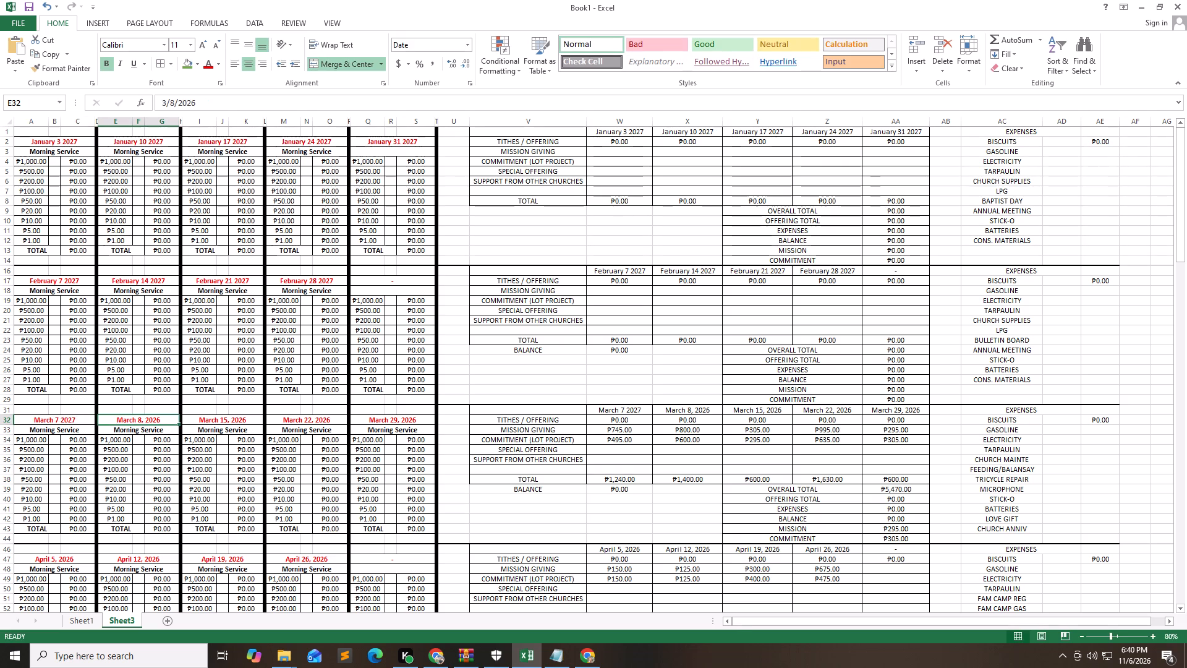
text(March)
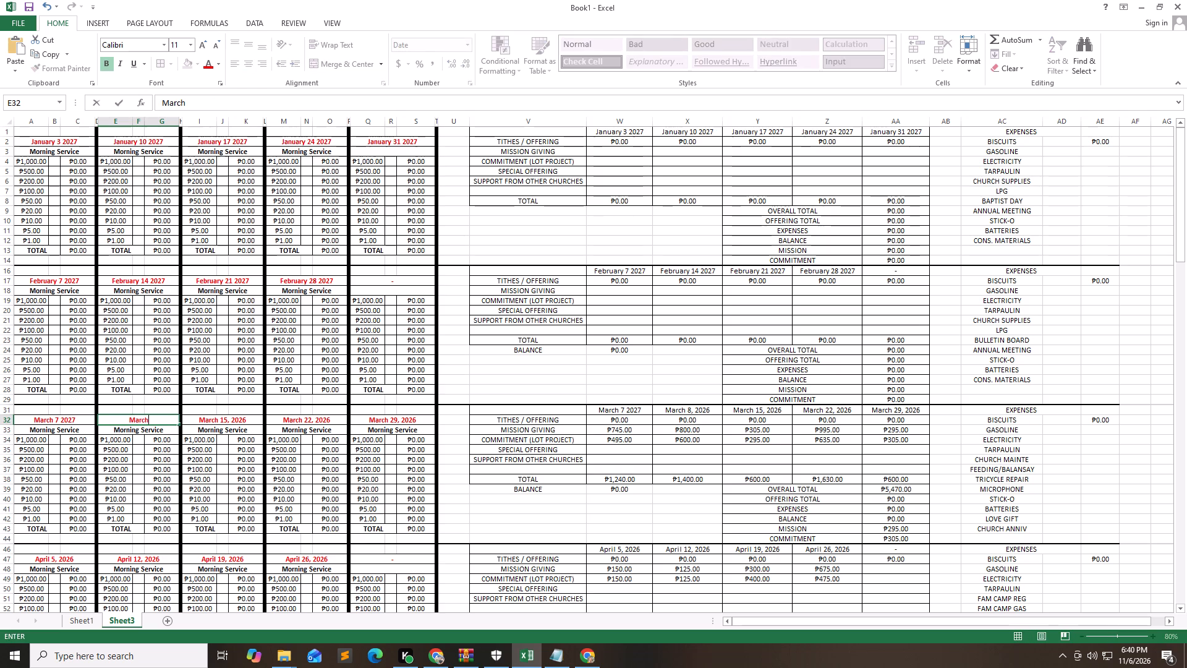
key(space)
text(12)
key(space)
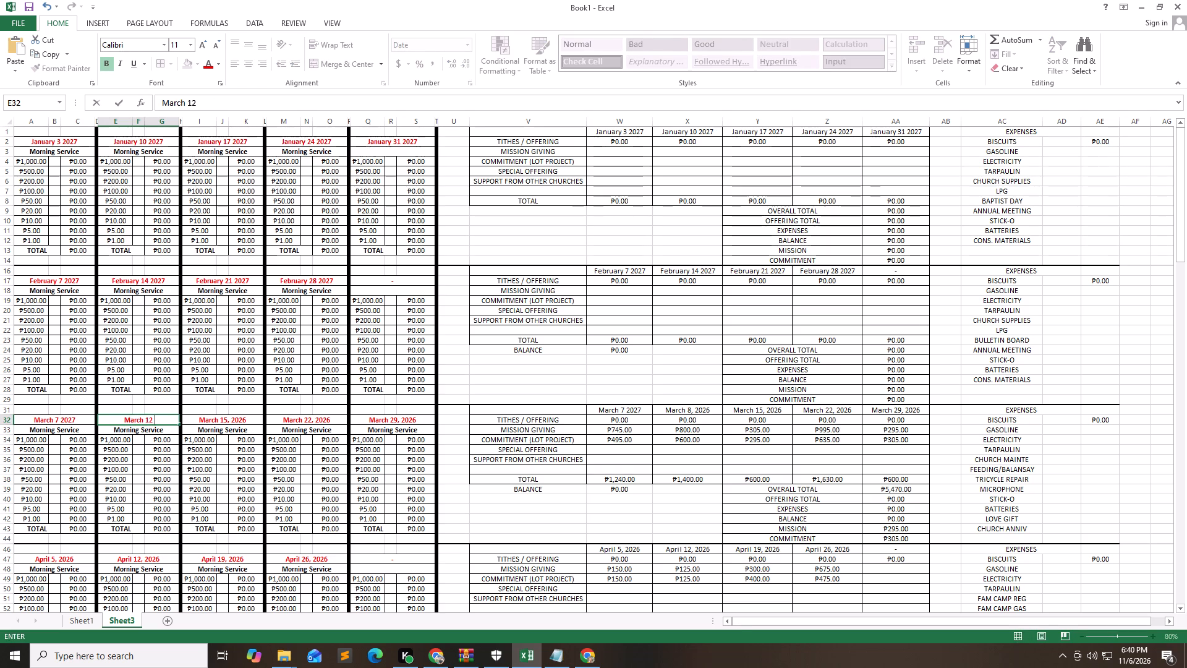
key(BackSpace)
key(BackSpace)
text(4 2027)
key(Tab)
Set the third March service date, in I32, to March 21 2027, making sure the month is capitalised.
key(Tab)
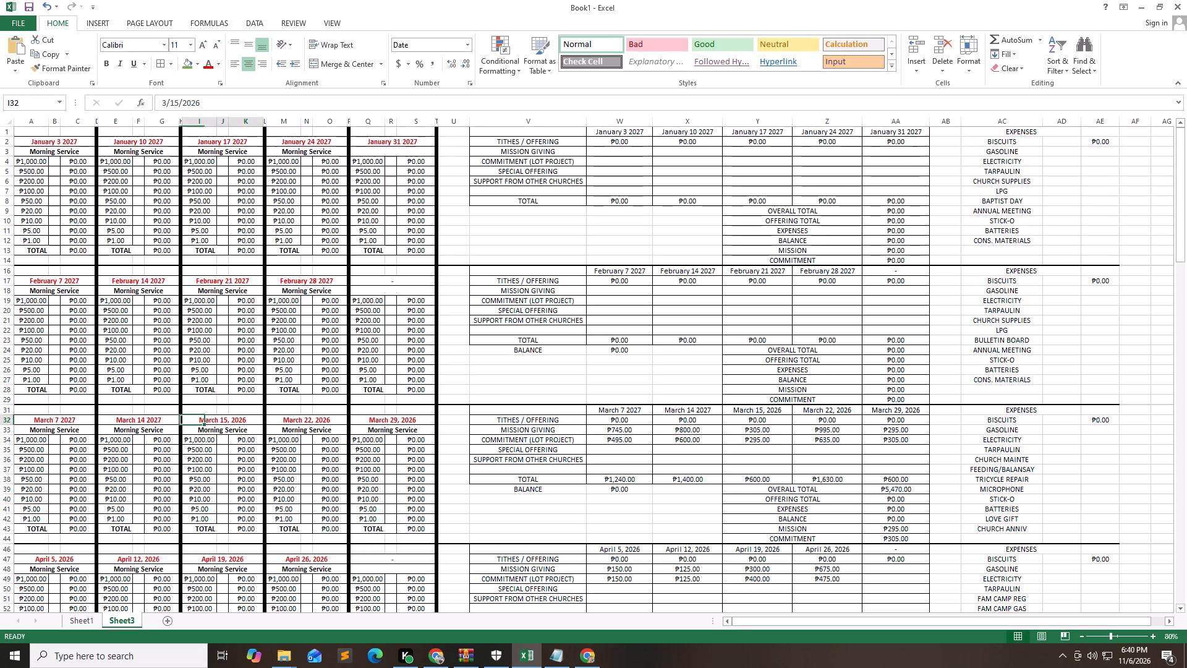
text(march)
key(space)
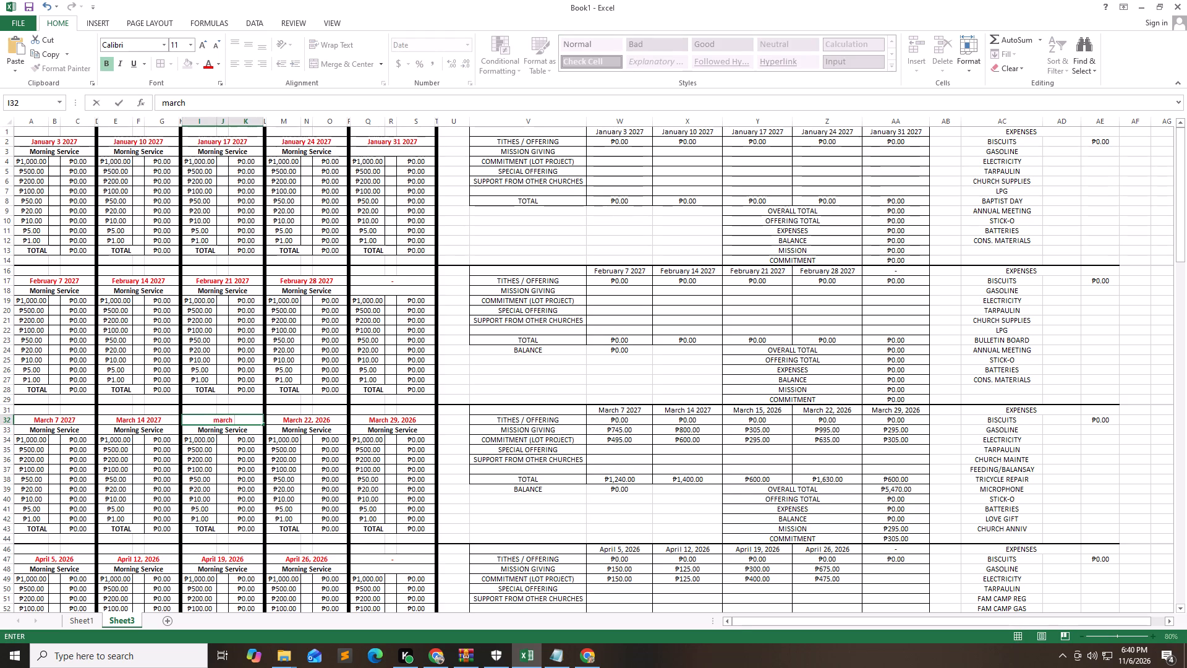
text(21)
key(space)
text(2027)
key(Tab)
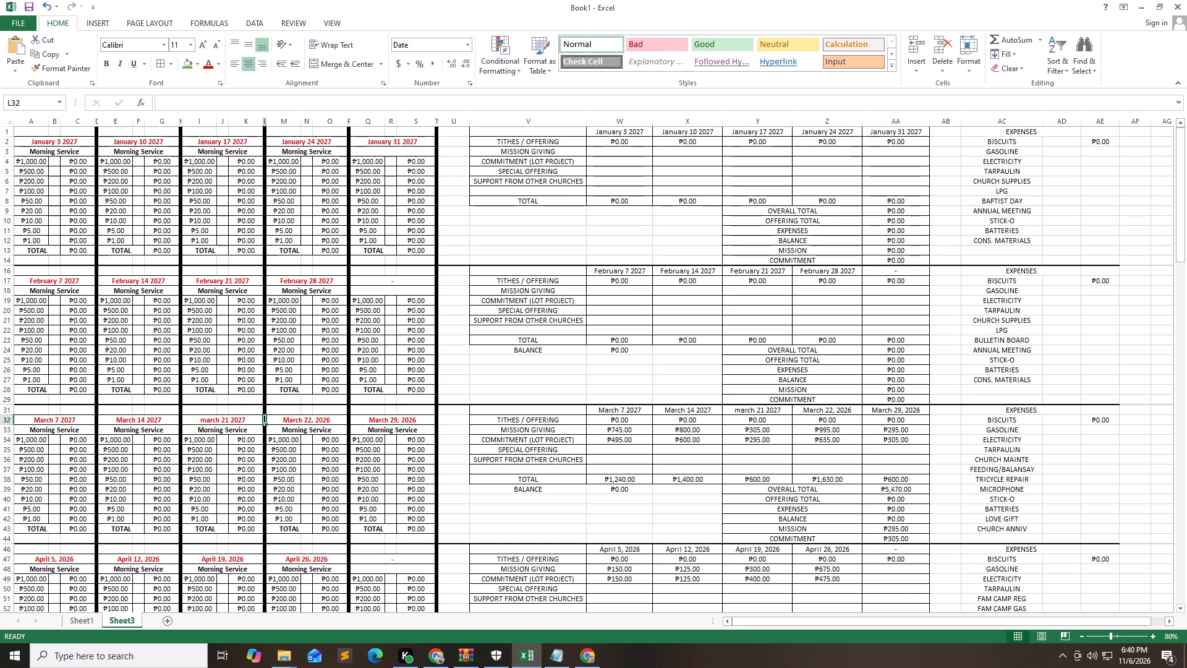
key(Tab)
key(Left)
key(Left)
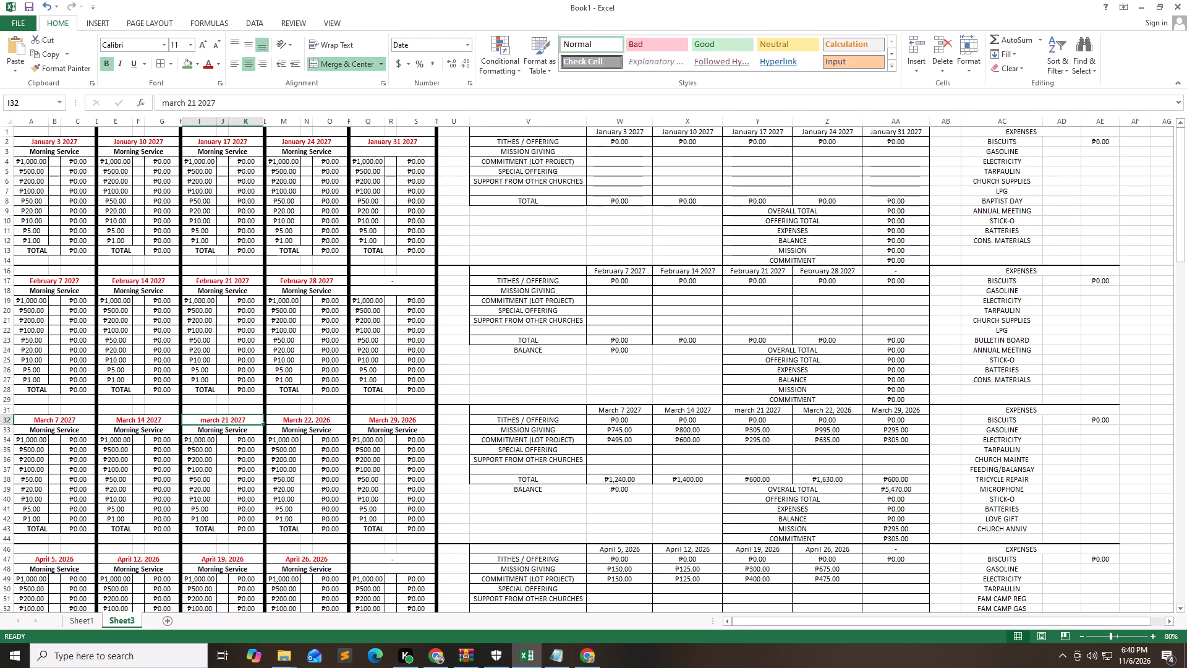
text(March)
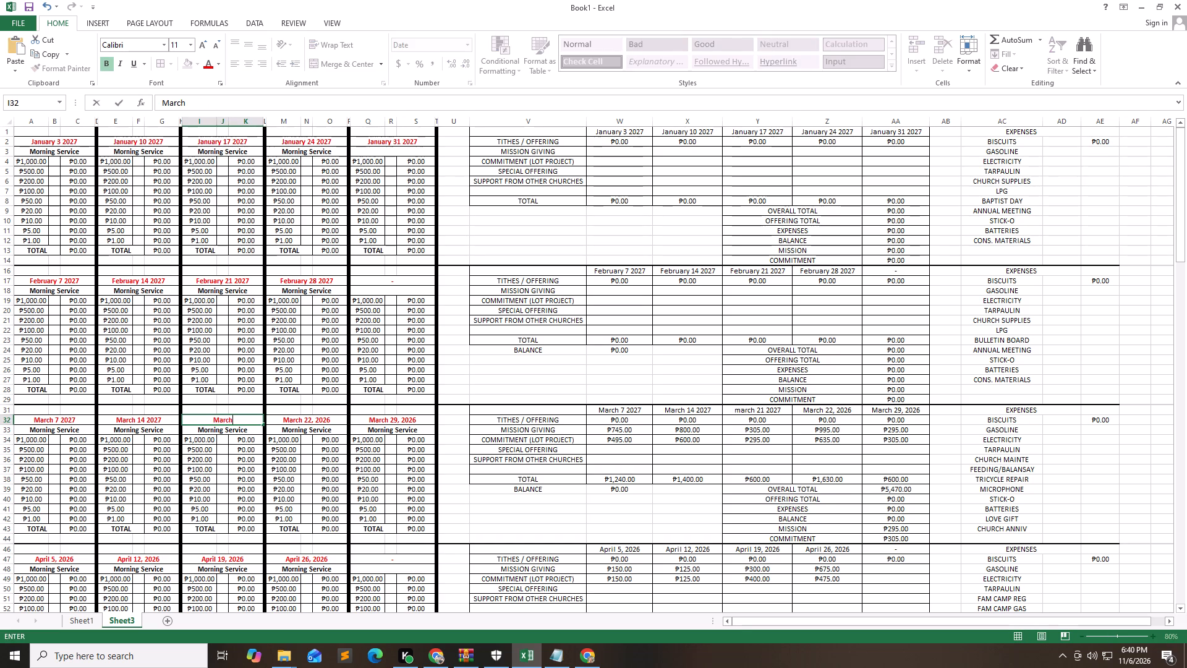
key(space)
text(21)
key(space)
text(2027)
key(Tab)
Set the fourth March service date, in M32, to March 28 2027.
key(Tab)
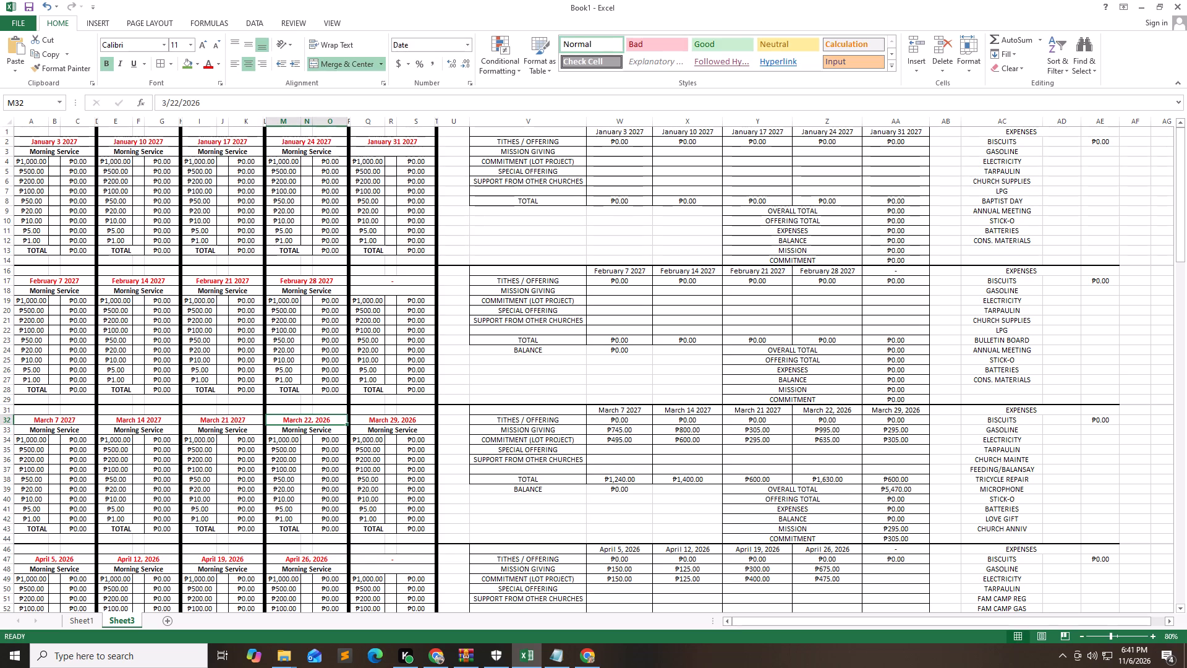
text(Marc)
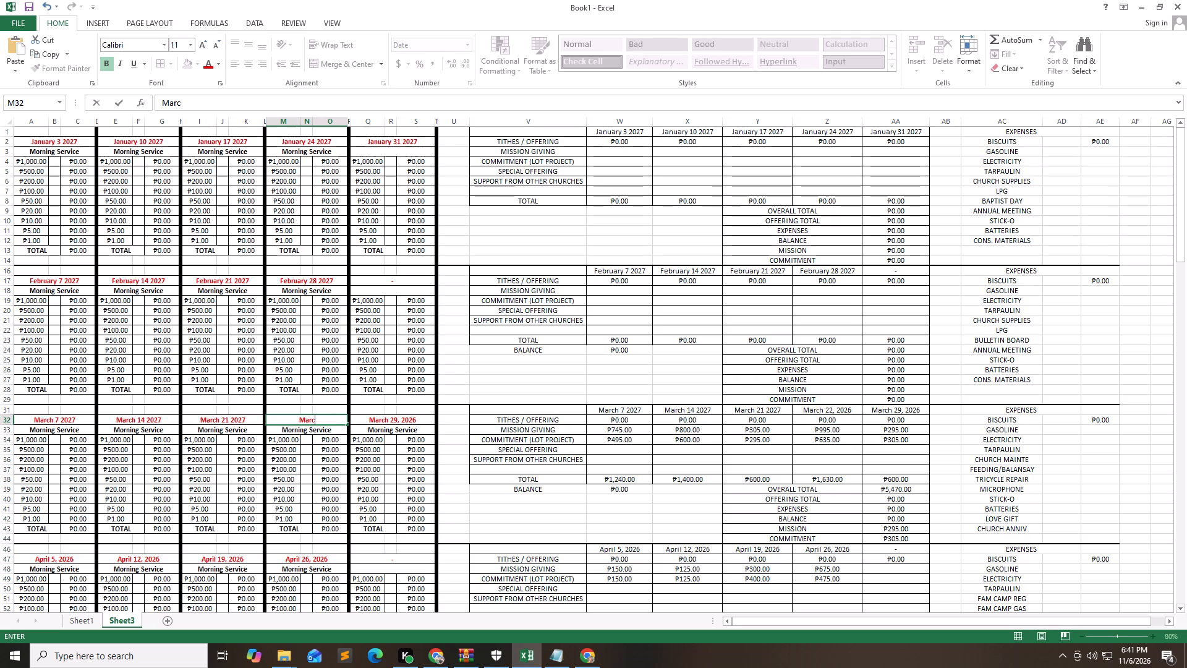
text(h)
key(space)
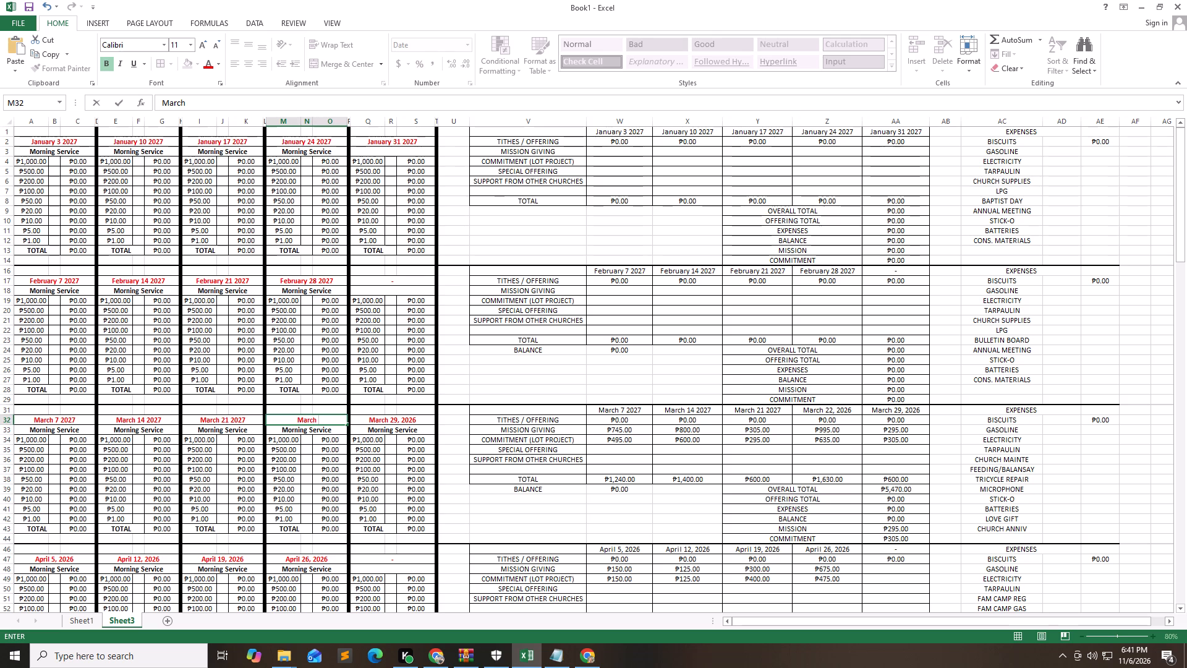
text(28 2027)
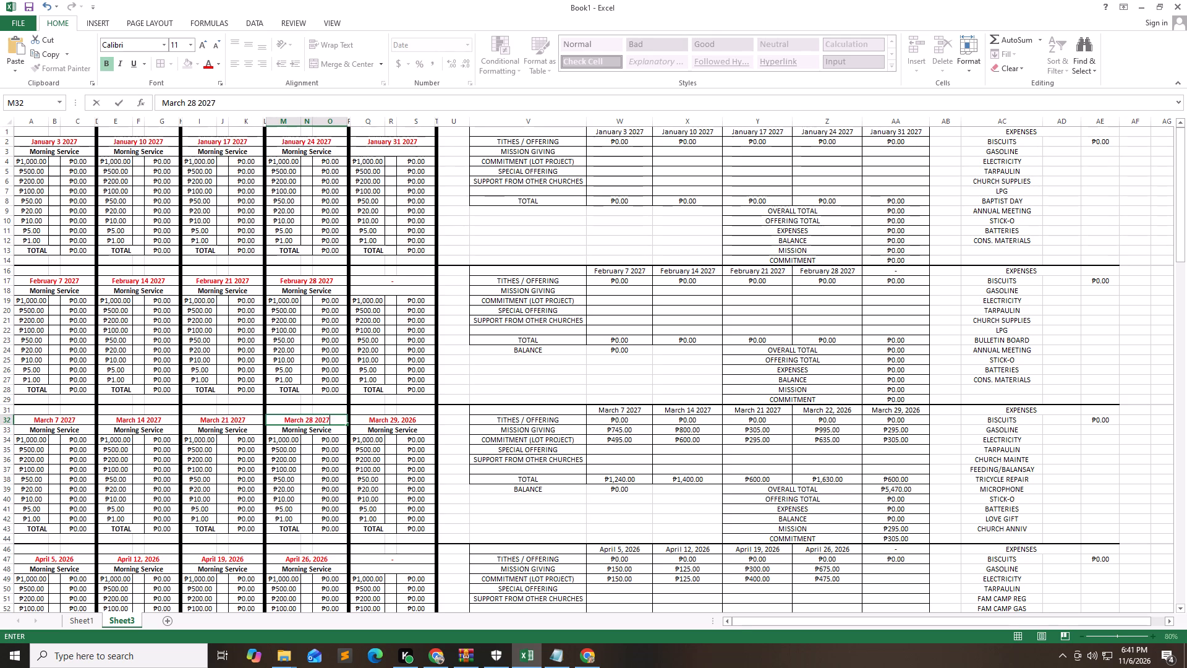
key(Tab)
Replace the fifth March service date, in Q32, with a single dash.
key(Tab)
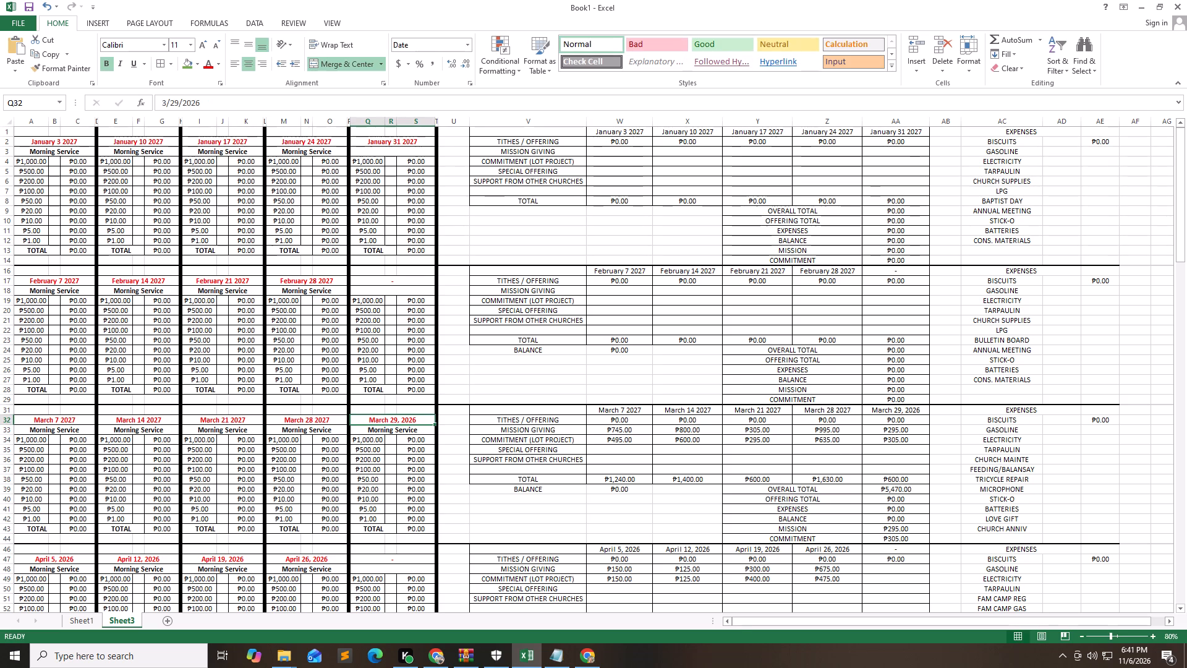
key(minus)
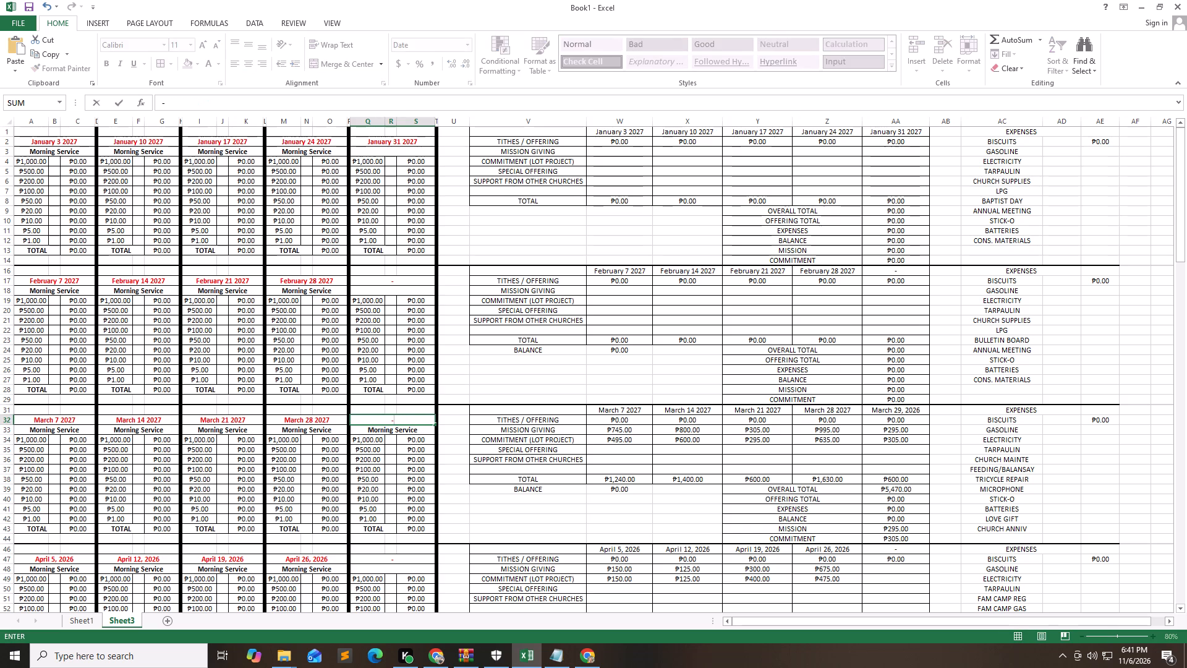
key(Down)
key(Down)
key(Up)
key(Up)
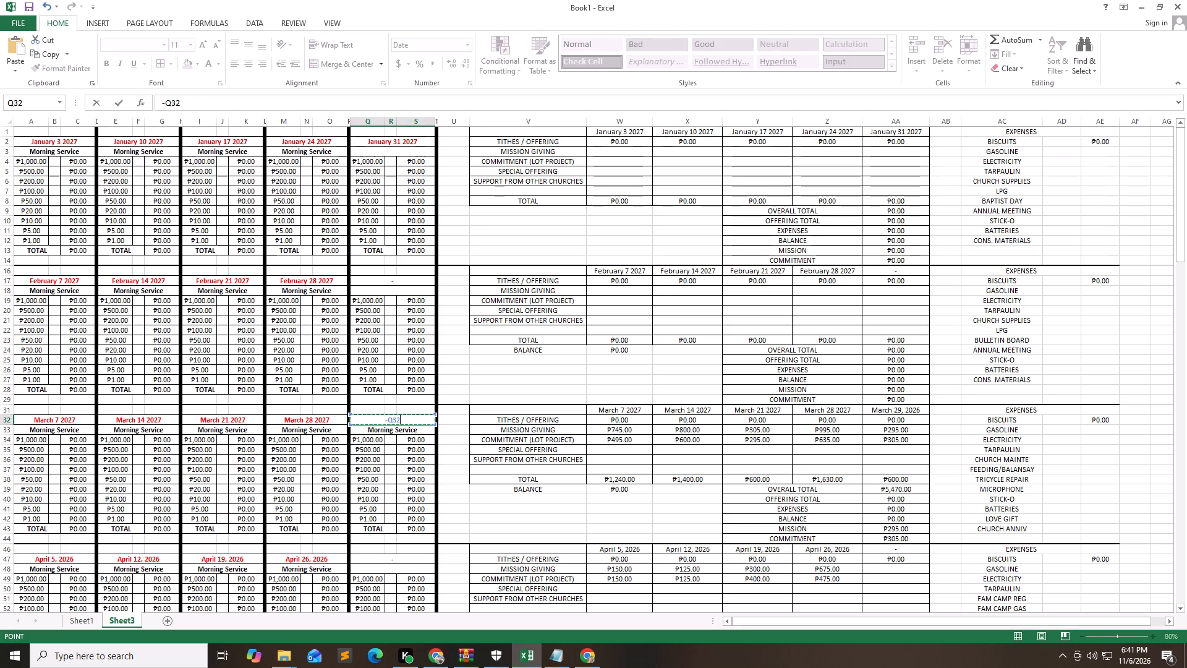
key(BackSpace)
key(BackSpace)
key(BackSpace)
key(Return)
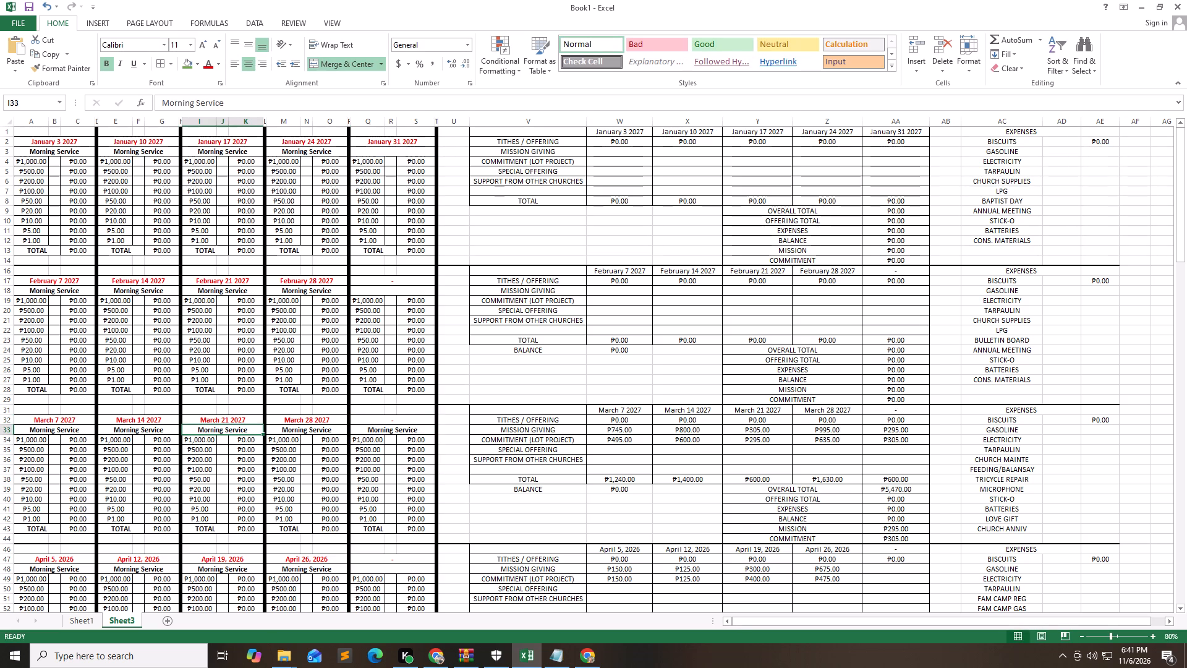
Clear the March mission giving and commitment (lot project) amounts for all five service columns, W33:AA34.
key(Right)
key(Right)
key(Right)
key(Right)
key(Right)
key(Right)
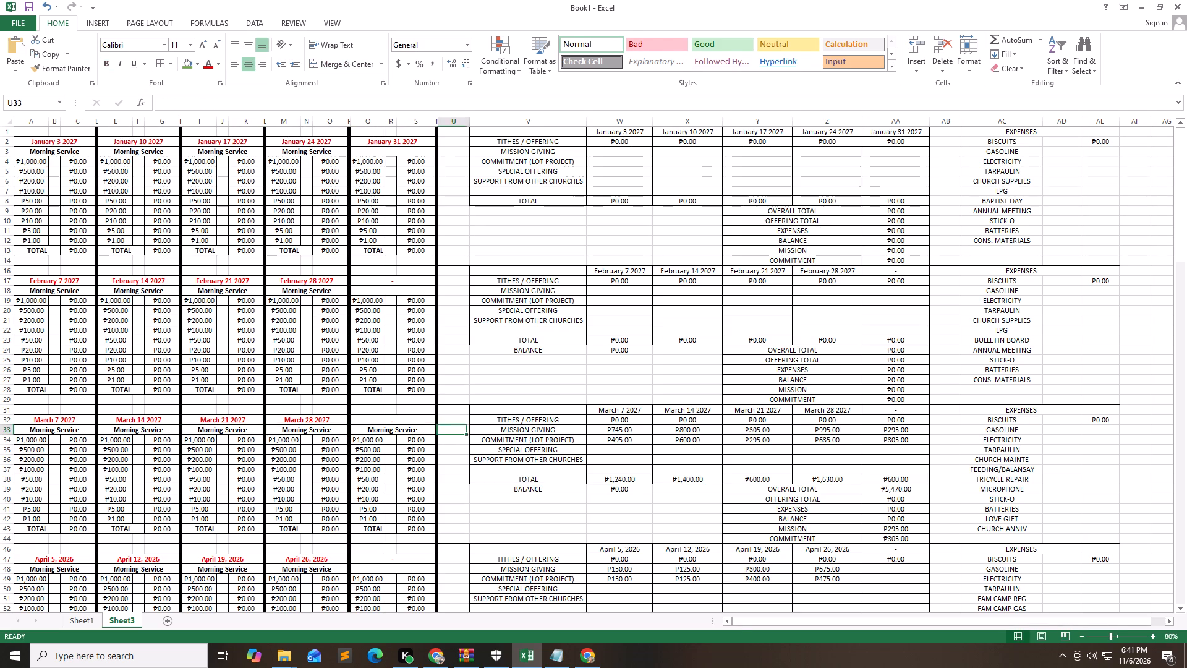
key(Right)
key(Right)
key(shift+Right)
key(shift+Right)
key(shift+Right)
key(shift+Right)
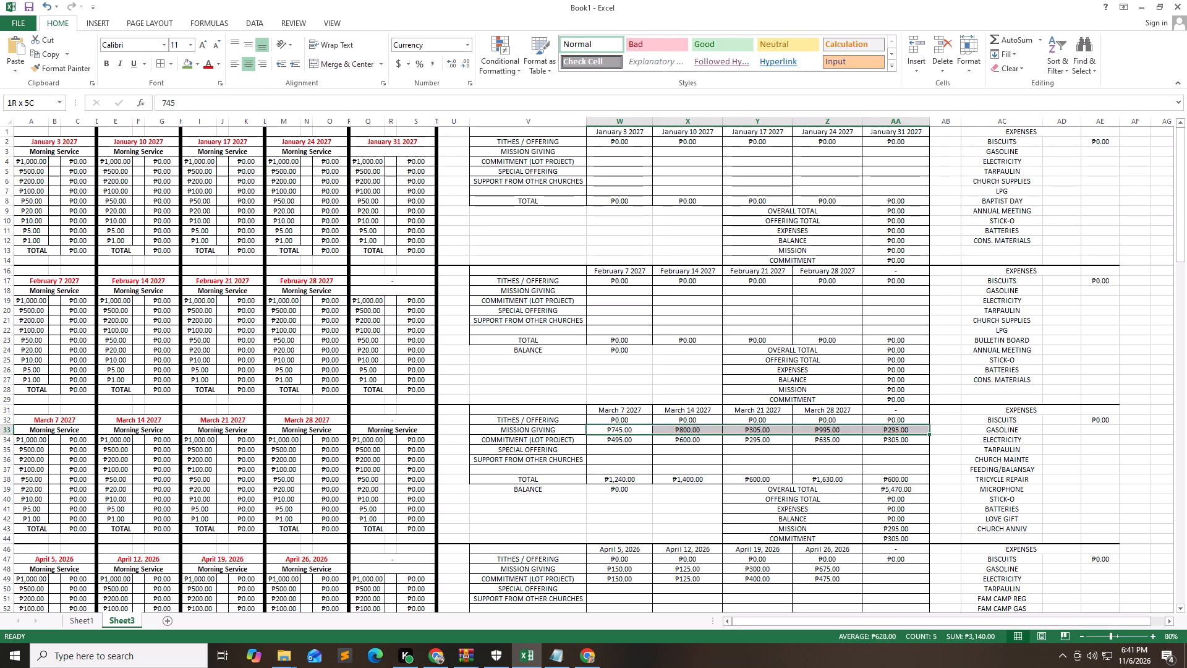
key(shift+Down)
key(Delete)
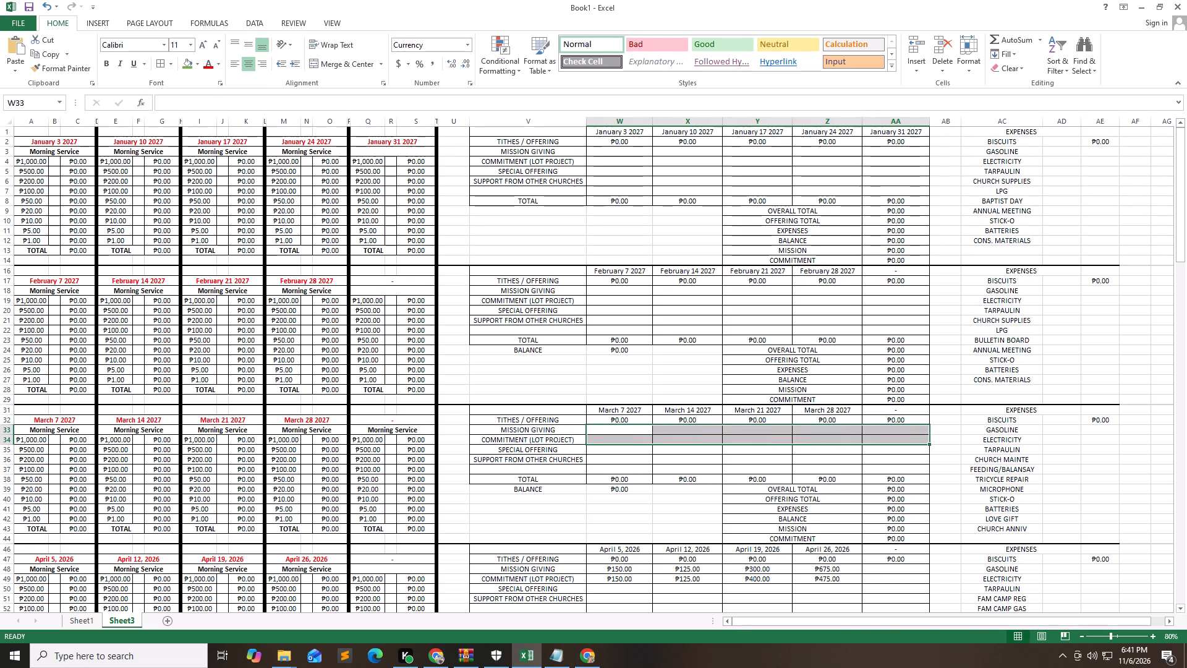
With the first April service date (A47) selected, check the Sunday dates of April 2027 in the Windows calendar, returning to the worksheet when done.
key(Down)
key(Down)
key(Left)
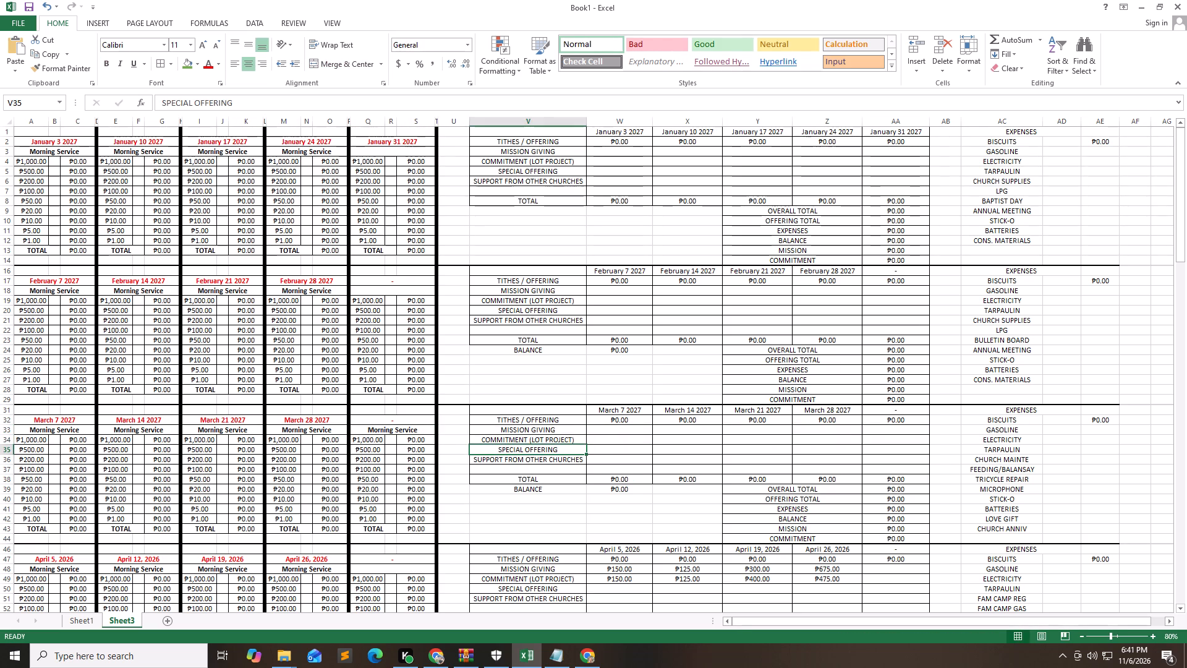
key(Left)
key(Left)
key(Left)
key(Left)
key(Left)
key(Left)
key(Left)
key(Left)
key(Left)
key(Left)
key(Left)
key(Left)
key(Left)
key(Left)
key(Left)
key(Left)
key(Left)
key(Left)
key(Left)
key(Left)
key(Left)
key(Left)
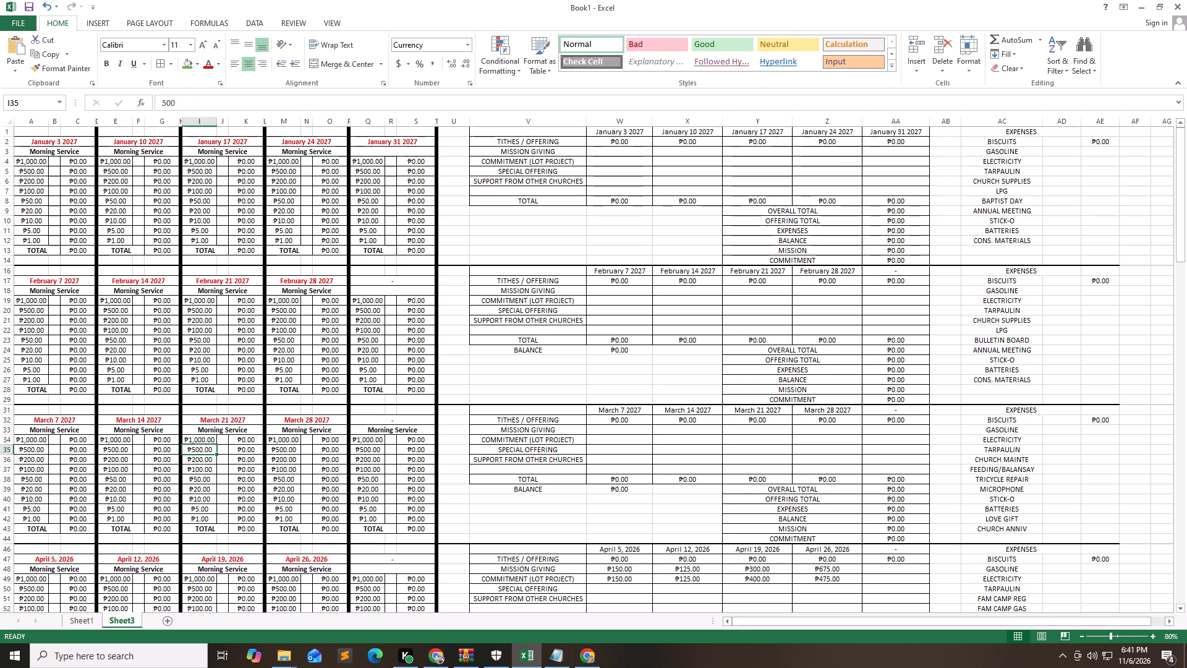
key(Down)
key(Down)
key(Down)
key(Down)
key(Down)
key(Down)
key(Down)
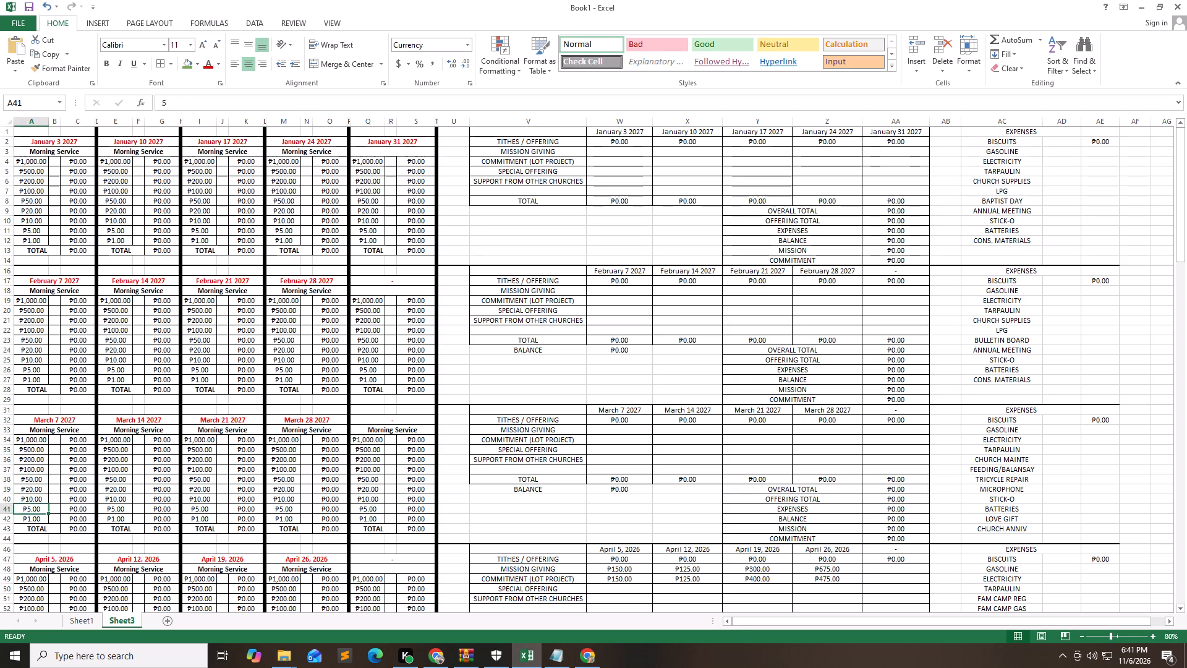
key(Down)
key(Down)
key(Down)
key(Down)
key(Down)
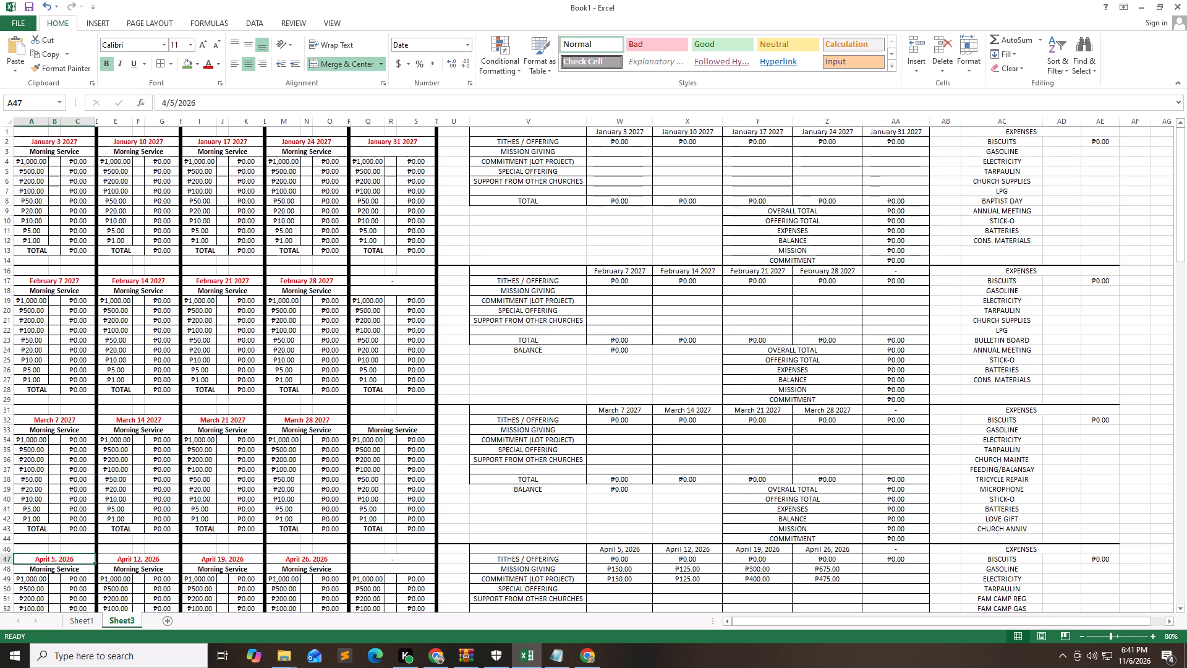
double_click(1139, 660)
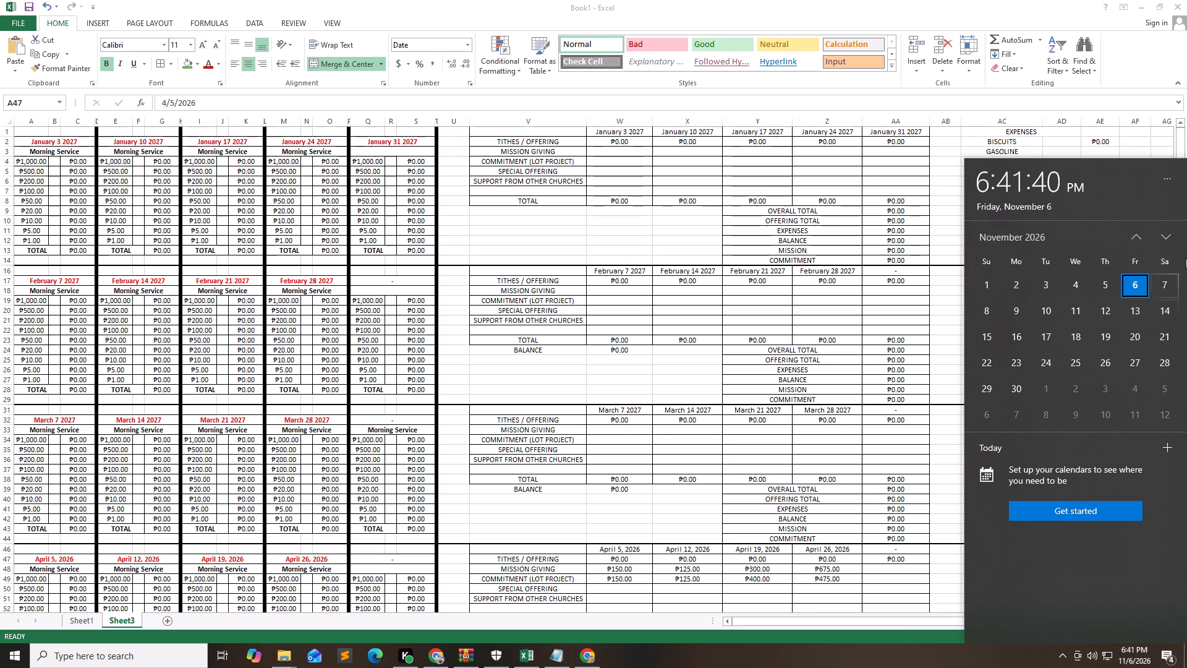
double_click(1173, 233)
click(1167, 230)
click(1167, 229)
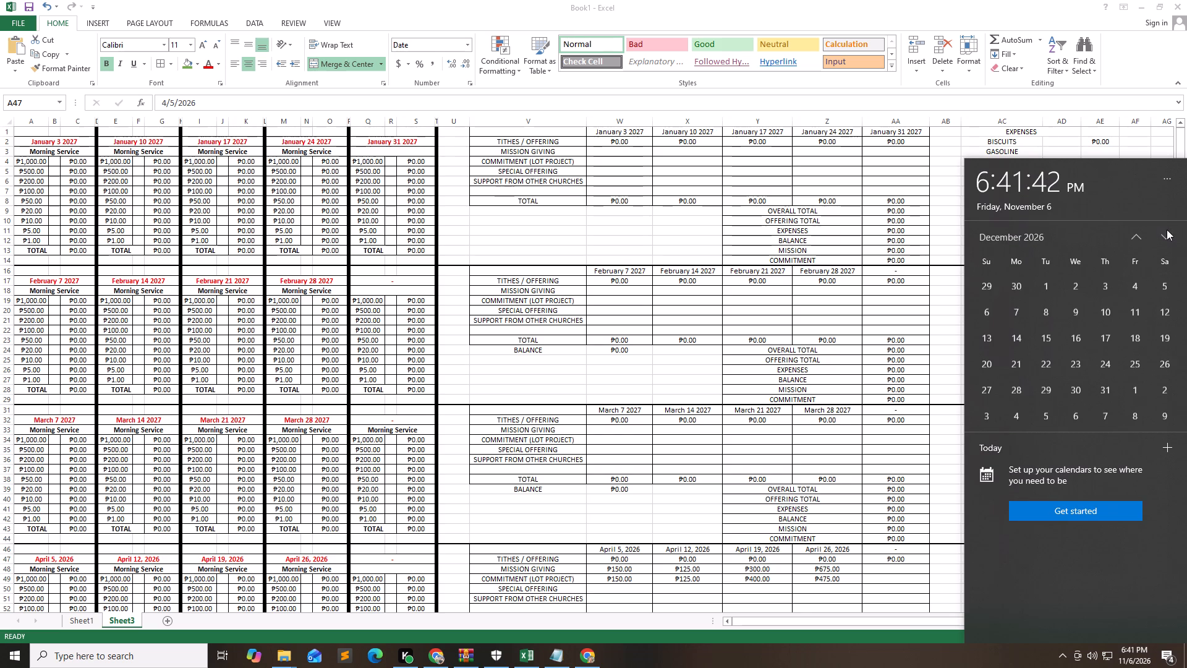
click(1172, 234)
click(1167, 234)
click(1167, 234)
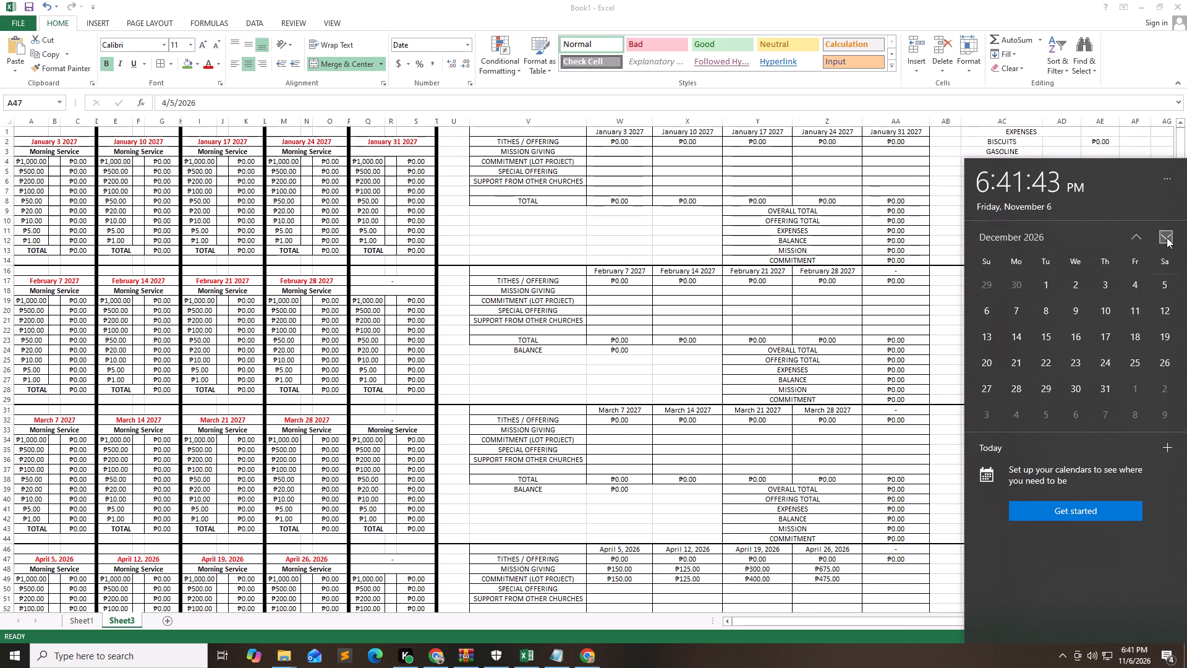
click(1167, 238)
click(1167, 238)
triple_click(1167, 238)
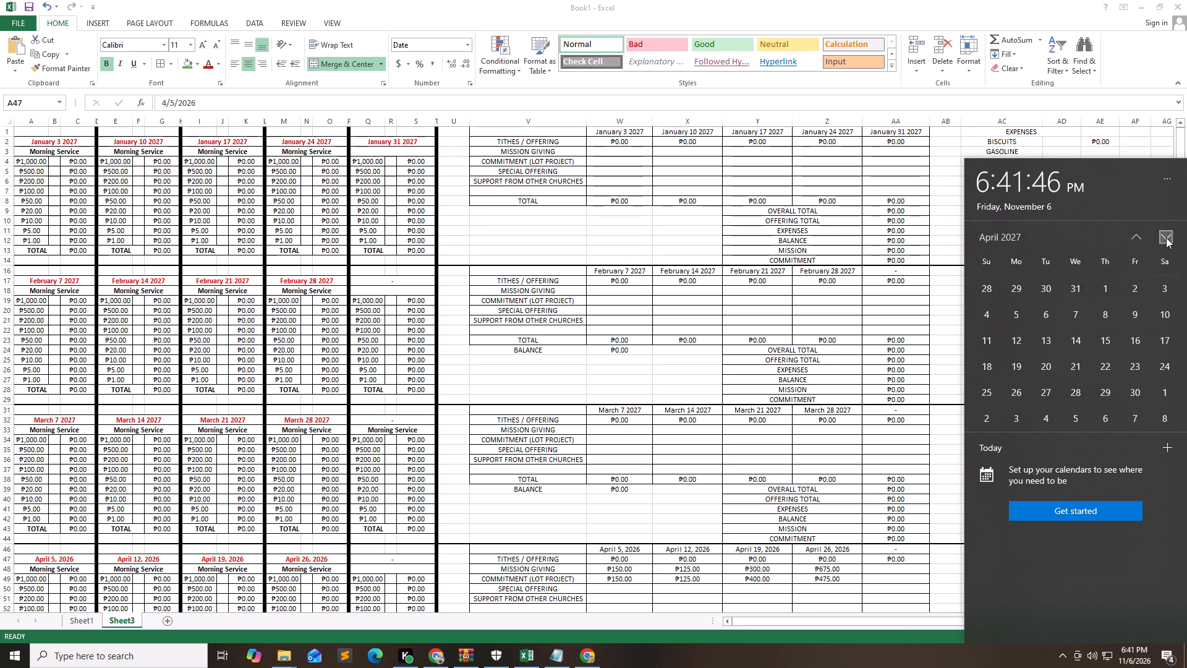
click(1165, 236)
click(1138, 237)
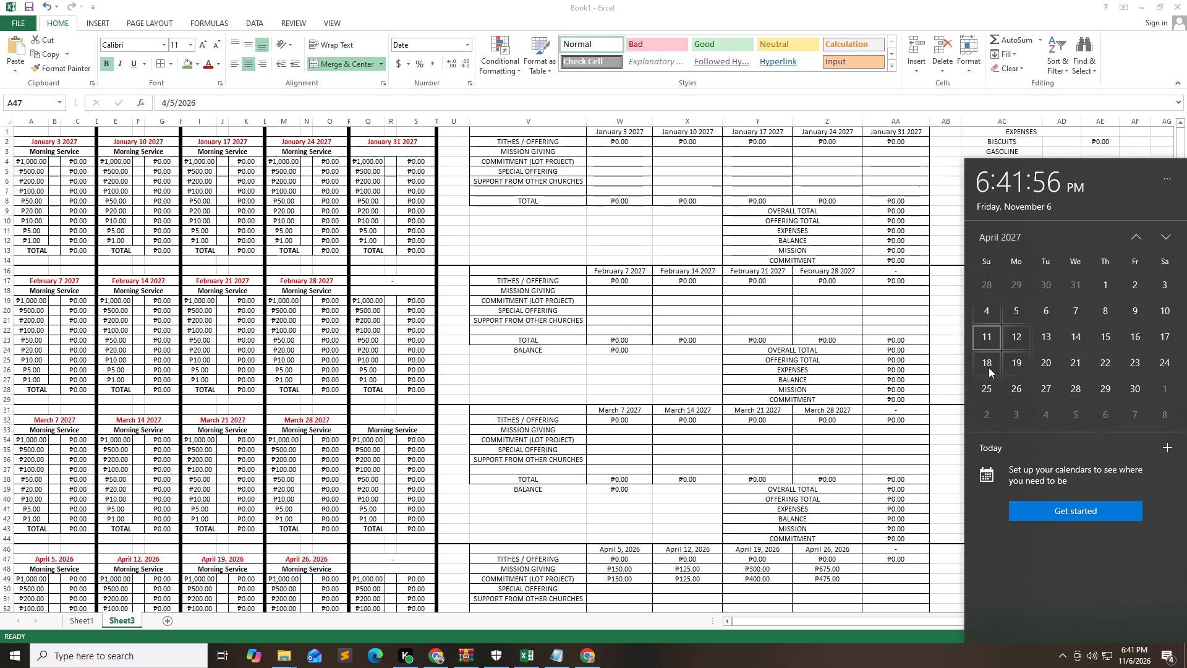
click(77, 555)
double_click(77, 555)
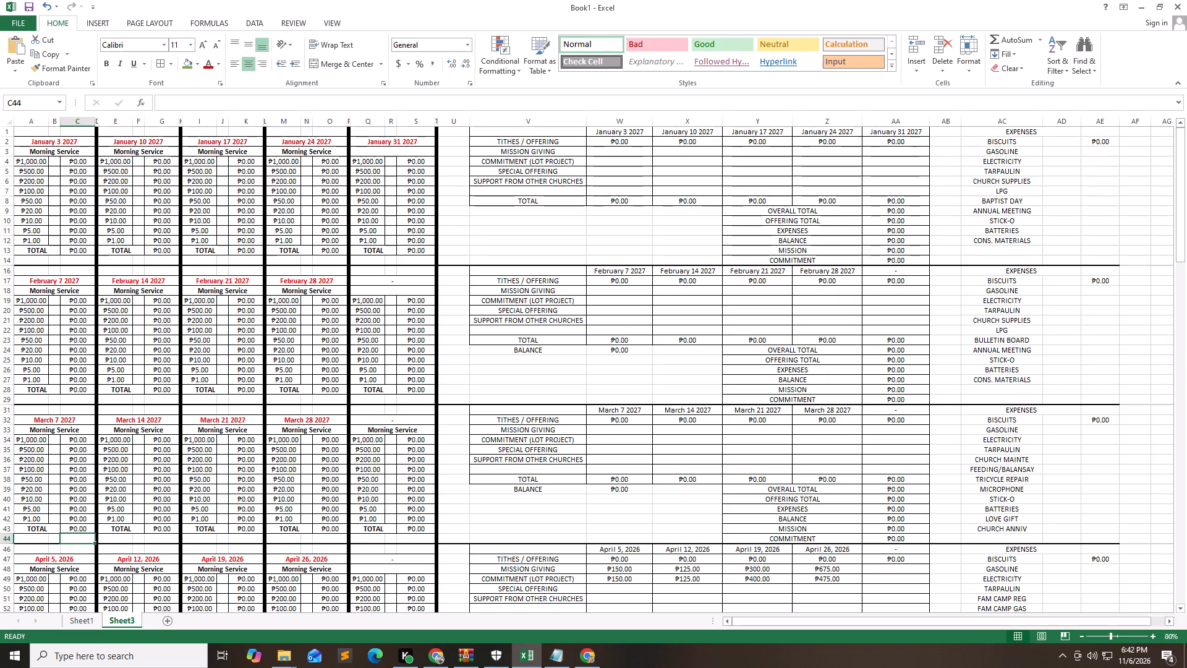
Set the first April service date, in A47, to April 4 2027.
click(70, 557)
text(April 3)
key(BackSpace)
text(4 2027)
key(Tab)
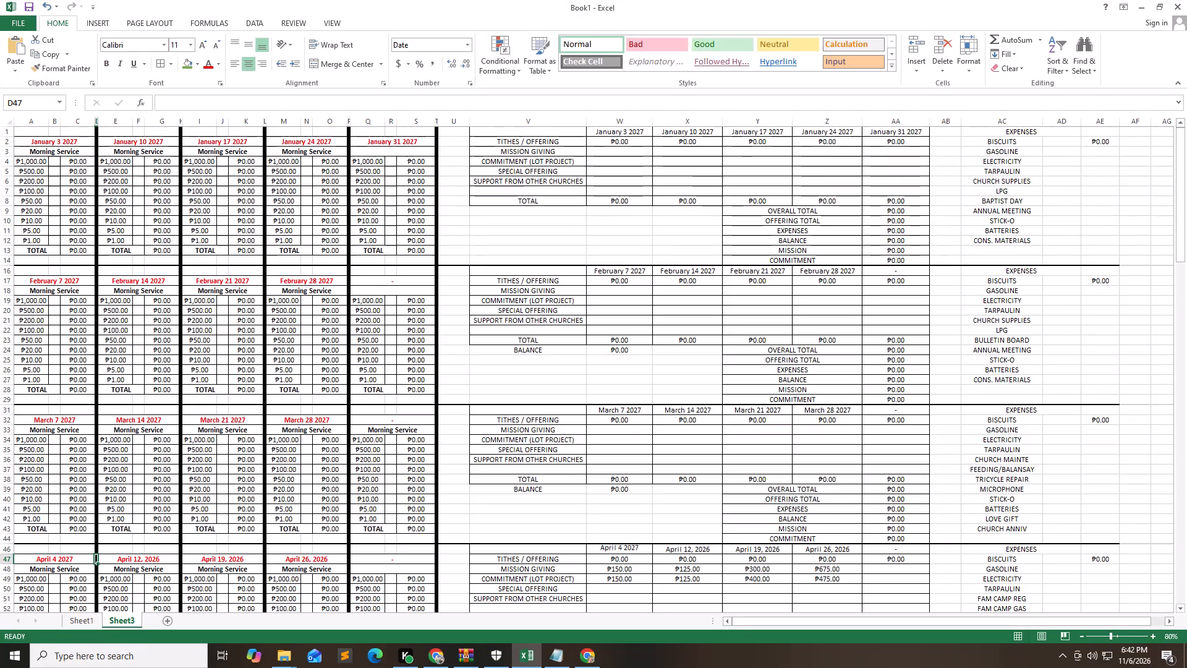
Set the second April service date, in E47, to April 11 2027.
key(Tab)
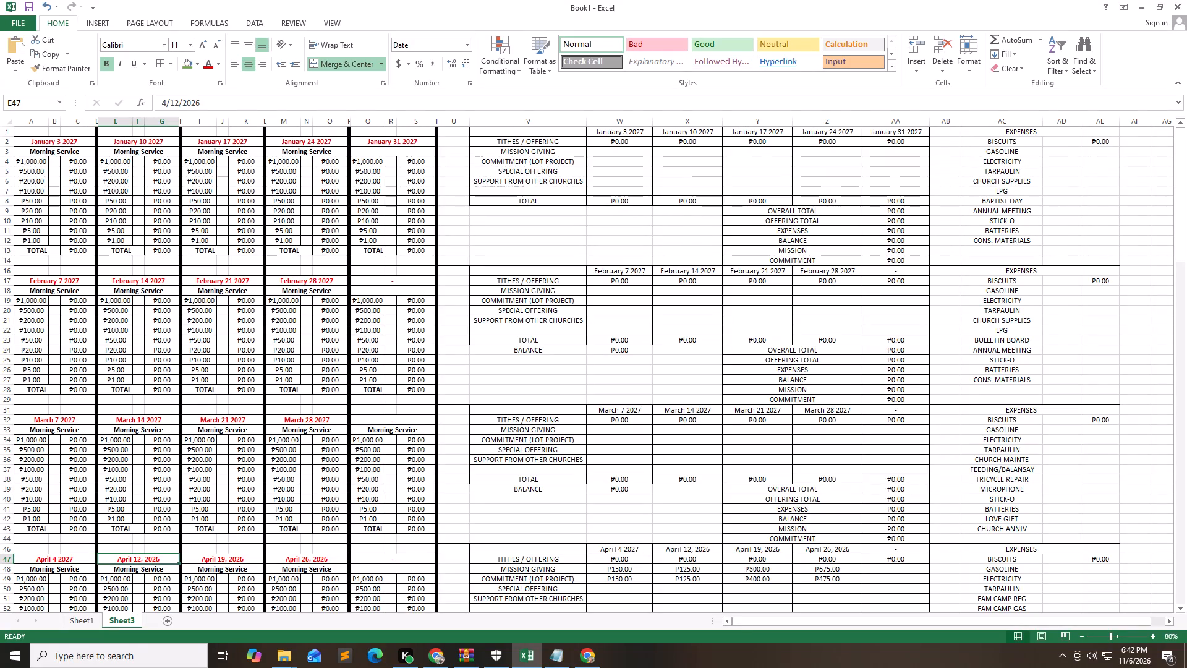
text(Ap)
text(ril)
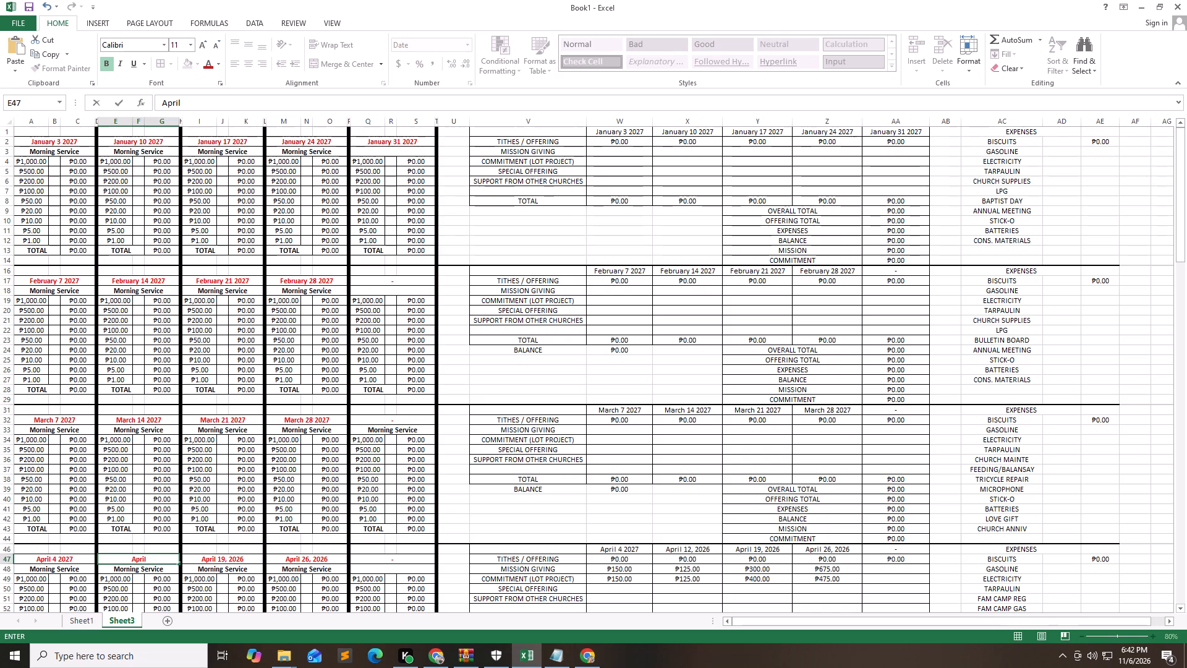
key(space)
text(11)
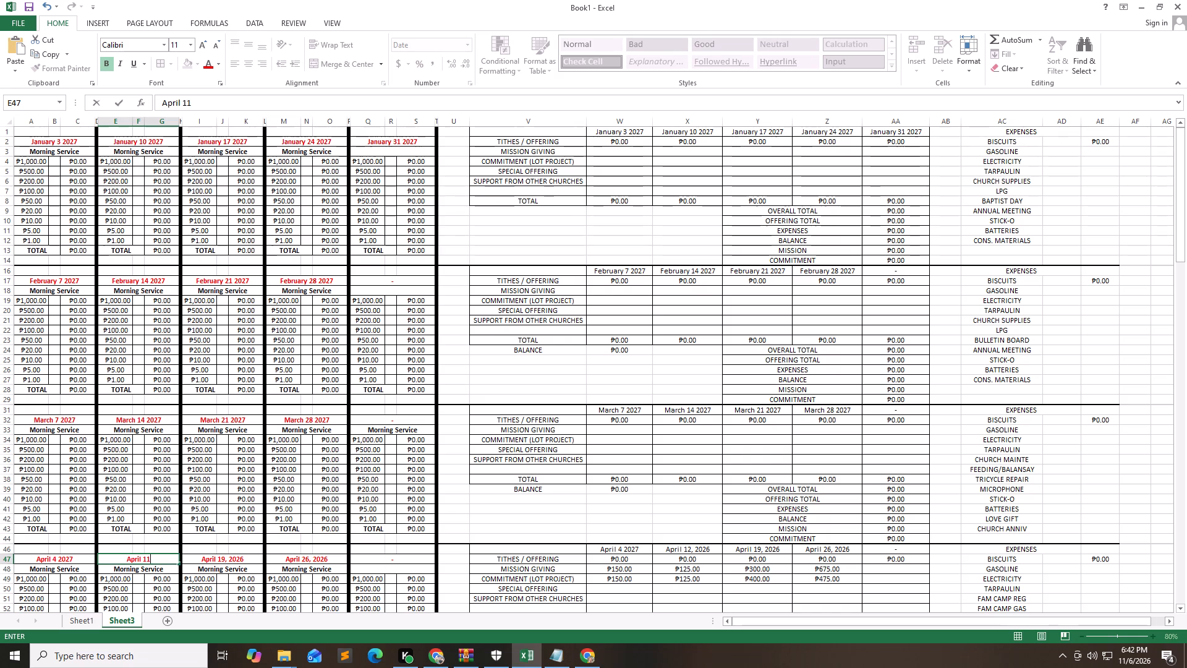
key(space)
text(2027)
key(Tab)
Set the third April service date, in I47, to April 18 2027.
key(Tab)
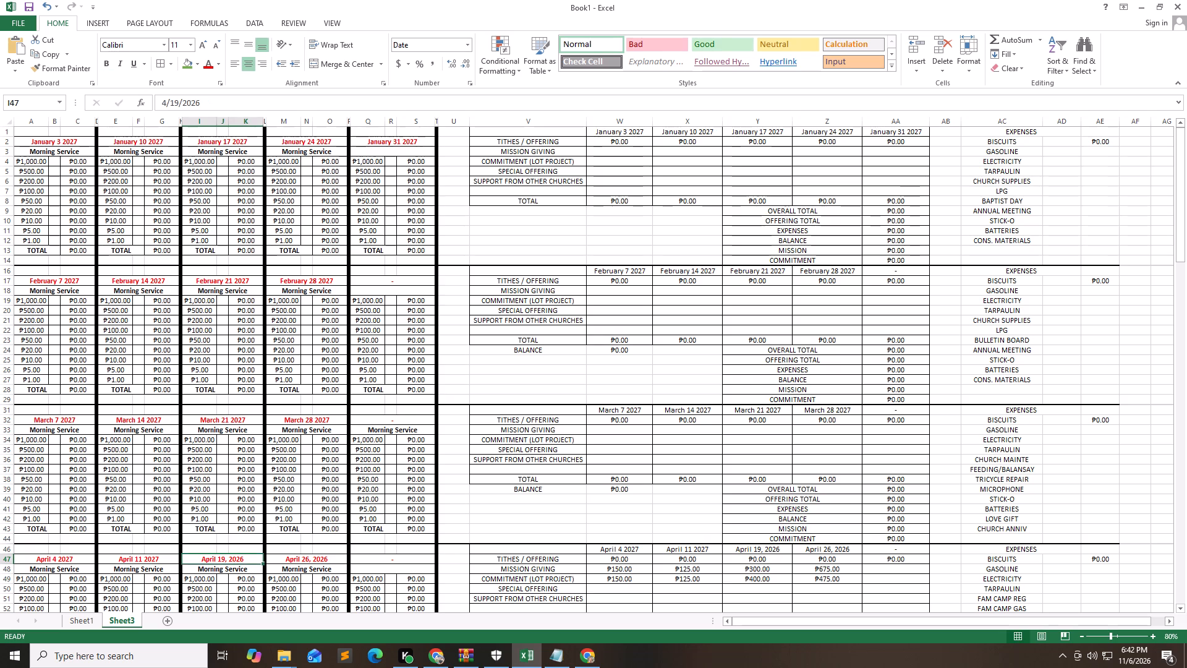
text(April)
key(space)
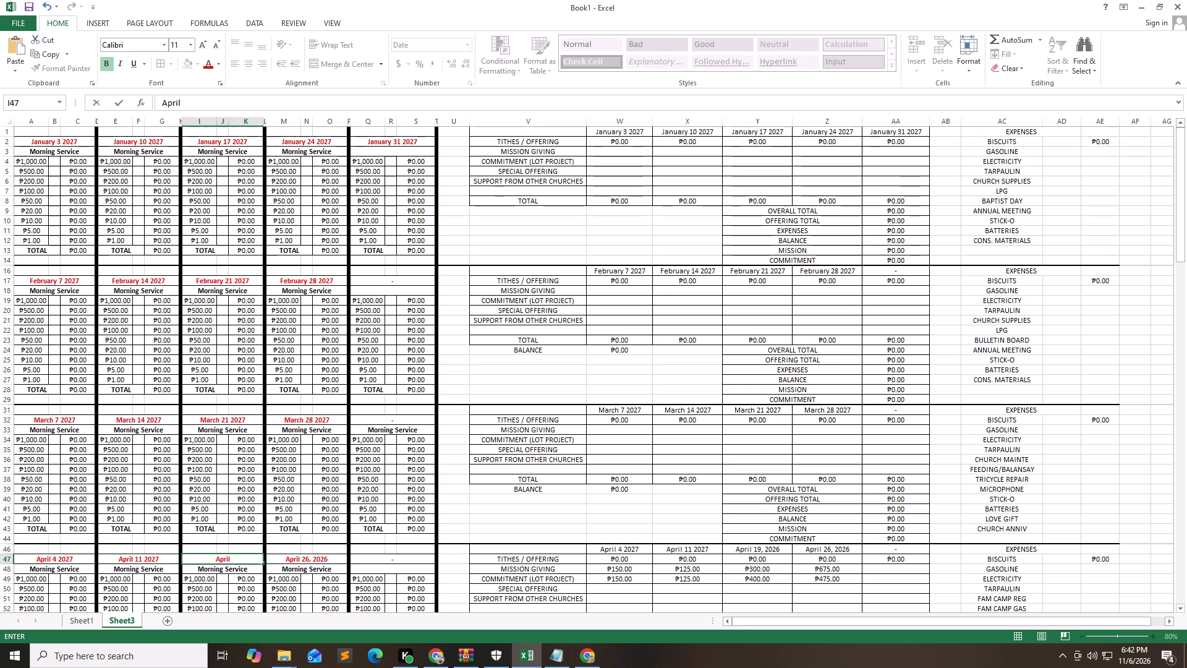
text(18)
key(space)
text(2027)
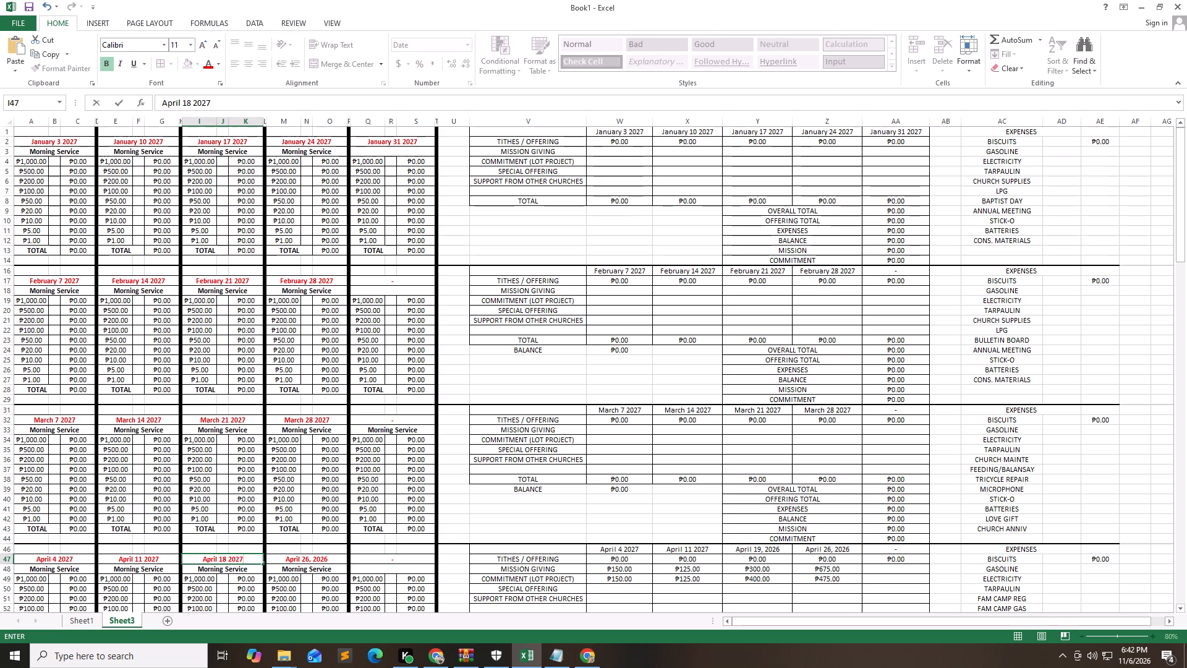
key(Tab)
Set the fourth April service date, in M47, to April 25, entered without a year.
key(Tab)
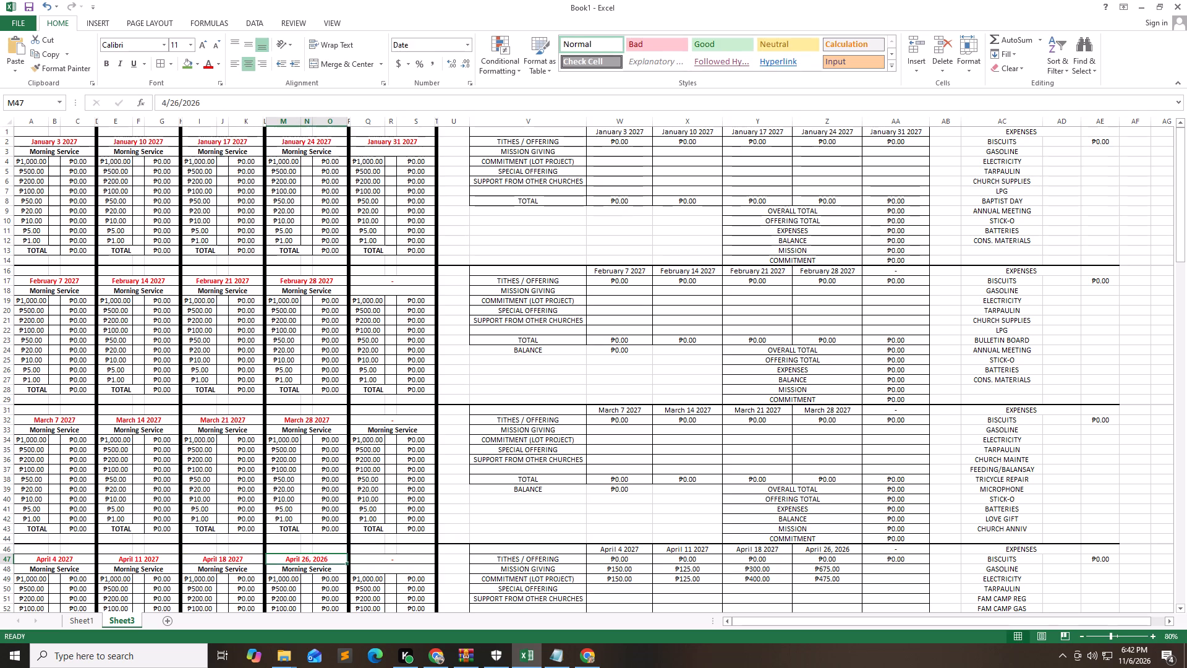
text(Ar)
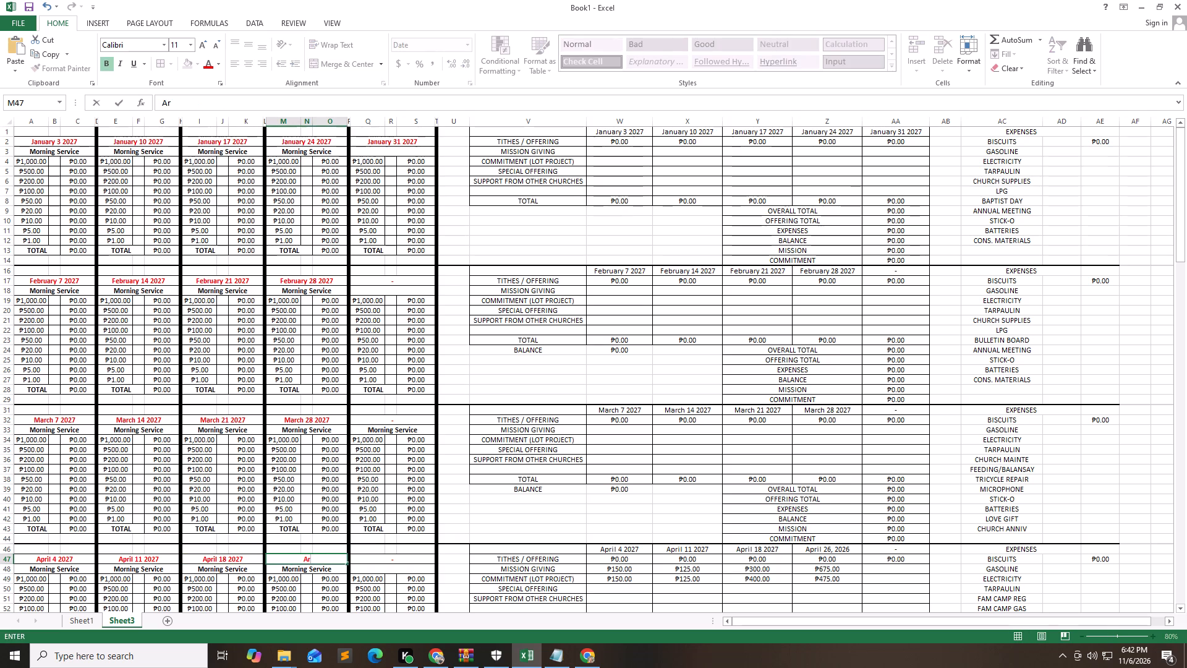
key(BackSpace)
key(p)
key(r)
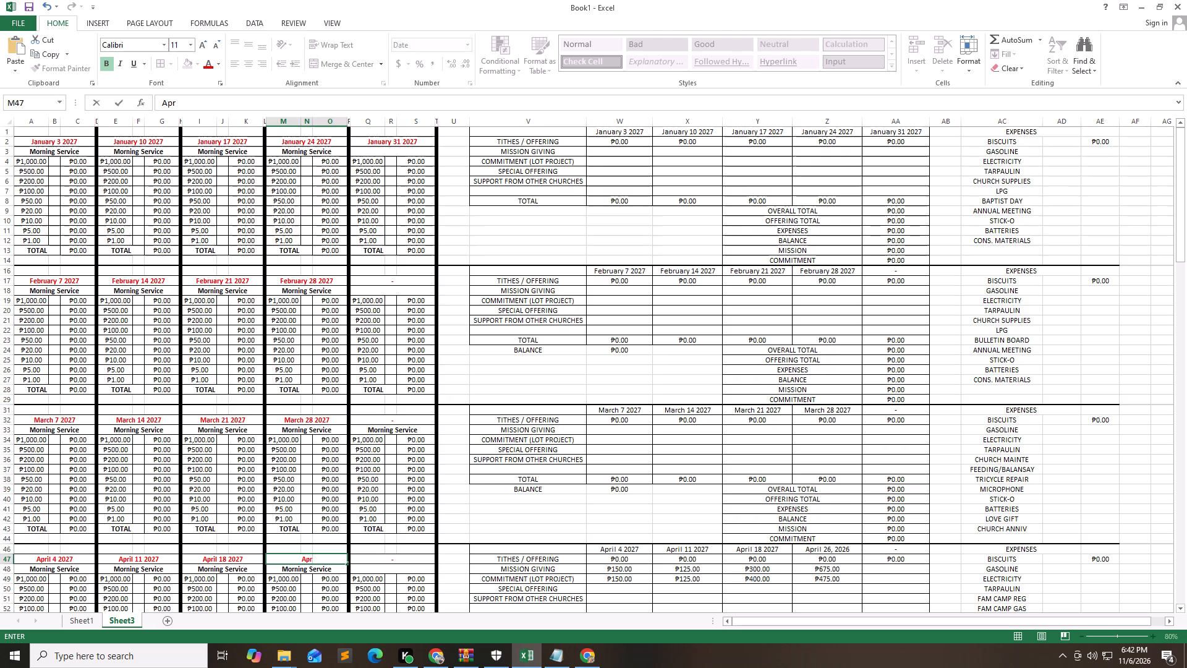
text(il)
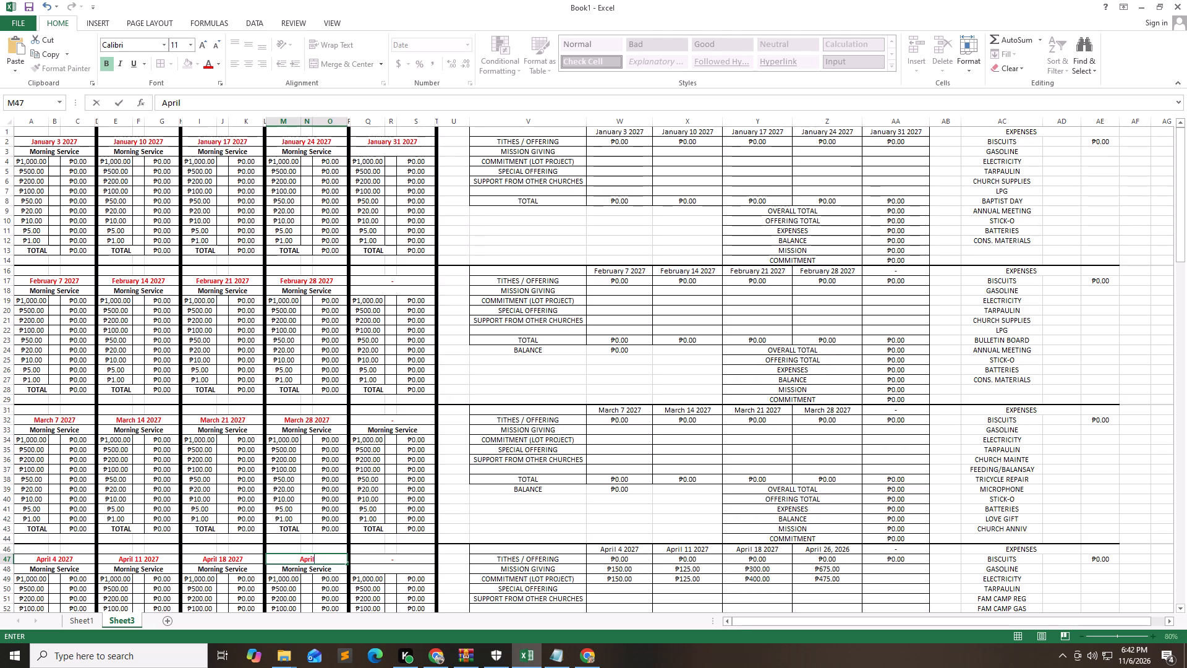
key(space)
text(25)
key(space)
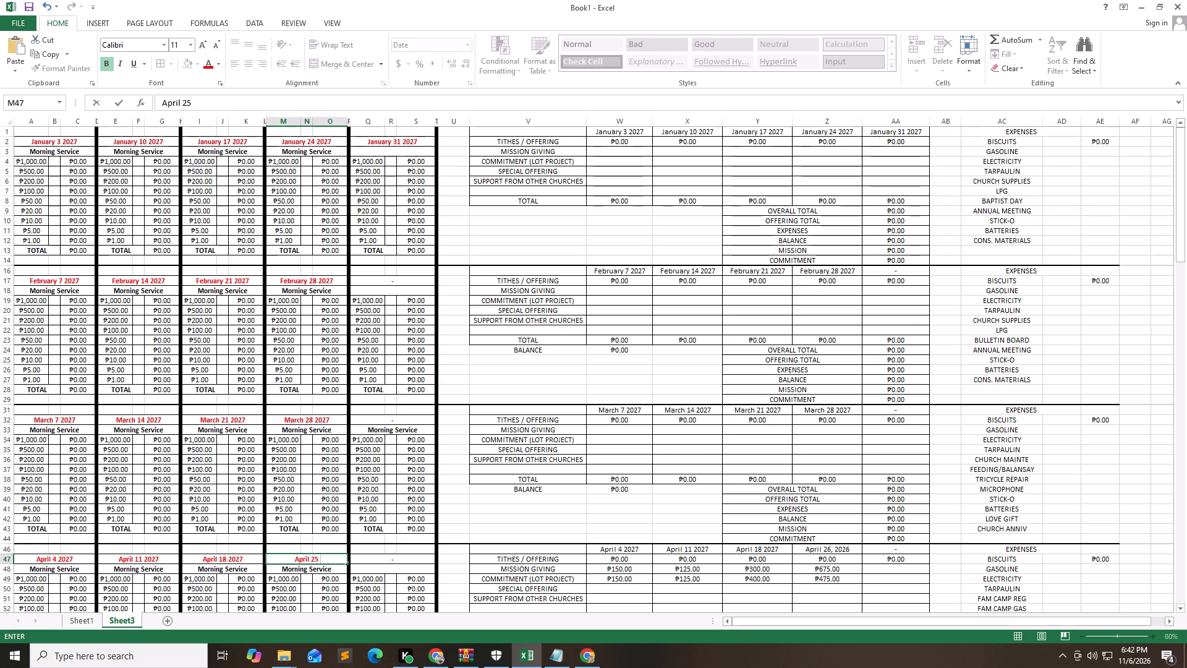
key(BackSpace)
key(Return)
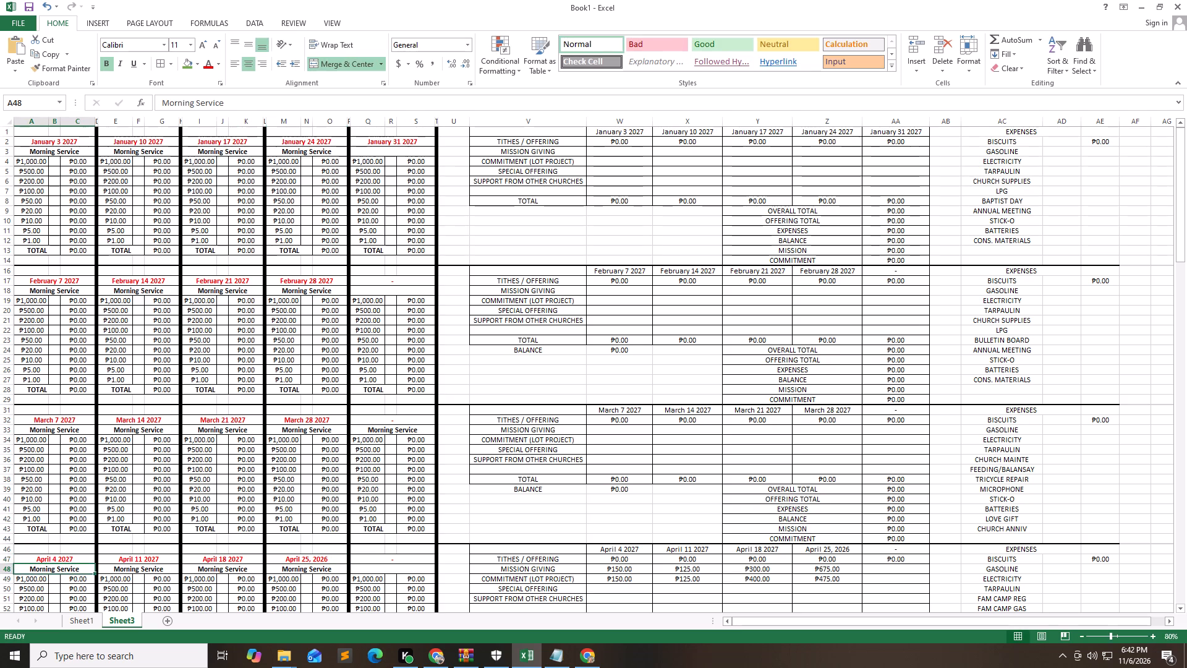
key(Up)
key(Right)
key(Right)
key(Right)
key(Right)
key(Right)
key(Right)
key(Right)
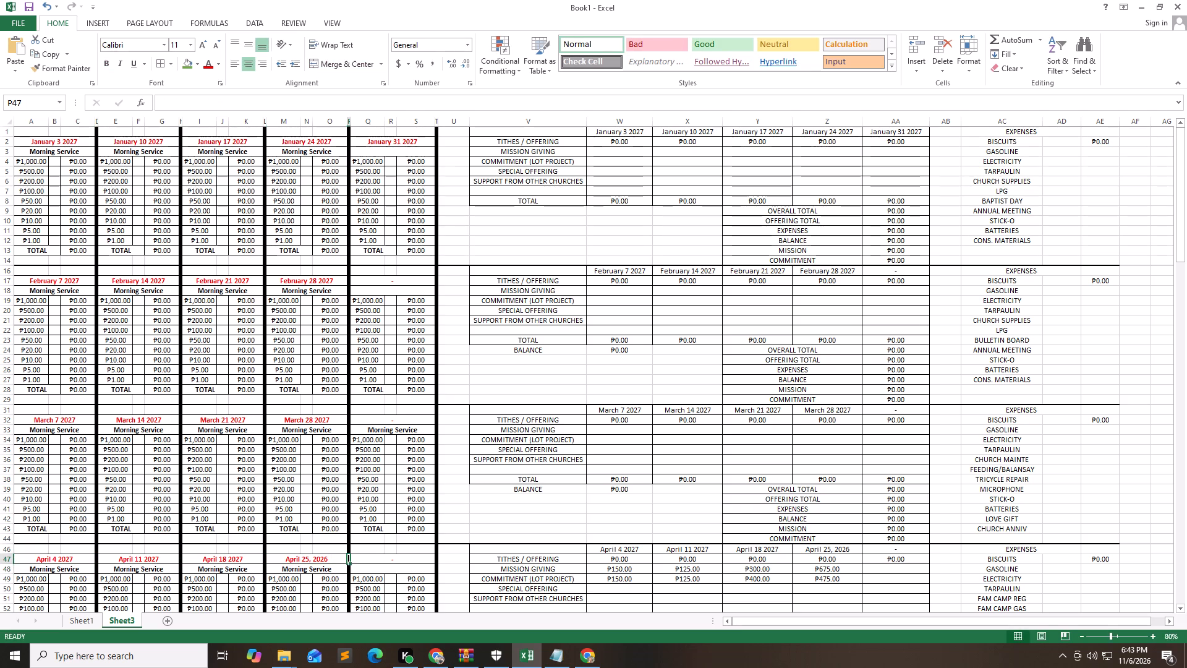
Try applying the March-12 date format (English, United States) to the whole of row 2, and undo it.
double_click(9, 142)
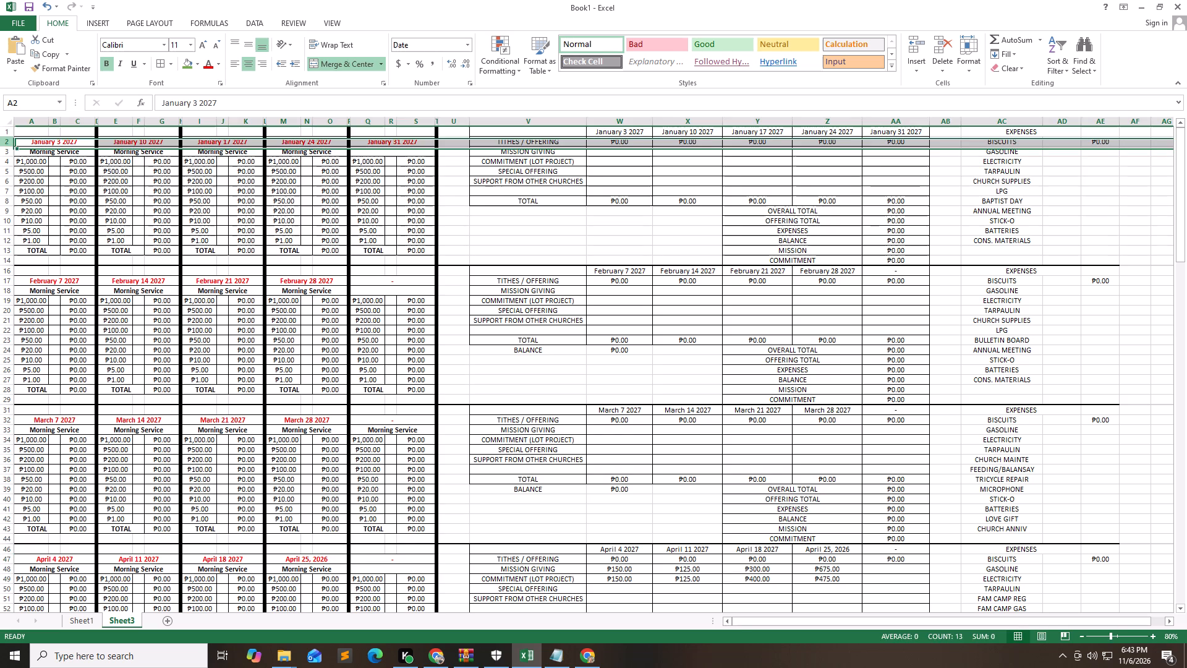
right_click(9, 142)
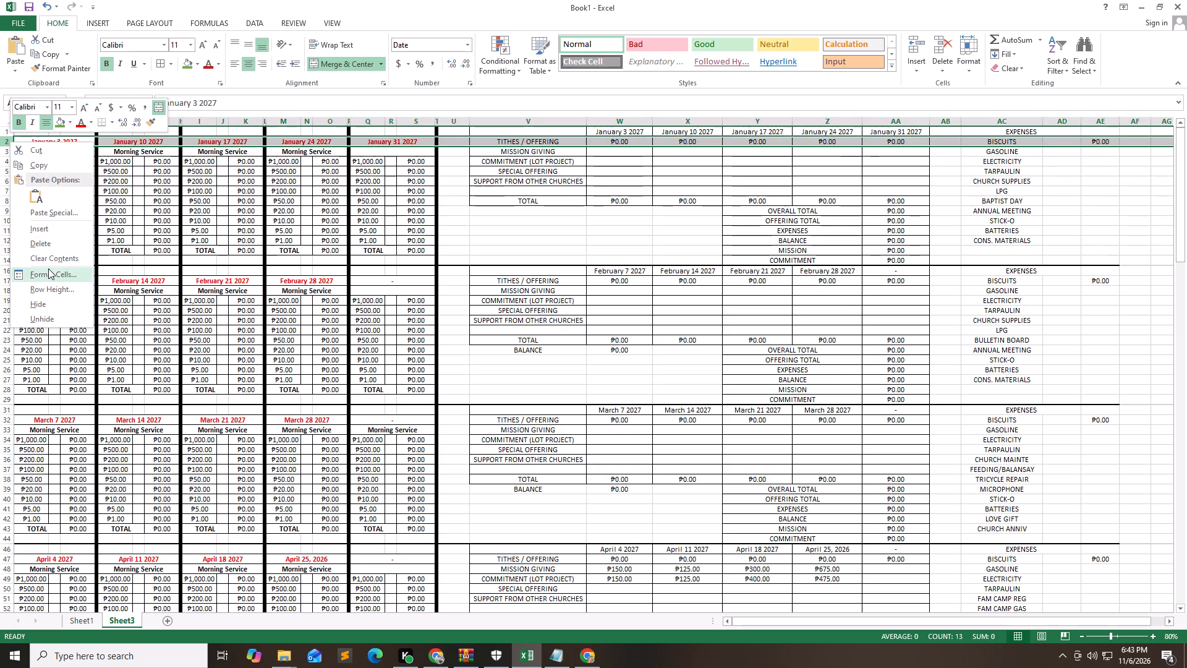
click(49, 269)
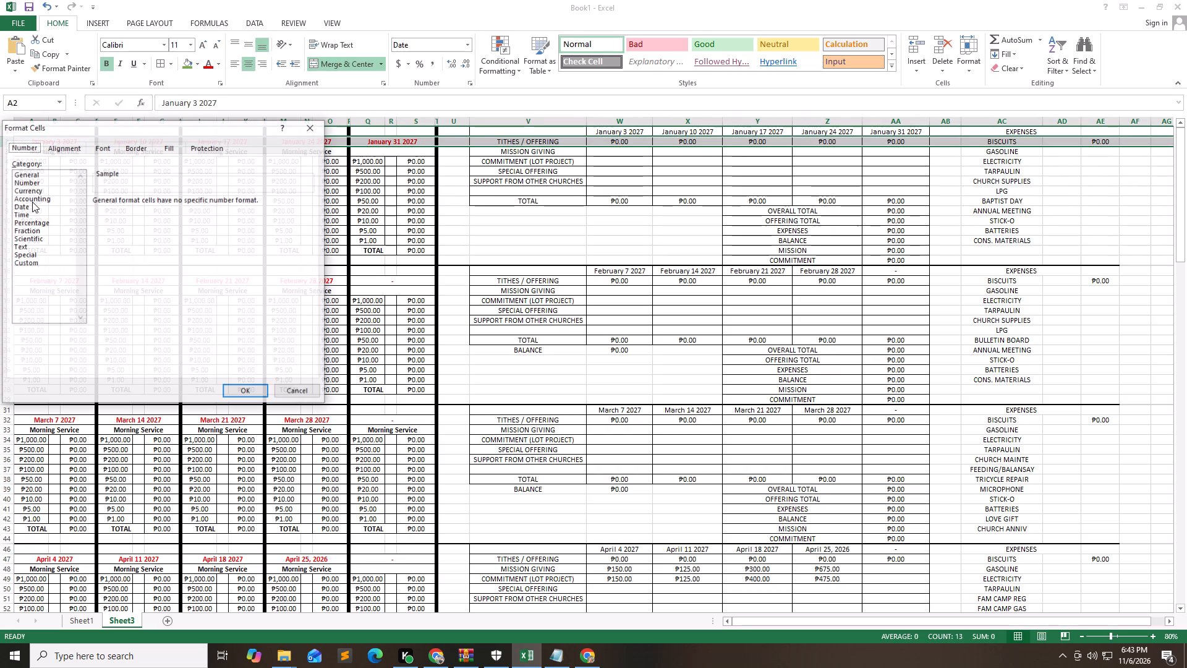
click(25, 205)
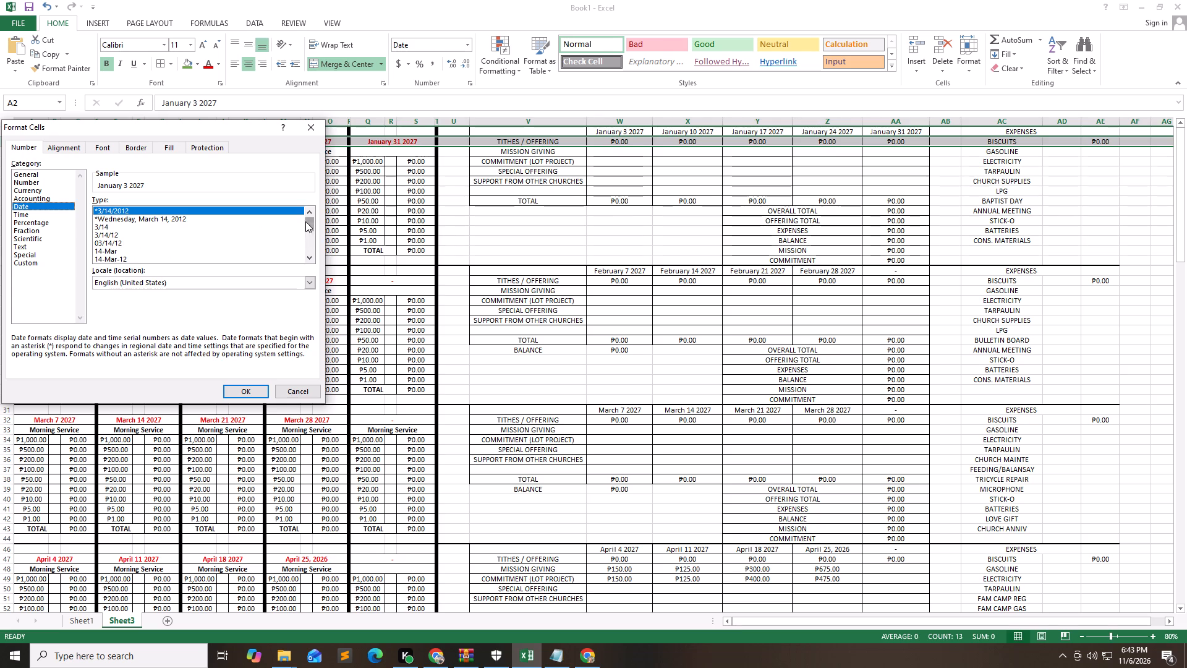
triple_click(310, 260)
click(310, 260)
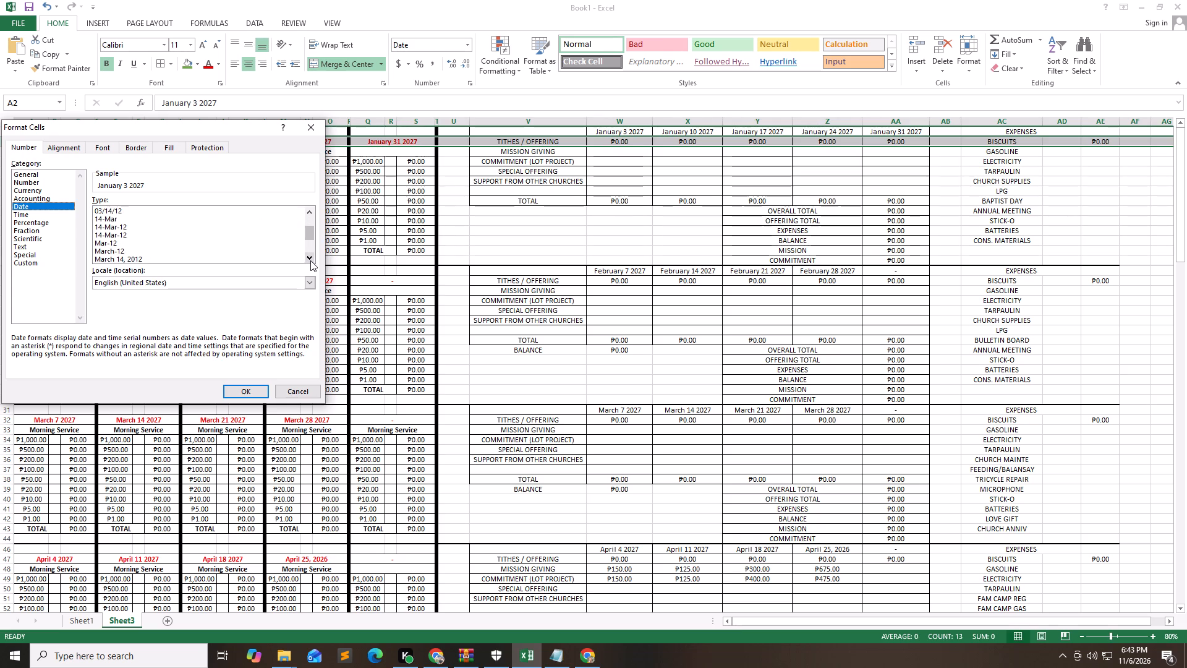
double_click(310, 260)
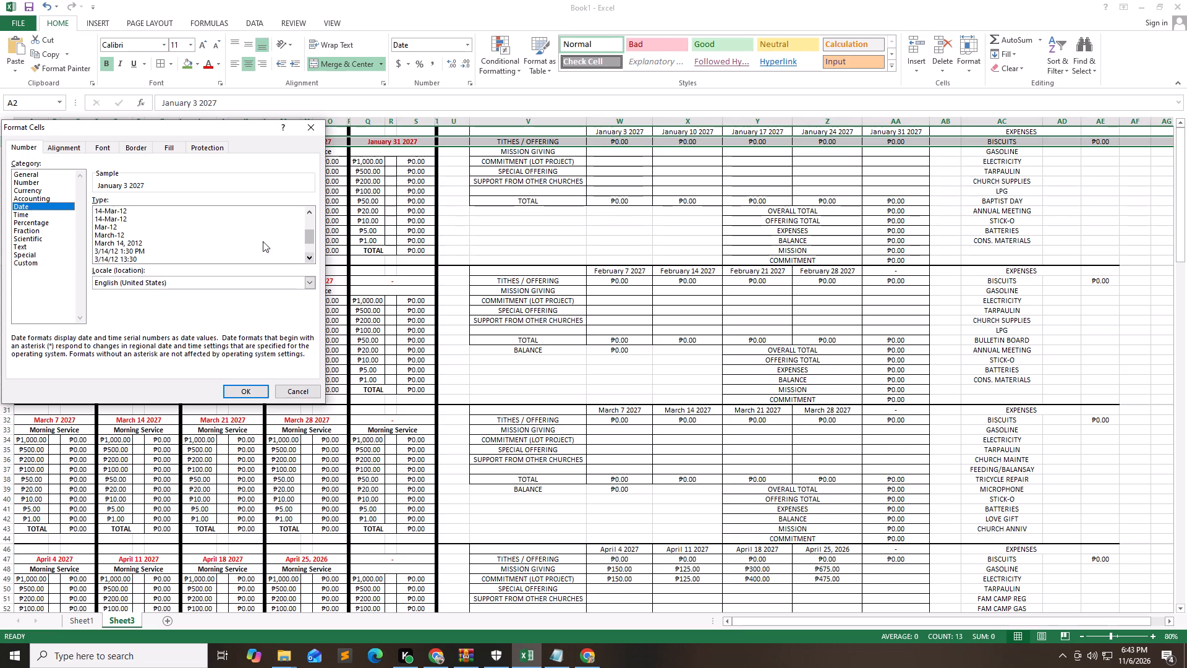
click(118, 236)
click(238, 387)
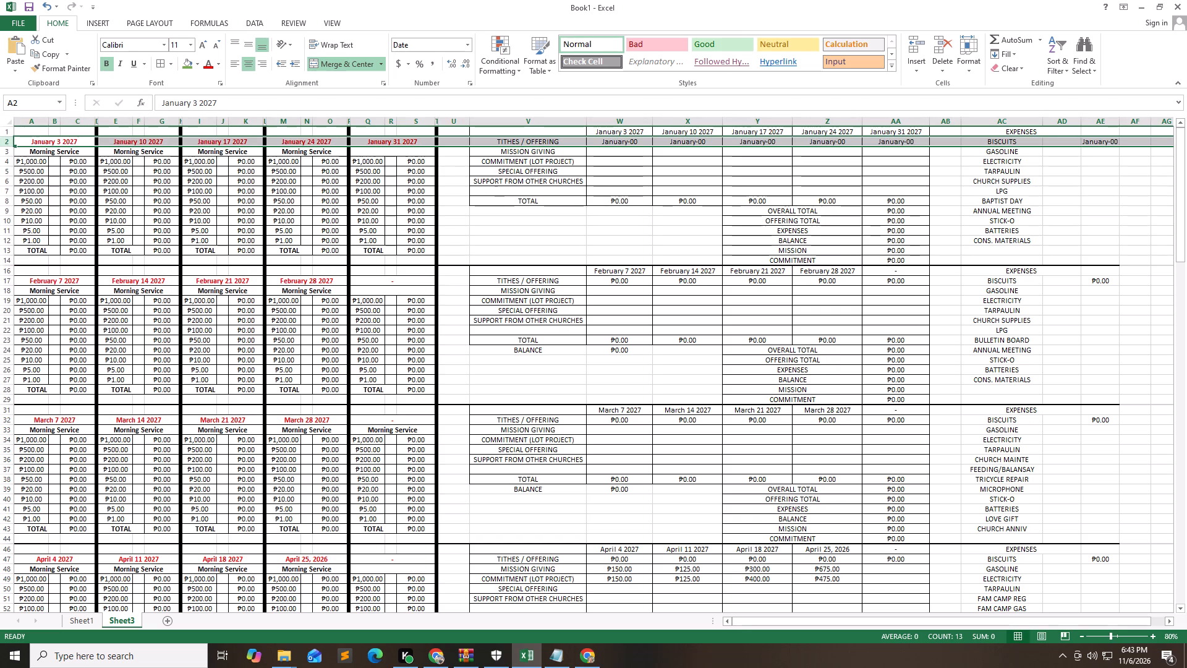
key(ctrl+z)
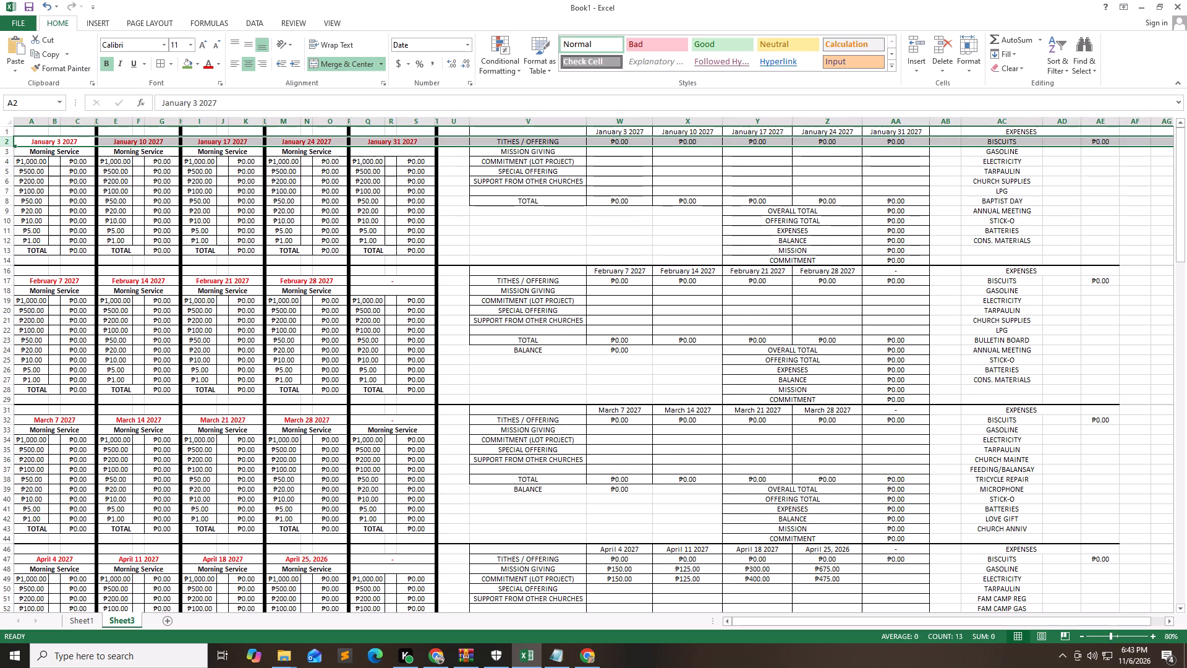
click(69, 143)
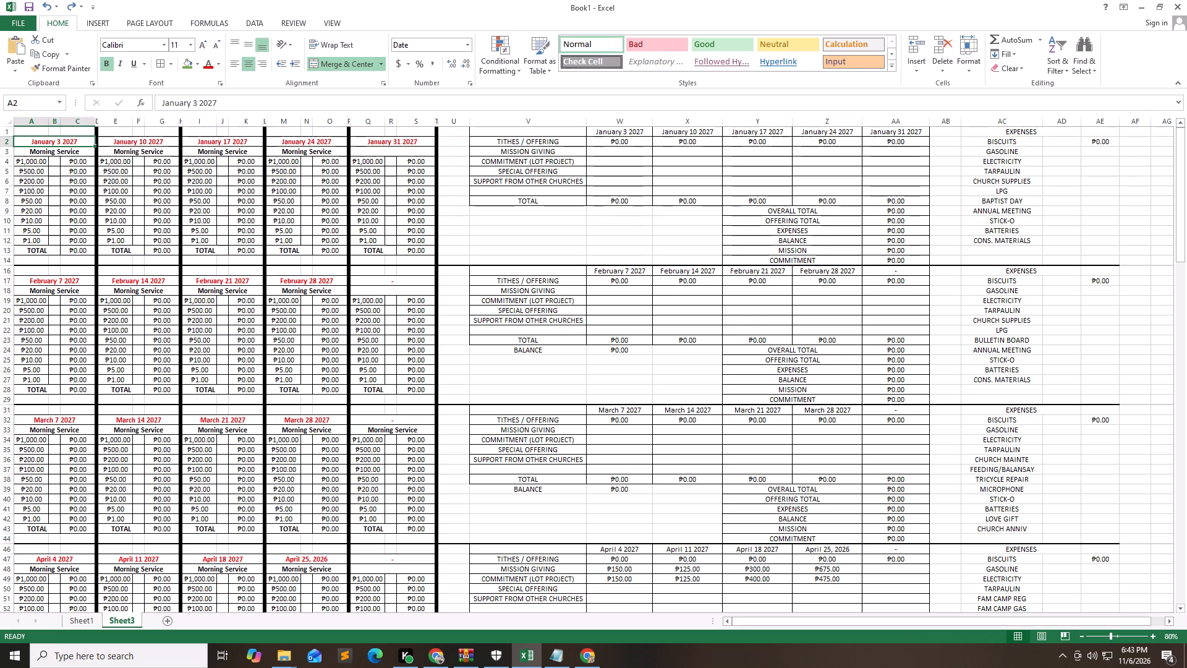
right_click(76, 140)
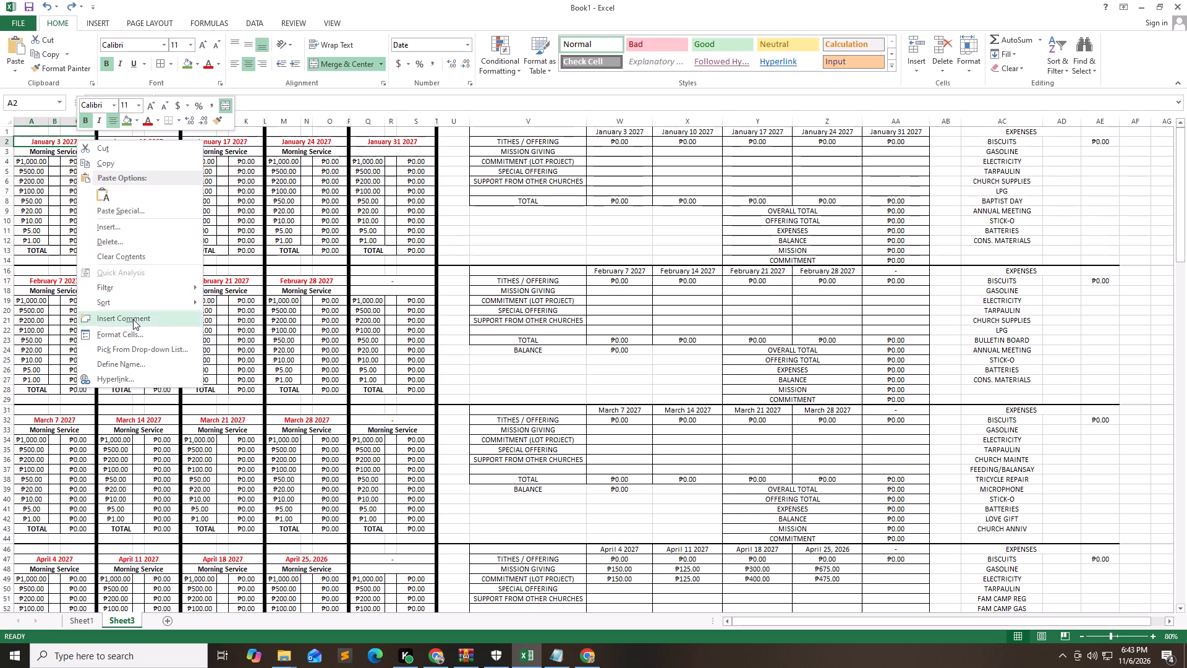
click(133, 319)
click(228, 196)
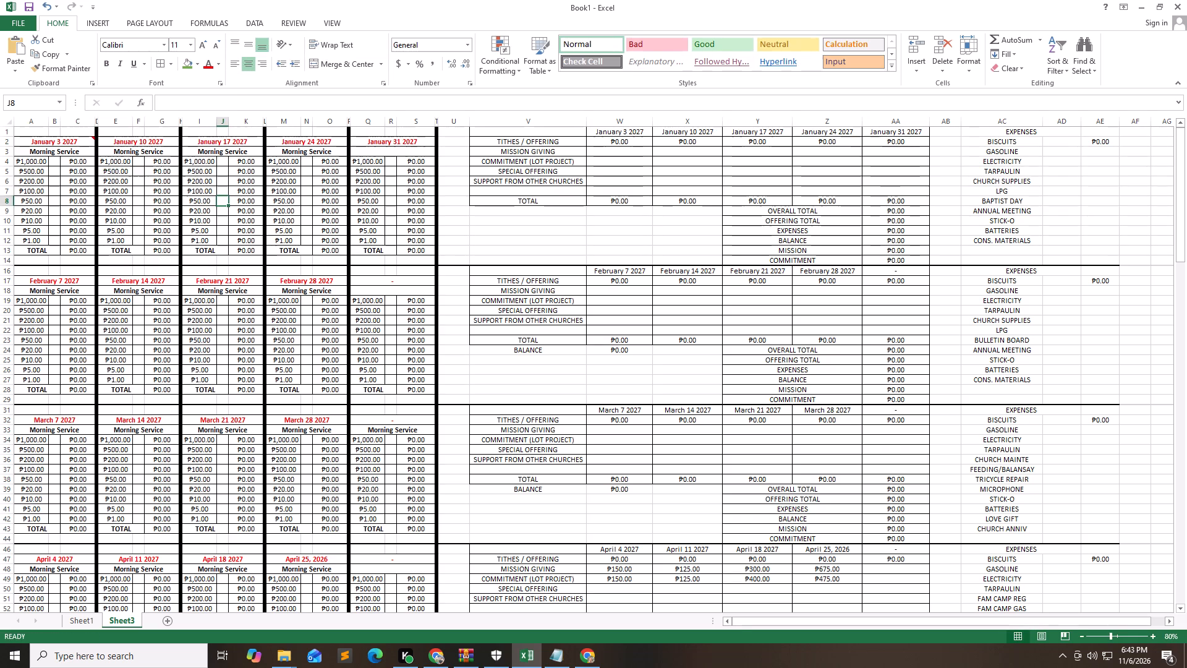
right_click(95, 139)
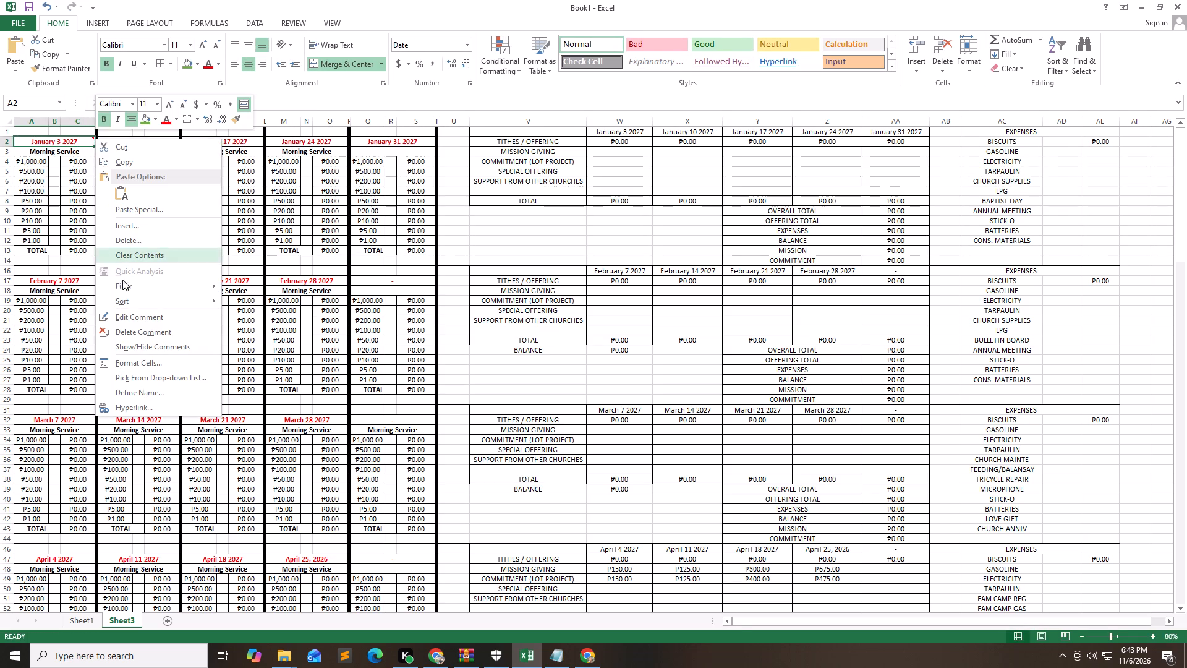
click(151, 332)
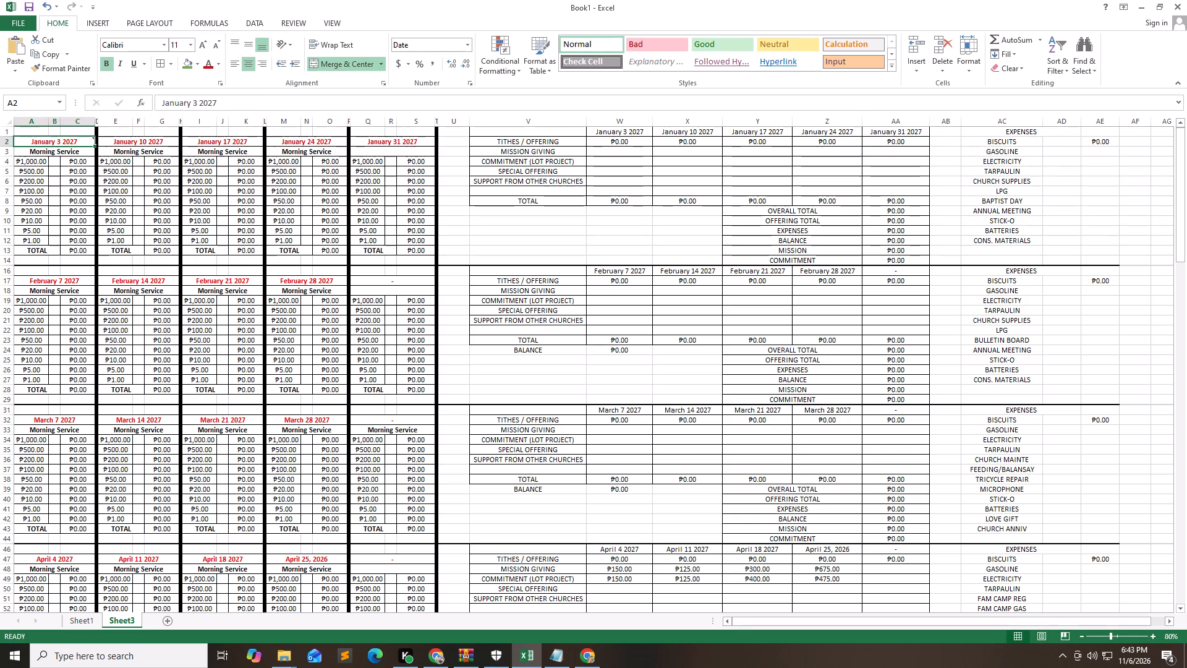
Apply the March-12 date format to the first January service date, in A2.
click(57, 143)
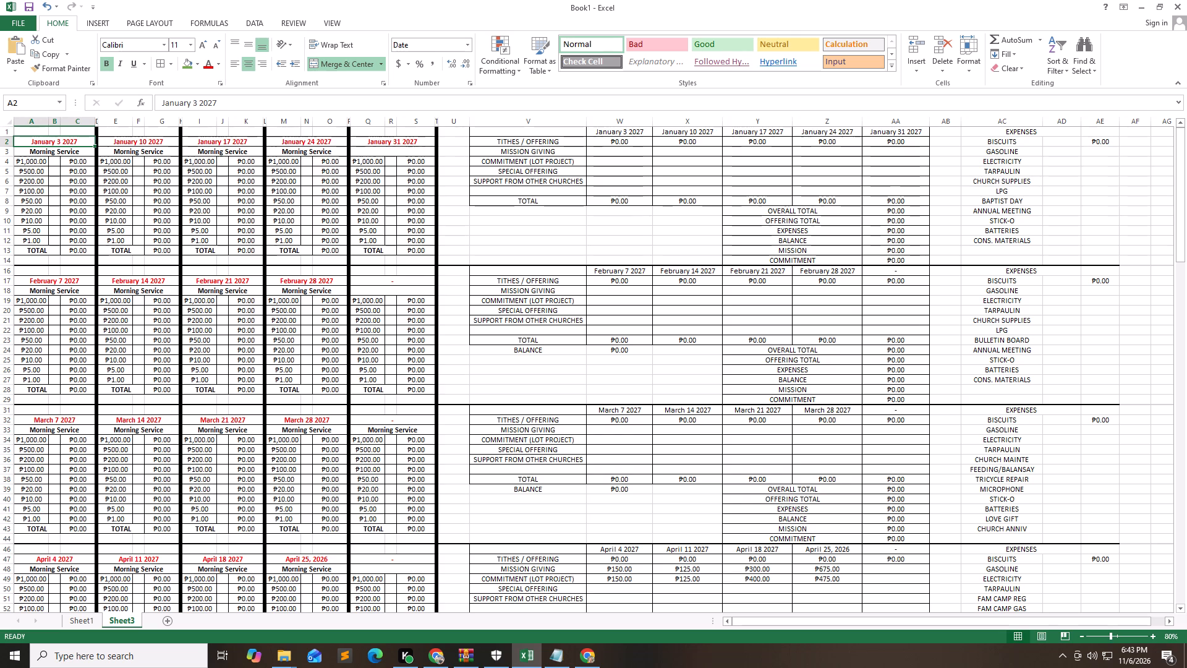
right_click(81, 142)
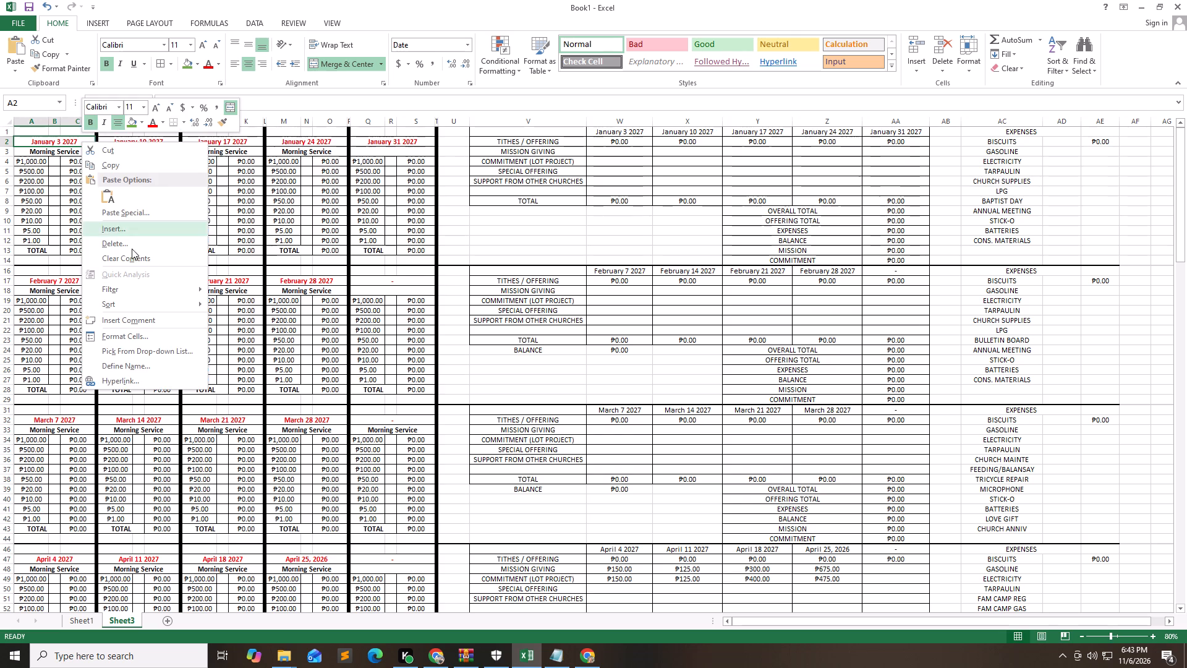
click(144, 335)
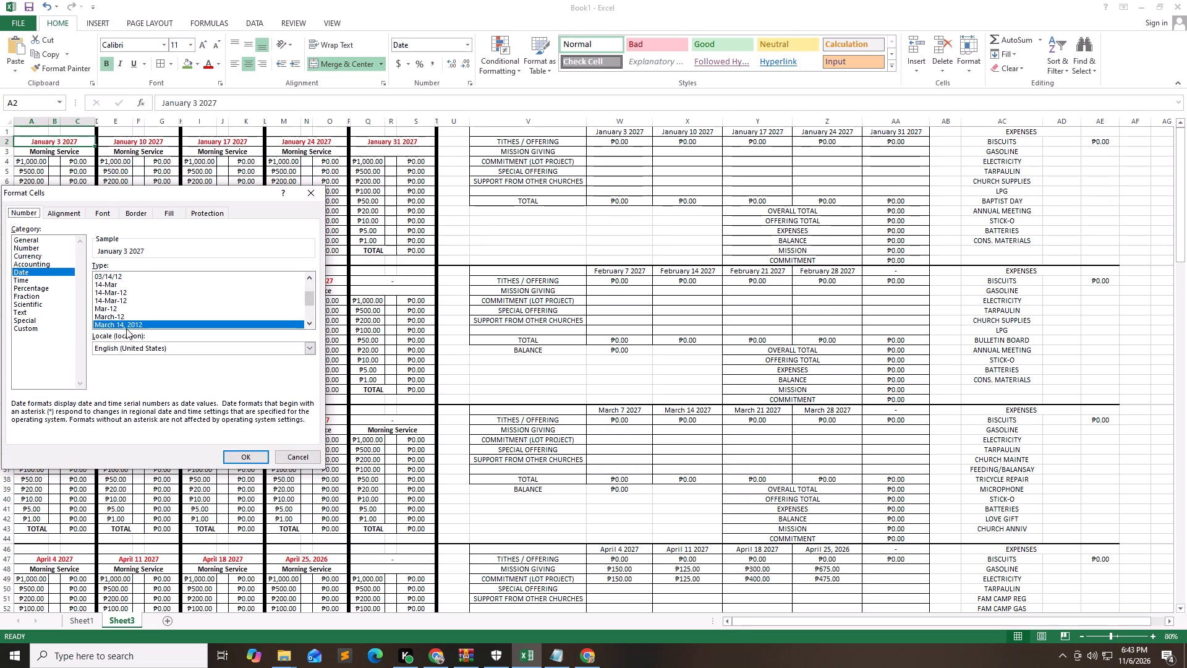
click(121, 315)
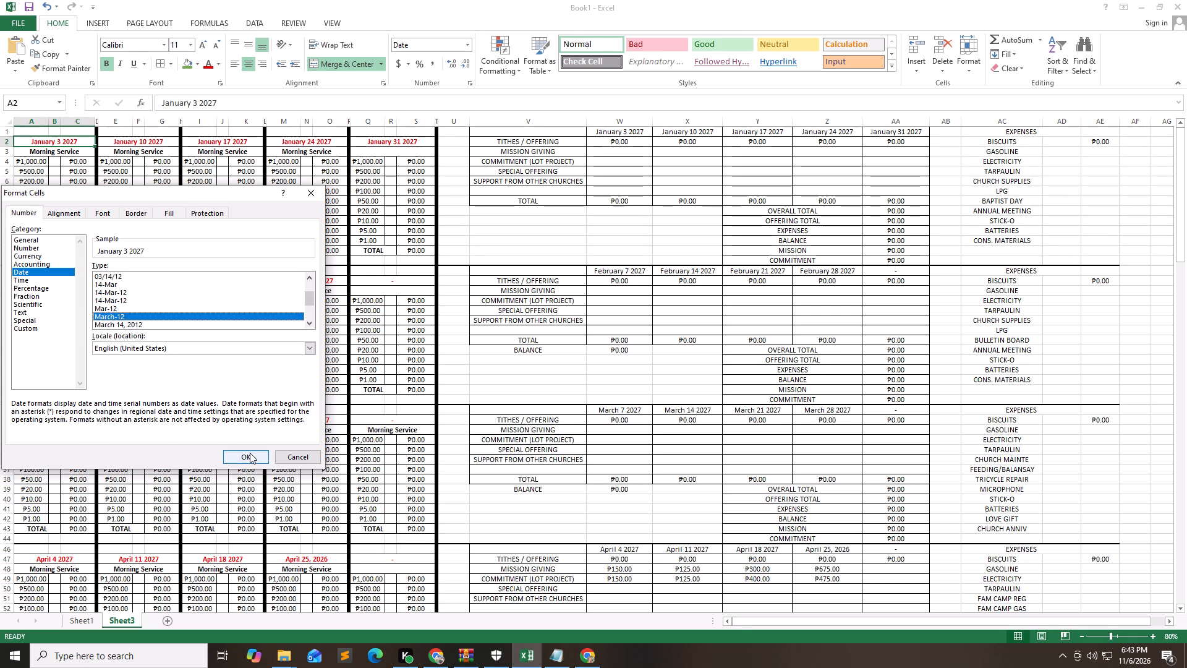
click(253, 456)
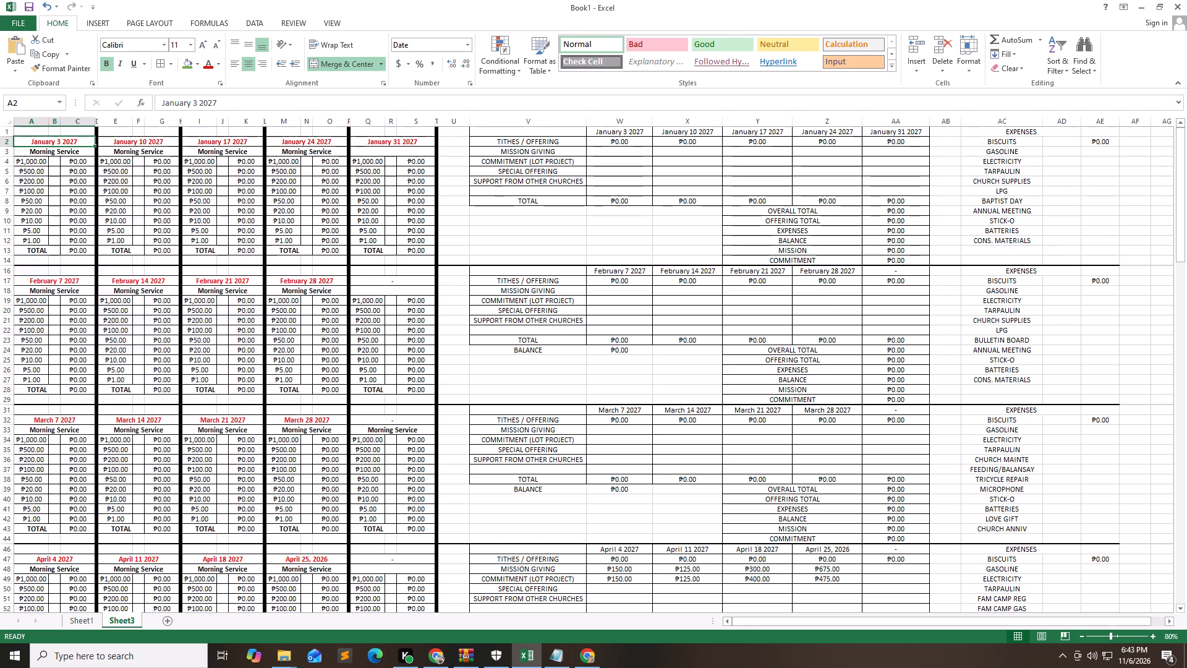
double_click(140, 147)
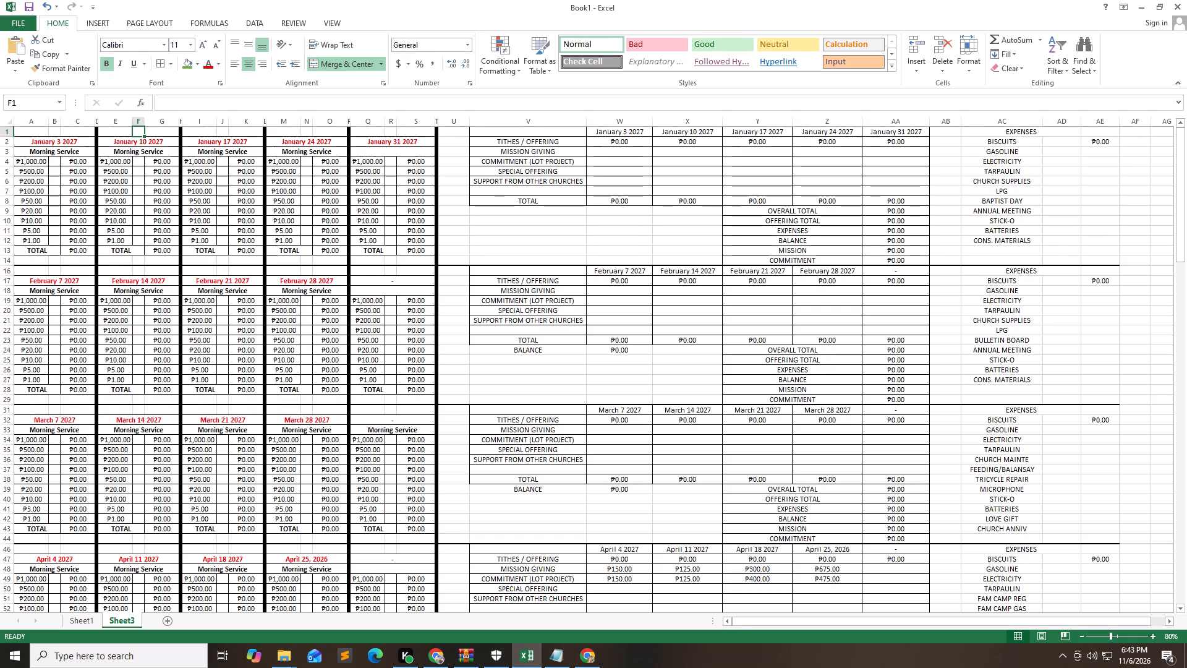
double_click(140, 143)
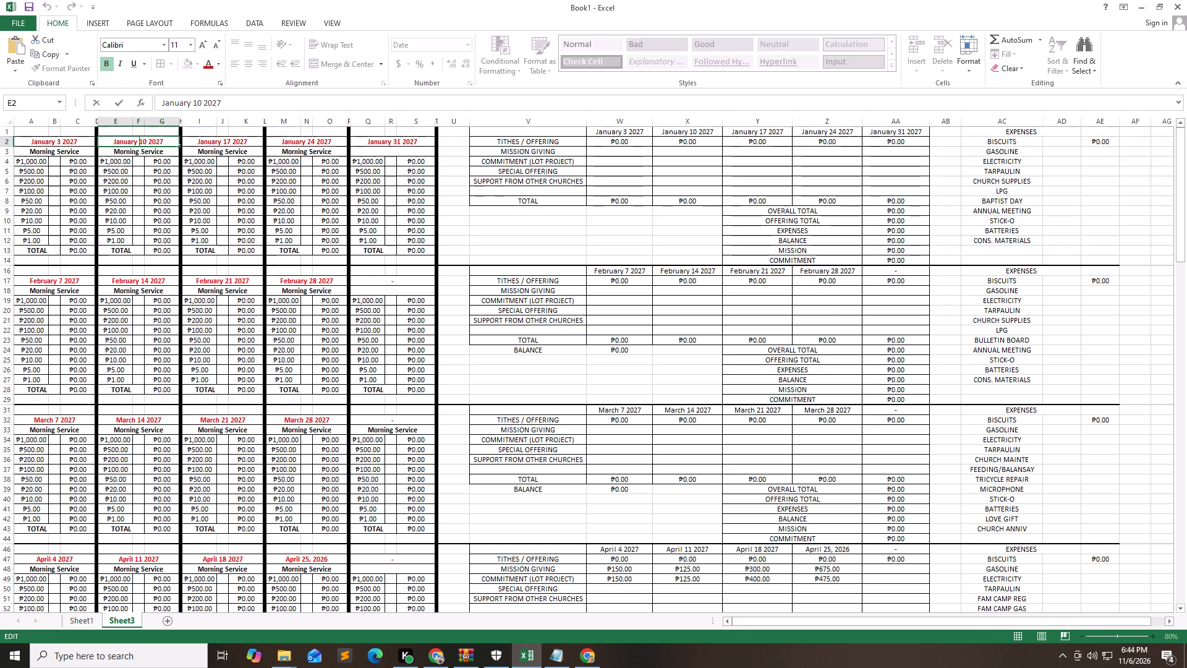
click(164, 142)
Set the year of the fourth April service date, in M47, to 2027.
click(72, 282)
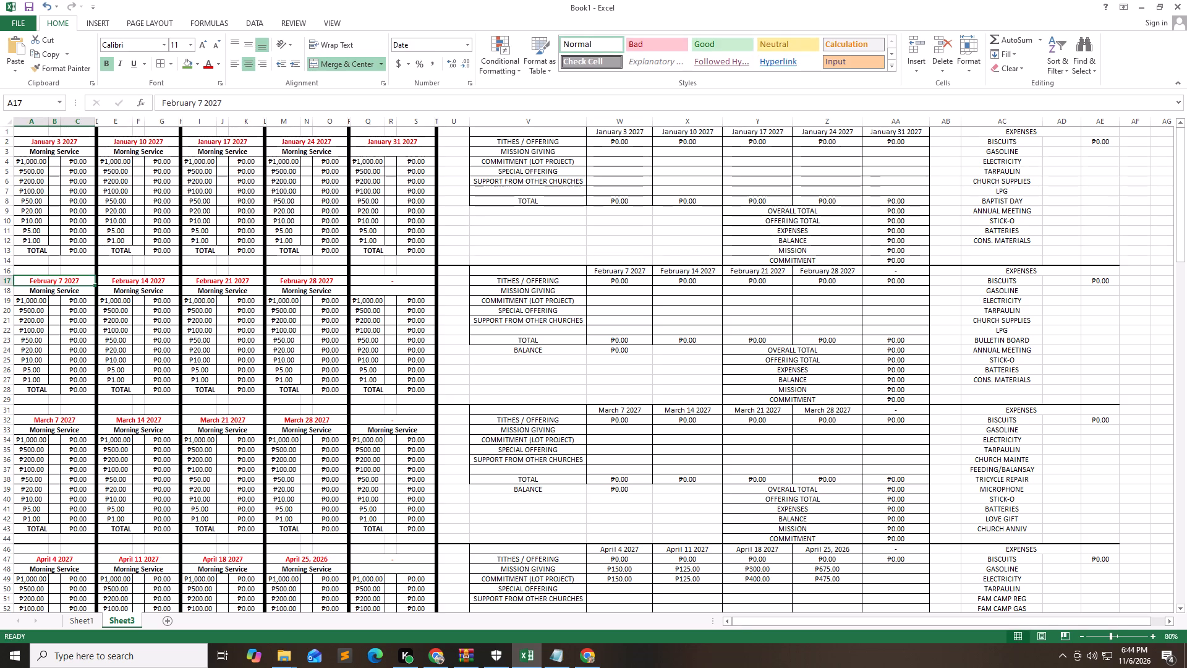
key(Down)
key(Down)
key(Down)
key(Down)
key(Down)
key(Down)
key(Down)
key(Down)
key(Down)
key(Down)
key(Down)
key(Down)
key(Down)
key(Down)
key(Down)
key(Down)
key(Down)
key(Down)
key(Down)
key(Down)
key(Down)
key(Down)
key(Down)
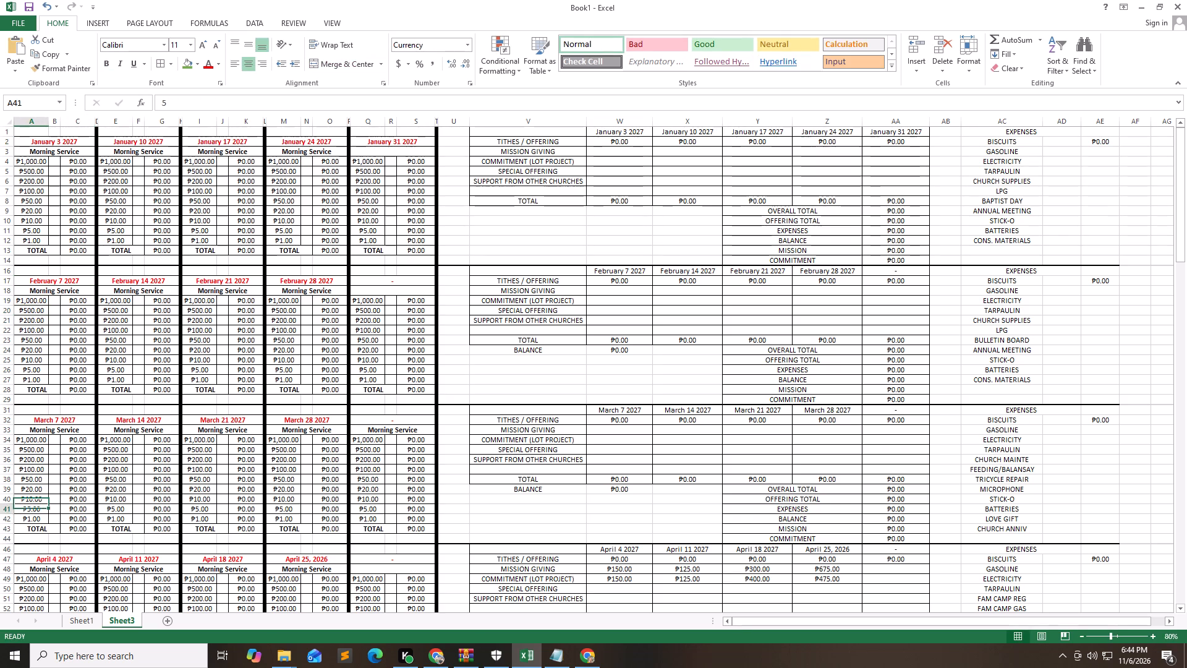
key(Down)
key(Right)
key(Right)
key(Right)
key(Right)
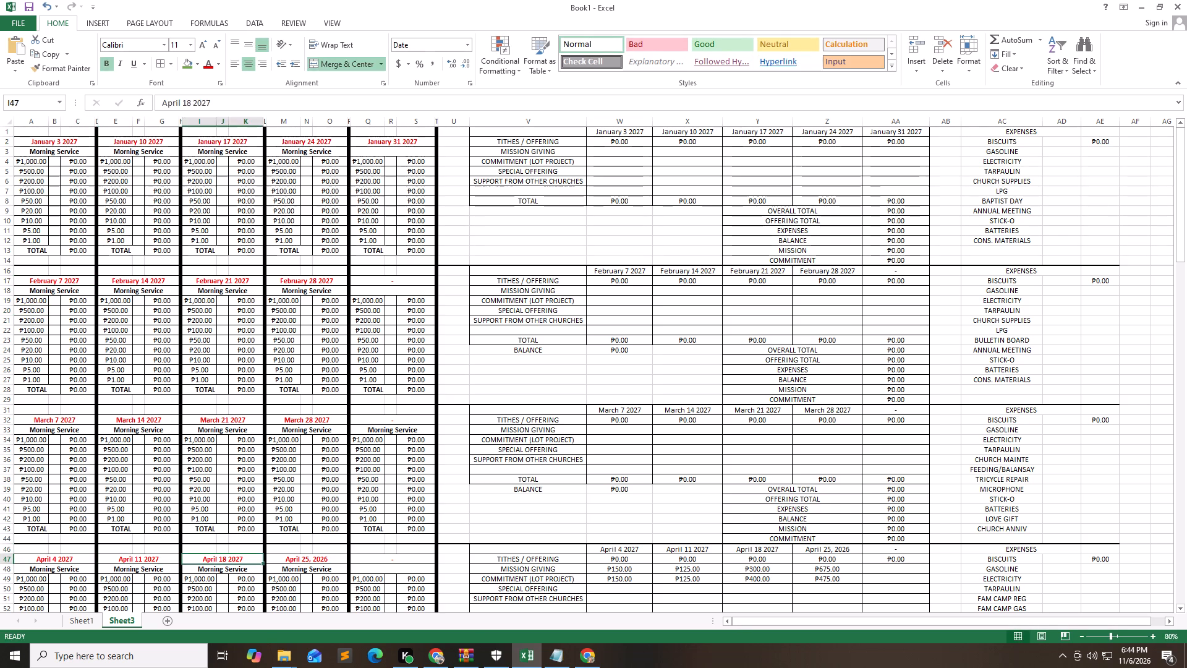
key(Right)
key(Right)
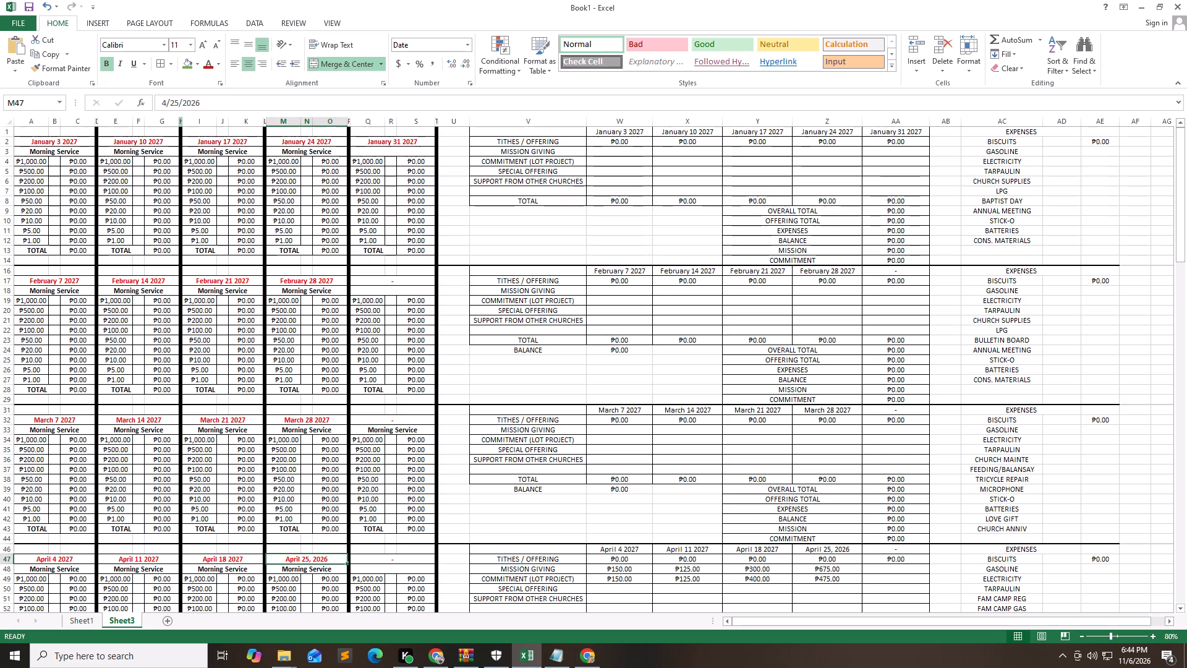
click(212, 104)
key(BackSpace)
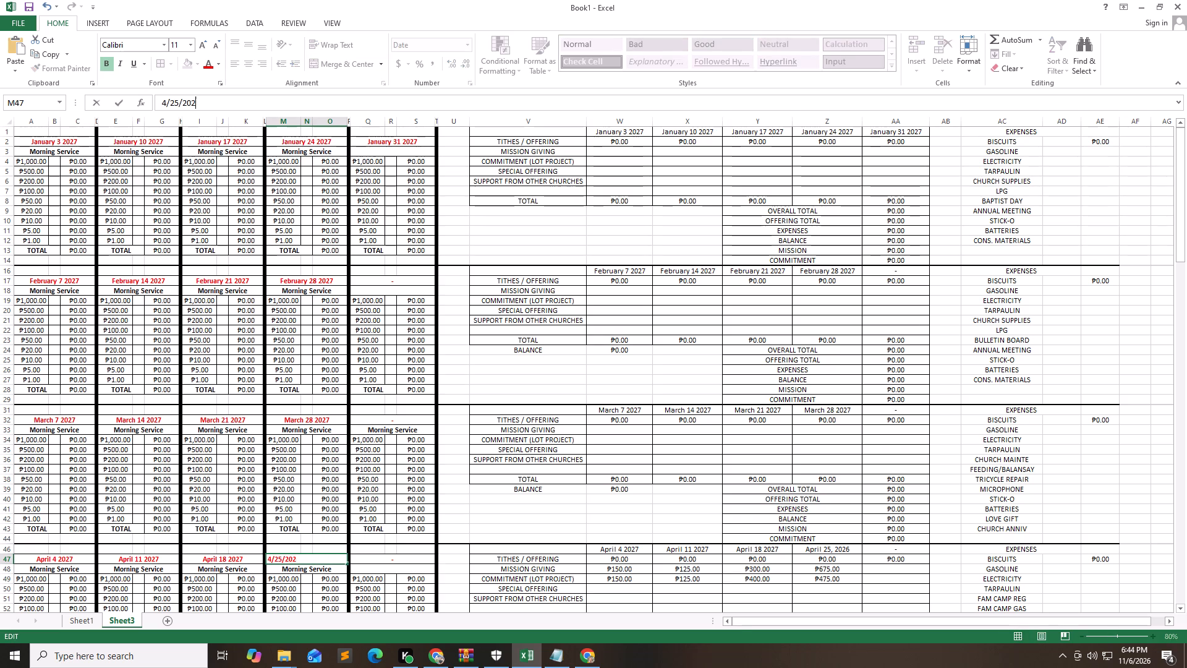
key(7)
key(Return)
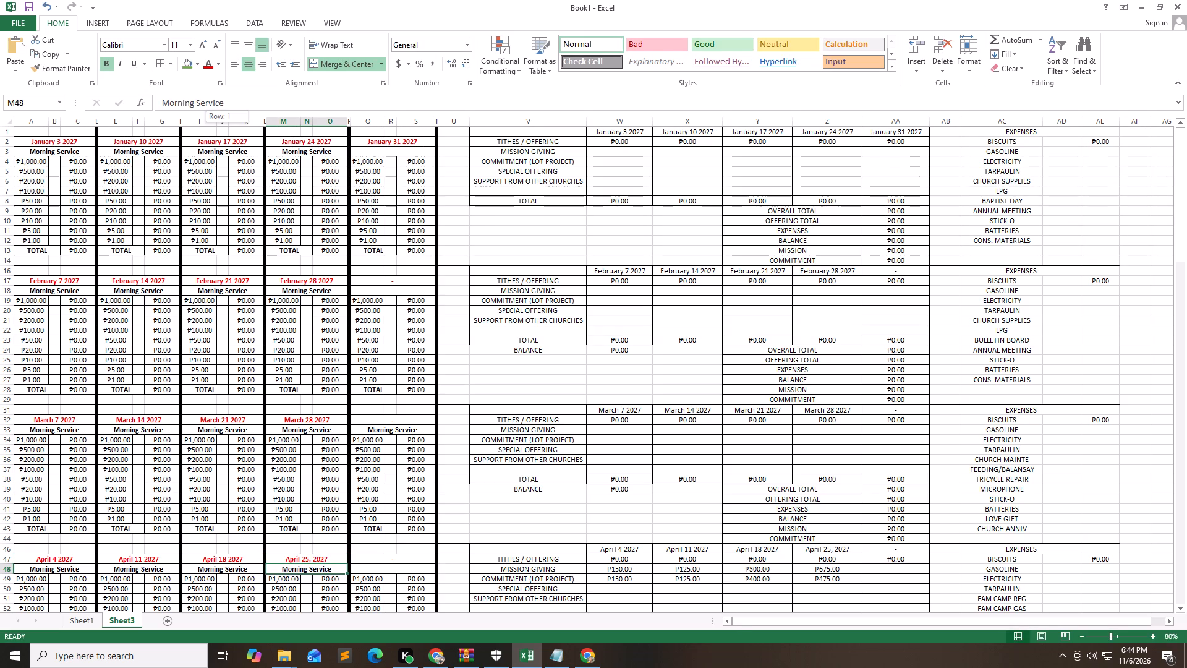
Go to the May block and look up the Sundays of May 2027 in the system calendar.
key(Down)
key(Down)
key(Down)
key(Down)
key(Down)
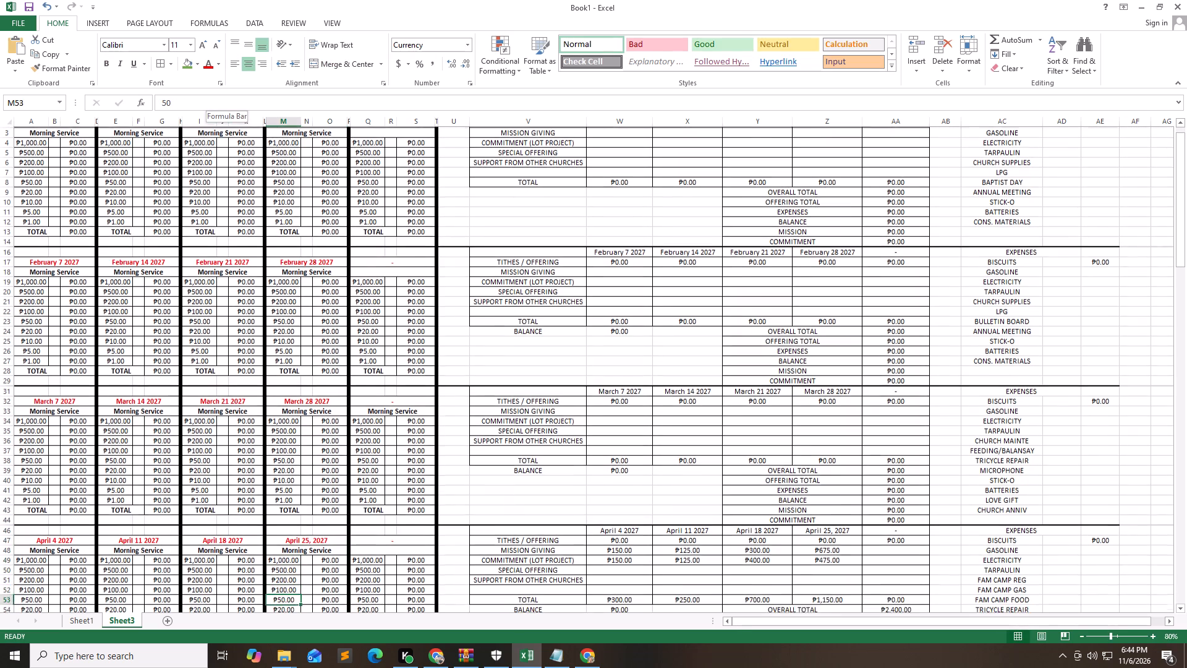
key(Down)
key(Down)
key(Down)
key(Down)
key(Down)
key(Down)
key(Down)
key(Down)
key(Down)
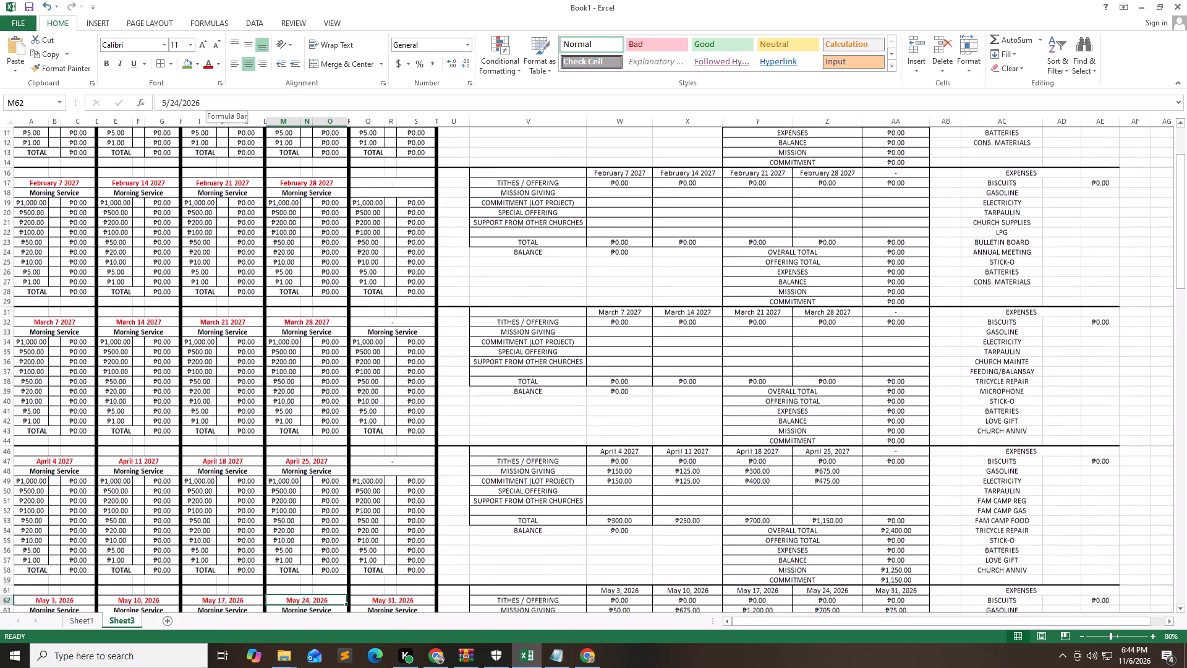
key(Down)
key(Down)
key(Up)
key(Left)
key(Left)
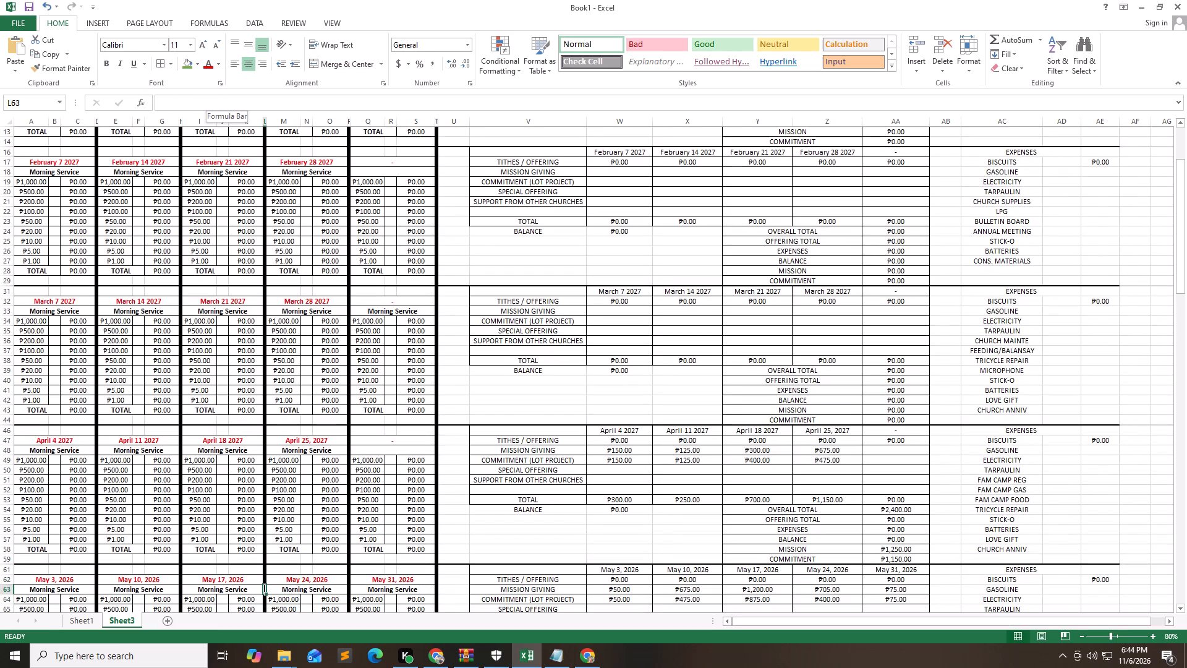
key(Left)
key(Left)
key(Left)
key(Left)
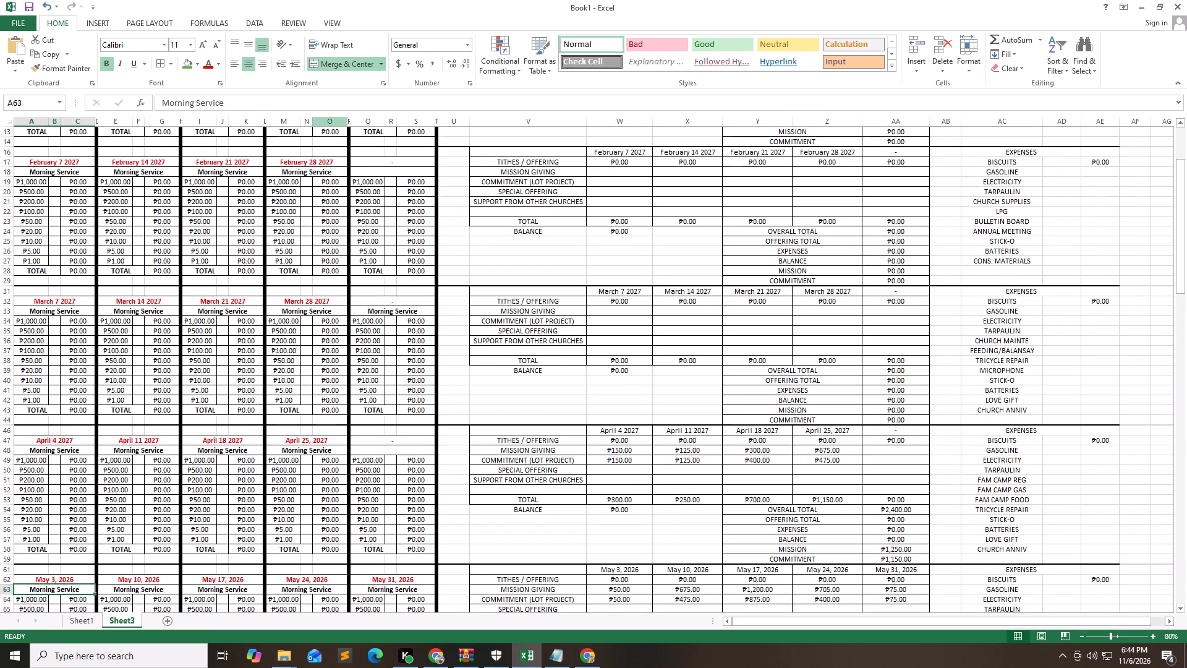
click(1121, 655)
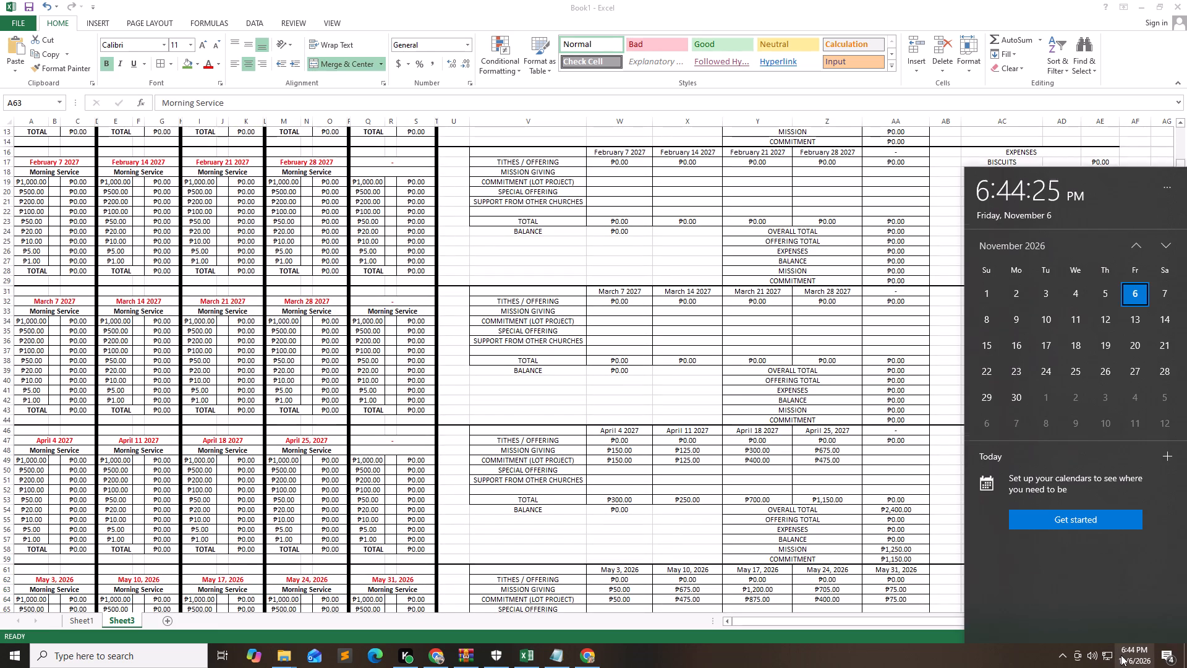
click(1167, 238)
double_click(1167, 238)
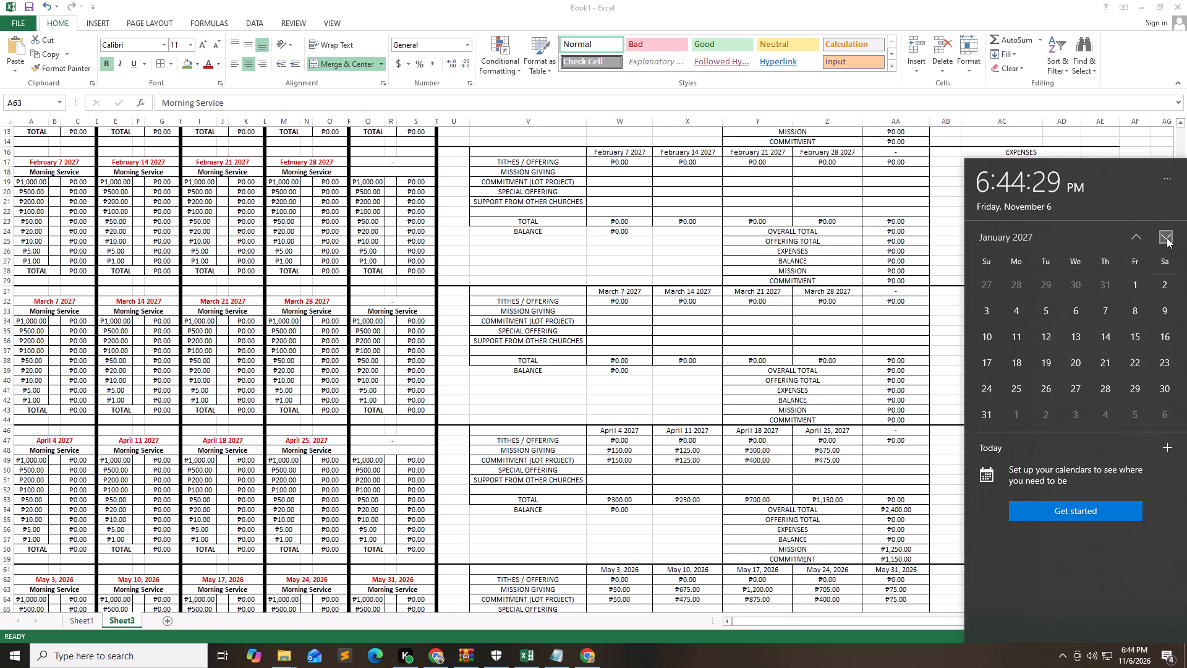
click(1167, 238)
double_click(1167, 238)
click(1167, 238)
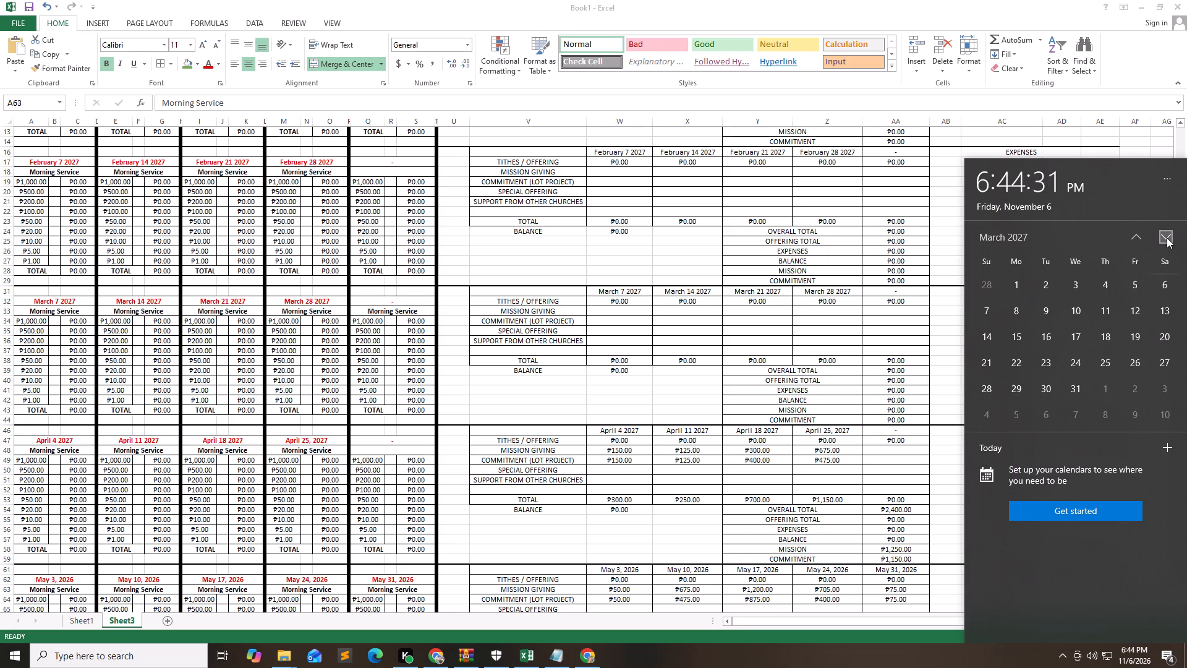
double_click(1167, 238)
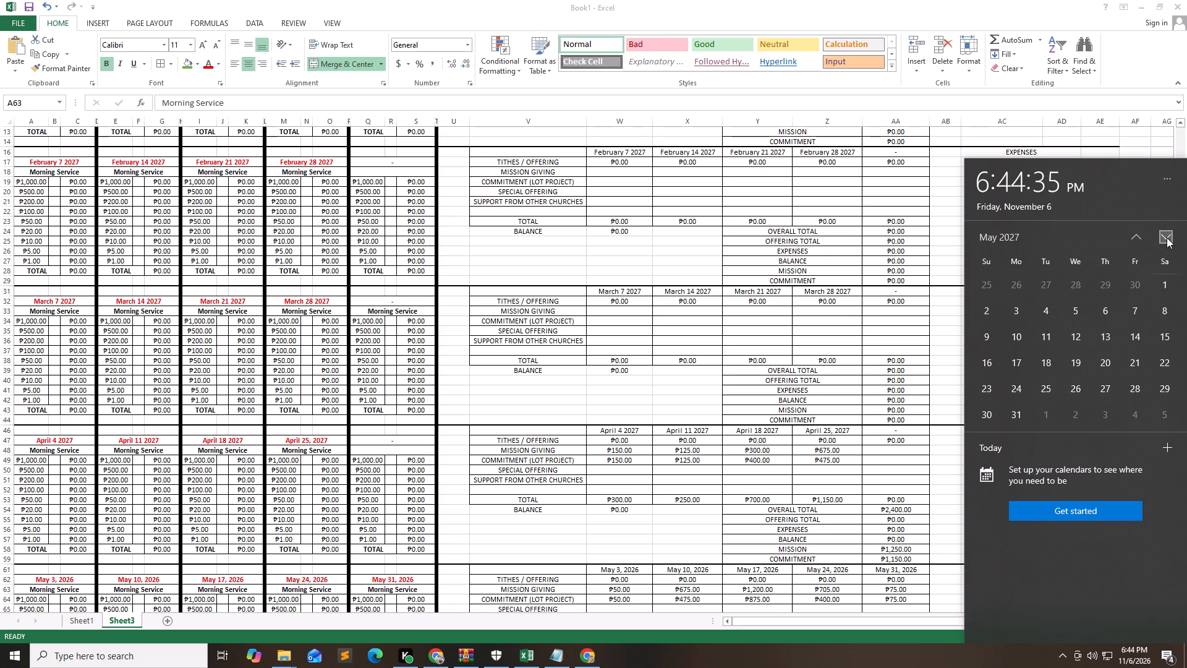
click(1168, 241)
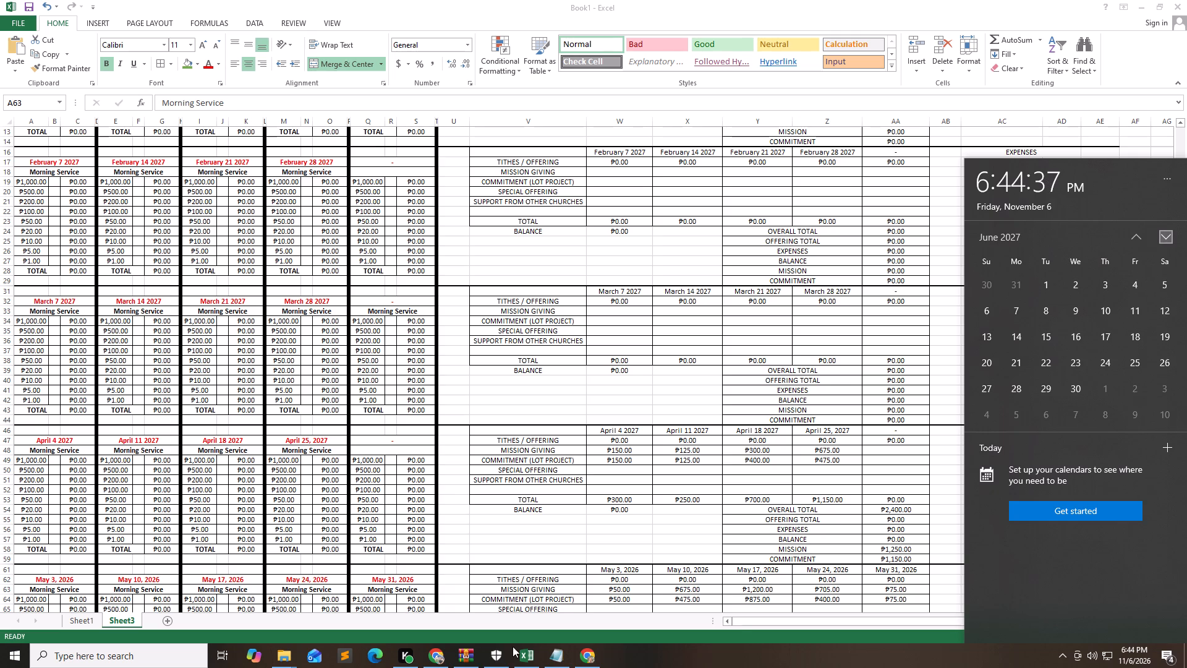
scroll(441, 554, down, 2)
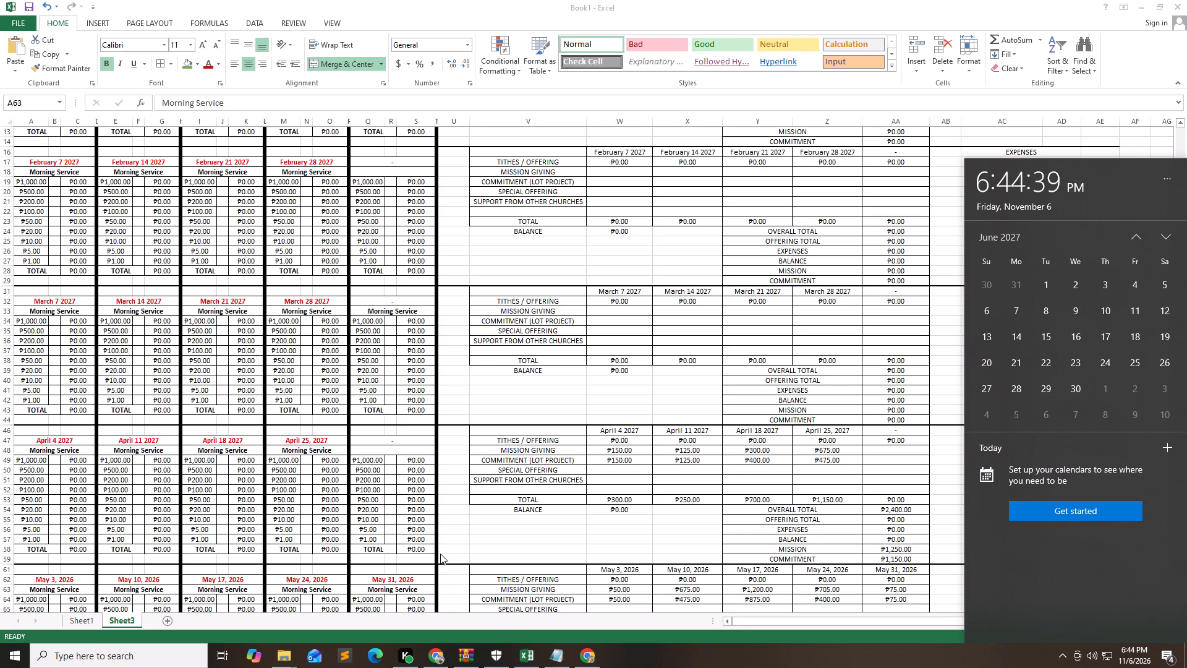
click(455, 574)
Set the first May service date, in A62, to May 2 2027.
click(456, 581)
scroll(456, 581, down, 3)
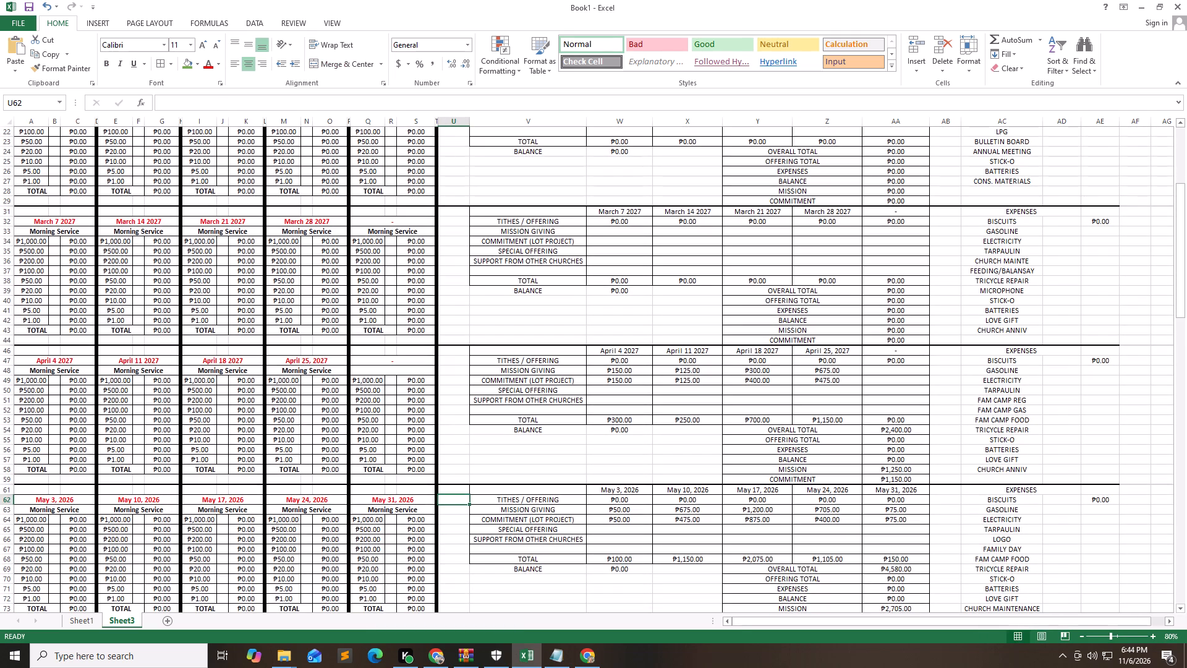
double_click(456, 581)
key(Down)
key(Down)
key(Down)
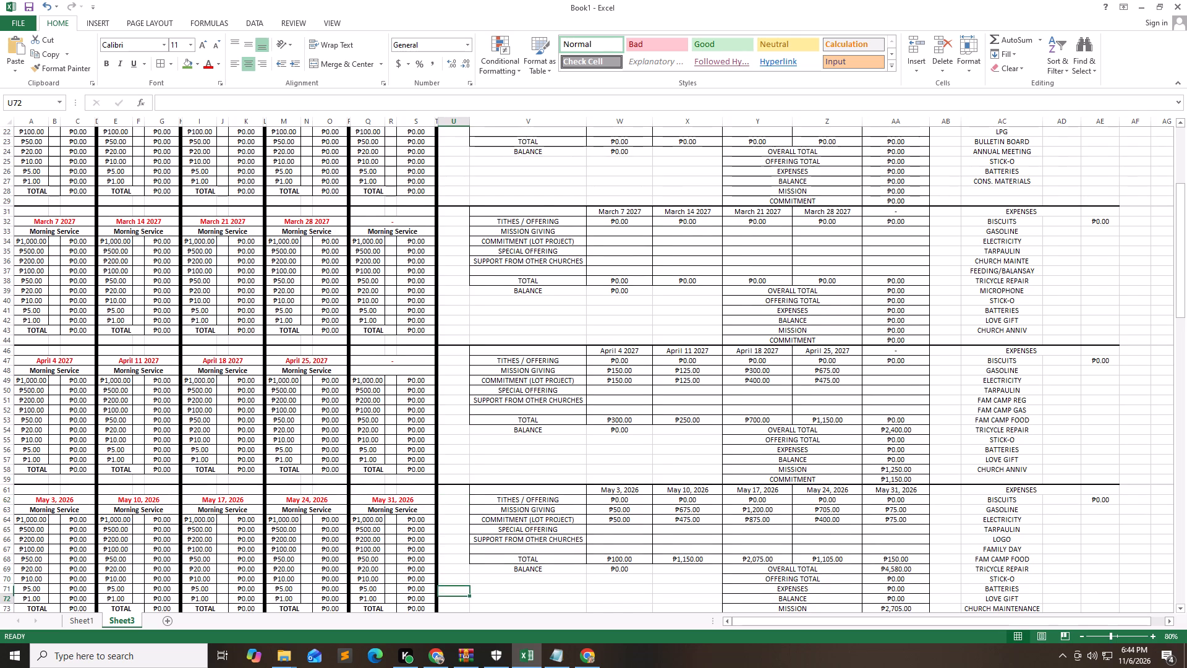
key(Down)
key(Down)
key(Down)
key(Down)
key(Down)
key(Up)
key(Up)
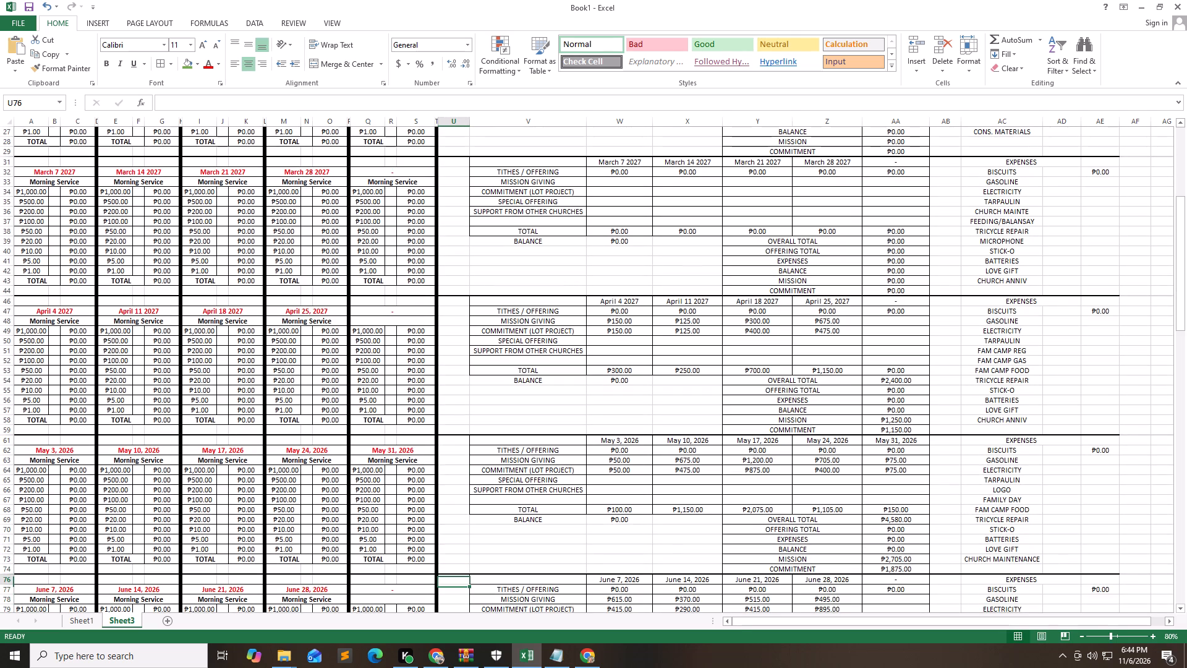
key(Up)
key(Up)
key(Up)
key(Up)
key(Up)
key(Up)
key(Up)
key(Up)
key(Up)
key(Up)
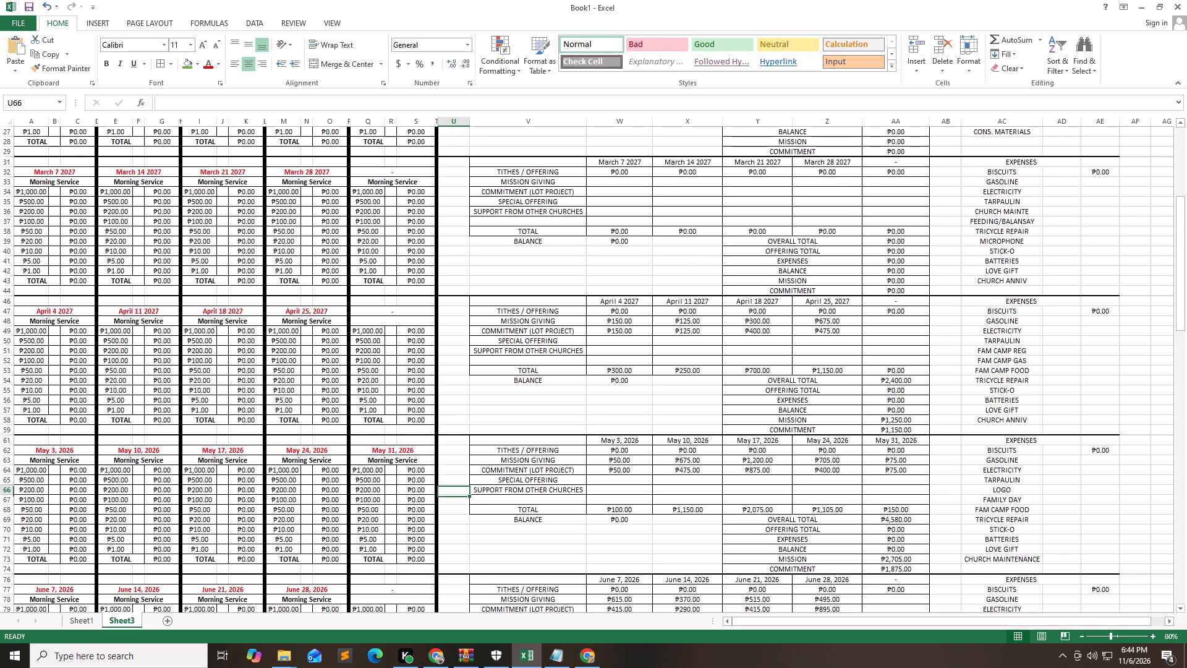
key(Up)
key(Up)
key(Up)
key(Up)
key(Left)
key(Left)
key(Left)
key(Left)
key(Left)
key(Left)
key(Left)
key(Left)
key(Left)
key(Left)
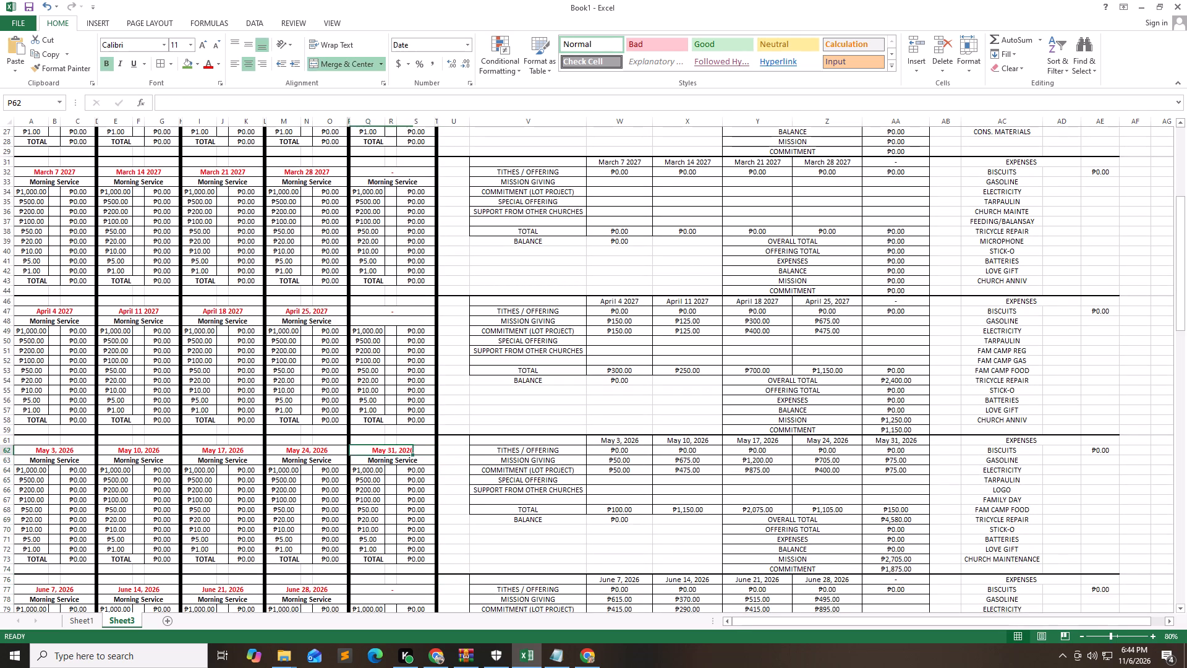
key(Left)
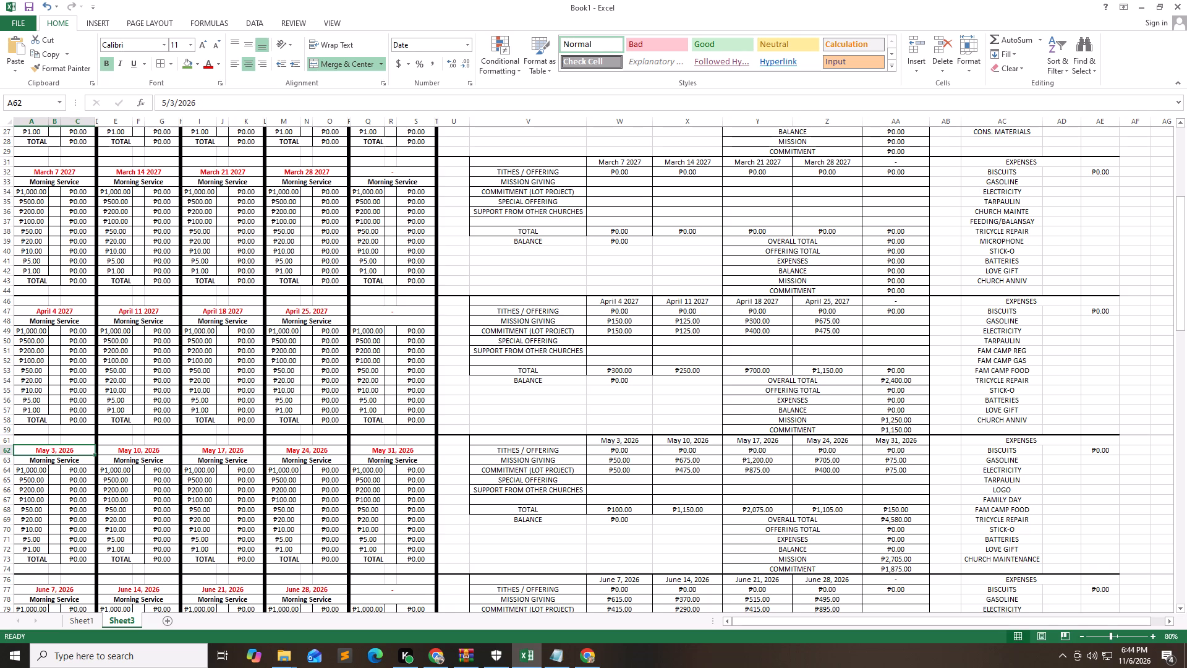
text(May 2 2027)
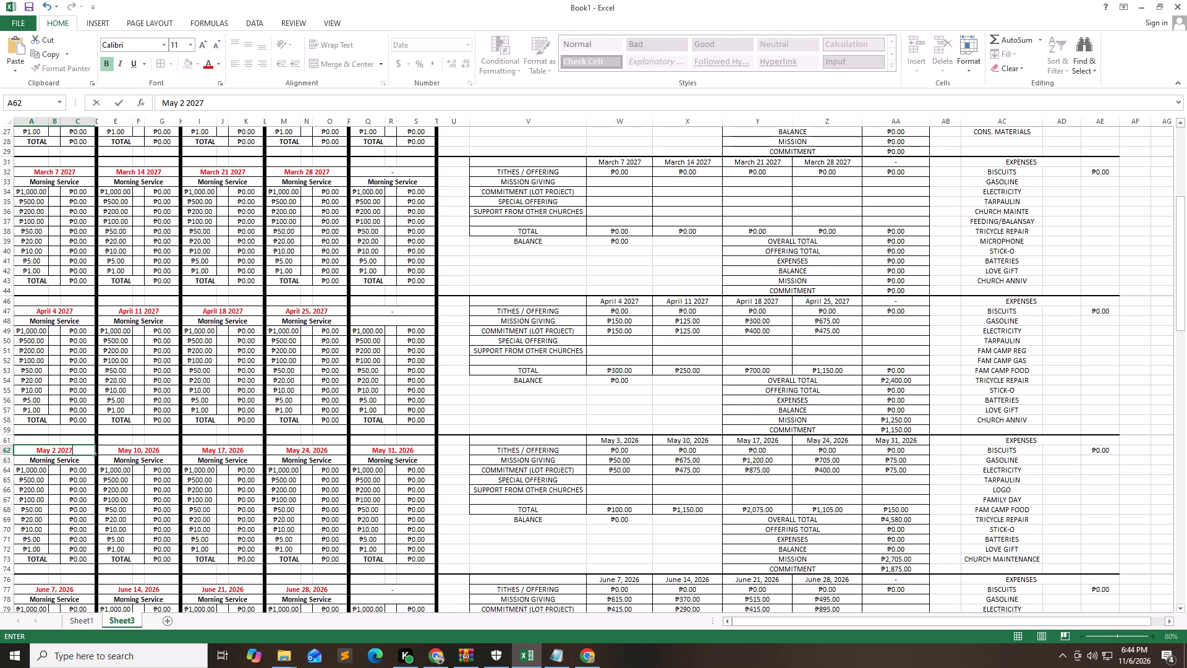
key(Tab)
Set the second May service date, in E62, to May 9 2027.
key(Tab)
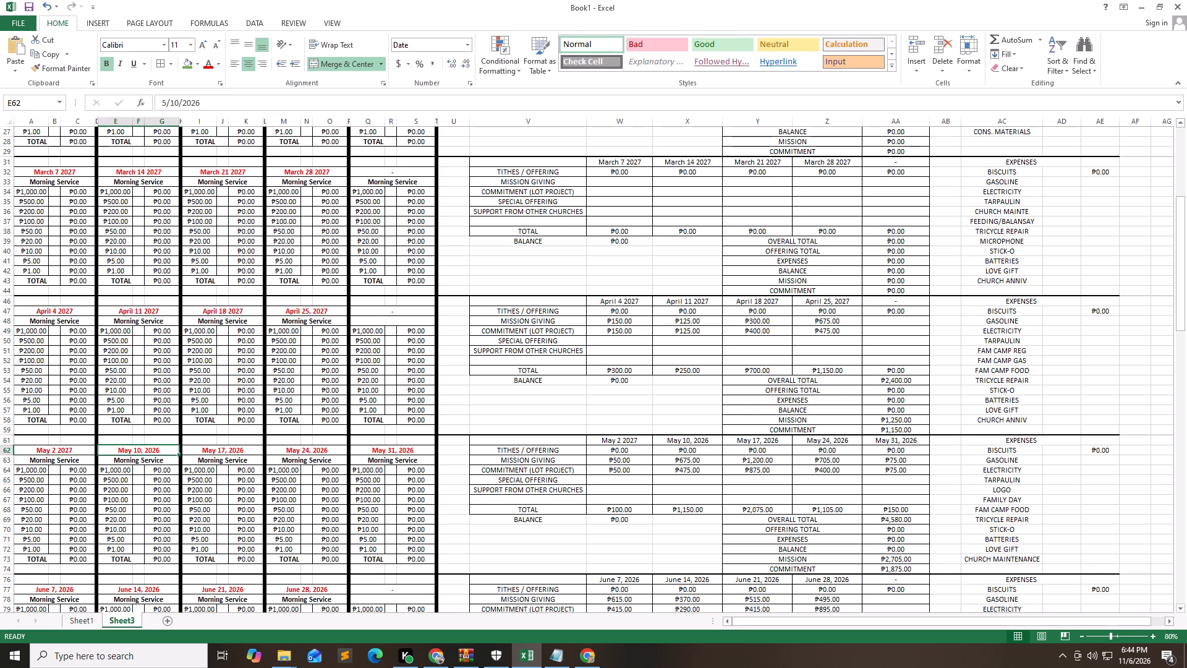
text(May)
key(space)
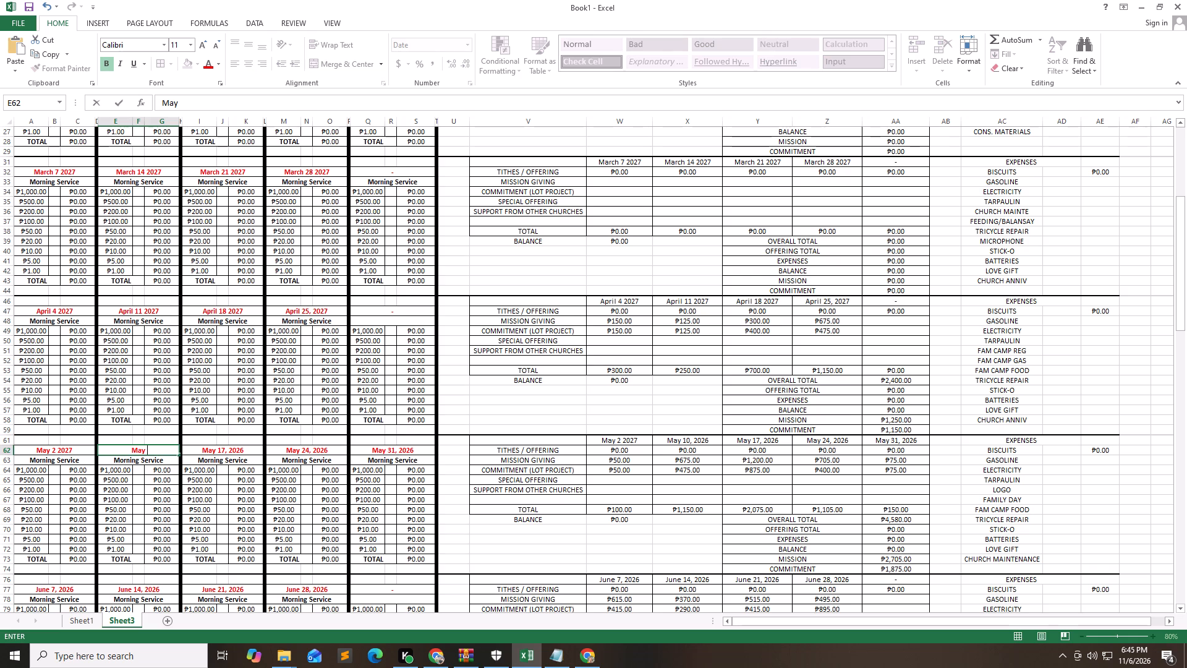
text(9)
key(space)
text(2027)
key(Tab)
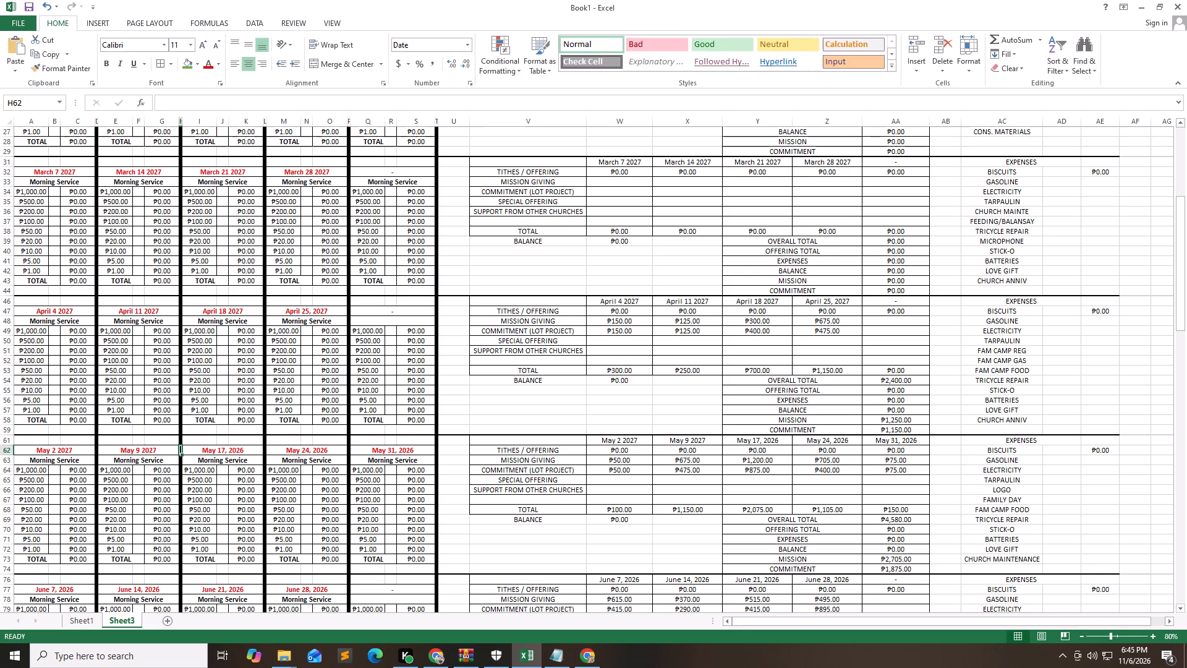
Set the third May service date, in I62, to May 16 2027.
key(Tab)
text(May)
key(space)
key(1)
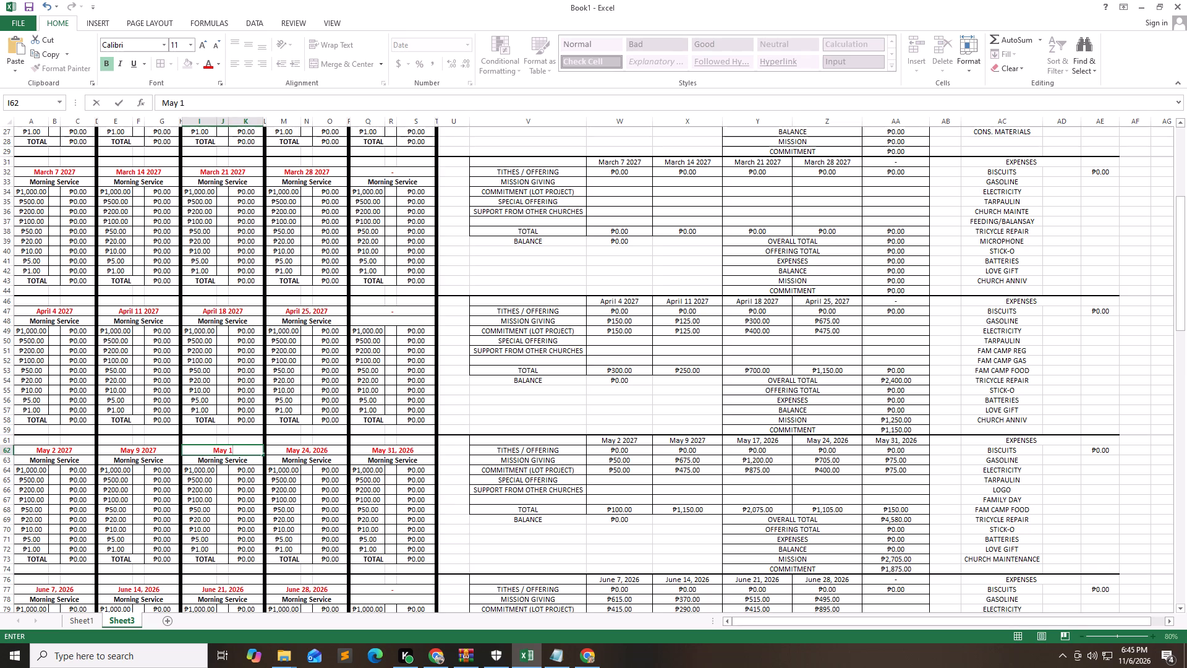
key(6)
key(space)
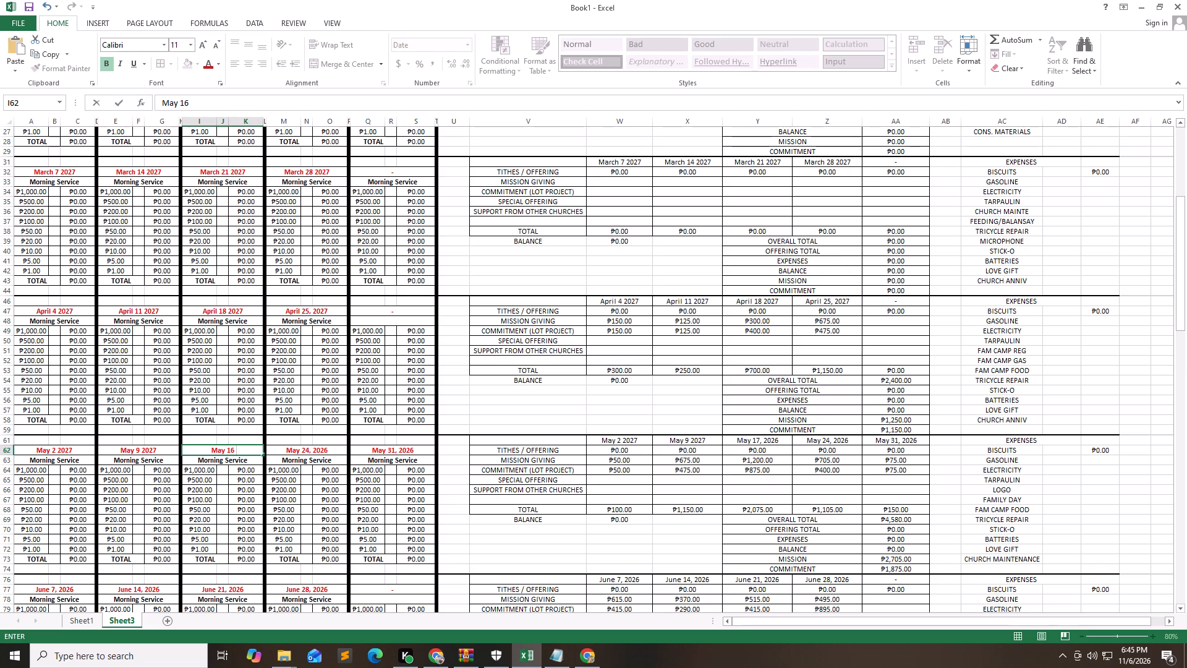
text(2027)
key(Tab)
Set the fourth May service date, in M62, to May 23 2027.
key(Tab)
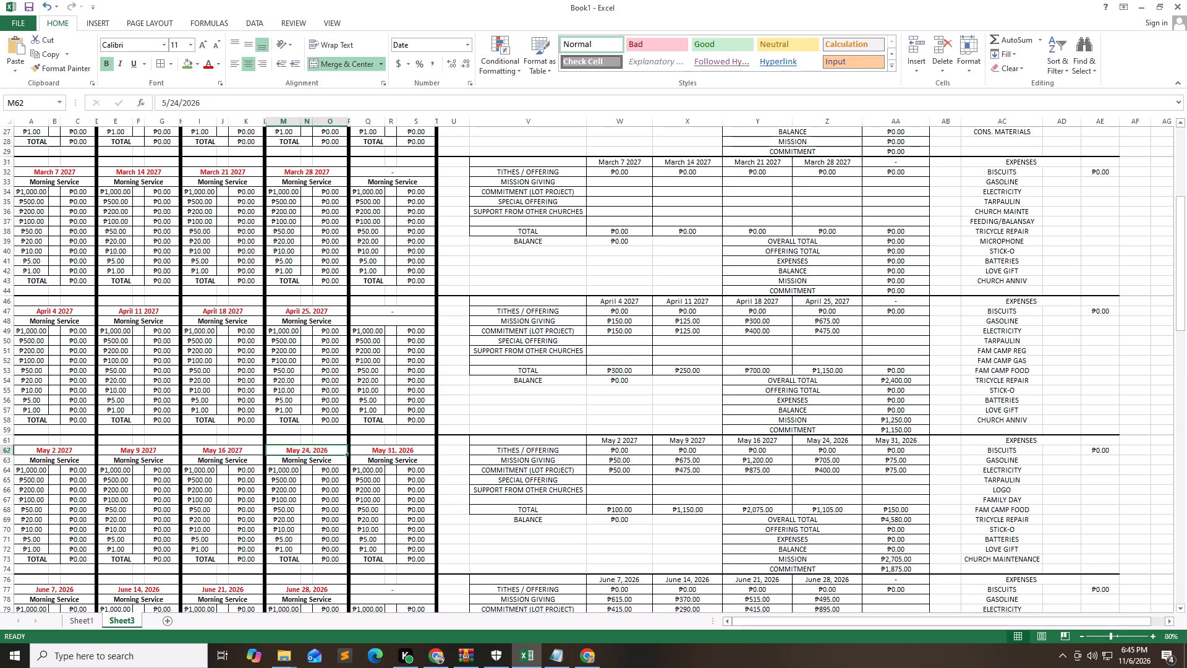
text(May 23)
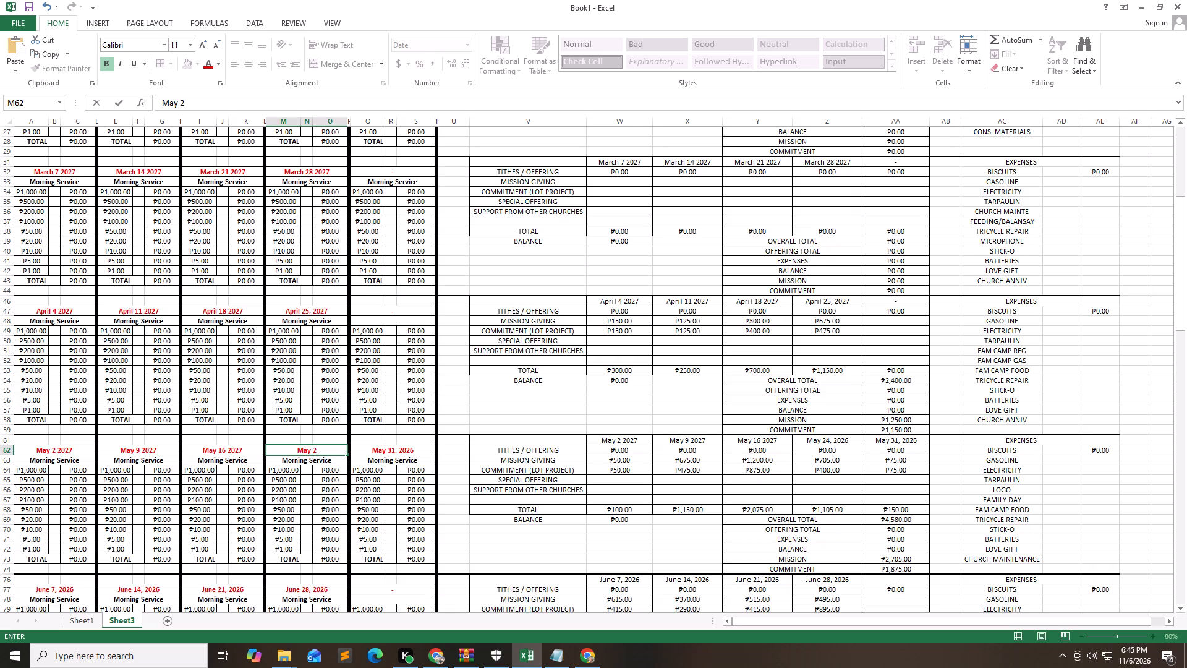
key(space)
text(2027)
key(Tab)
Set the fifth May service date, in Q62, to May 30 2027.
key(Tab)
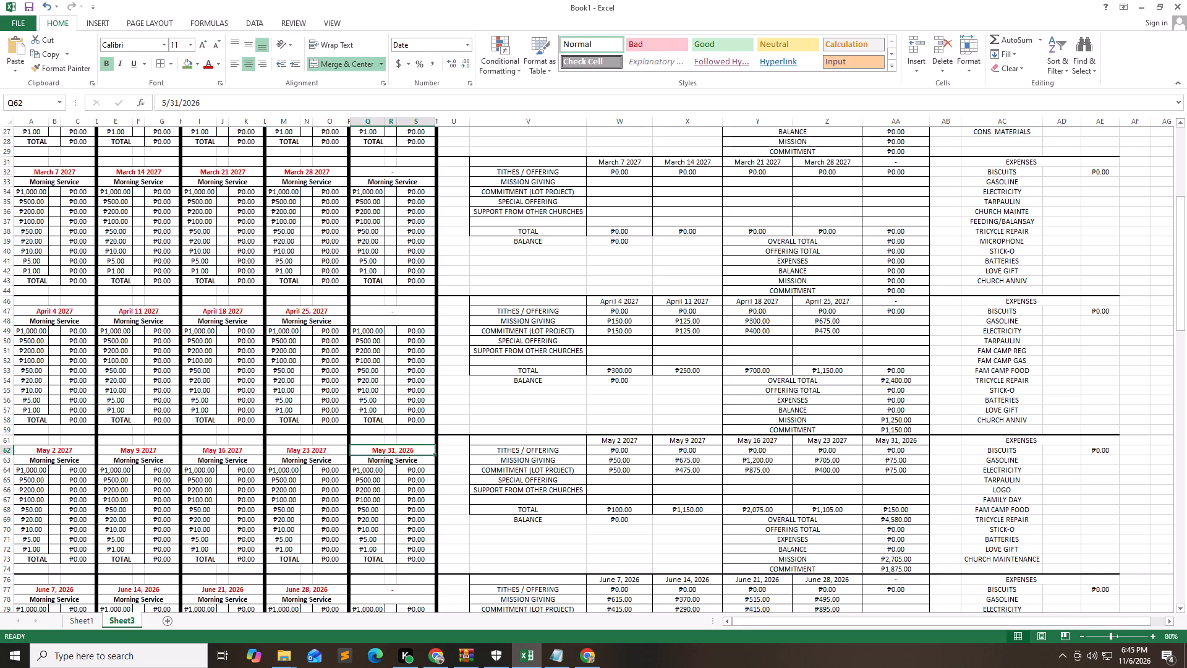
text(May)
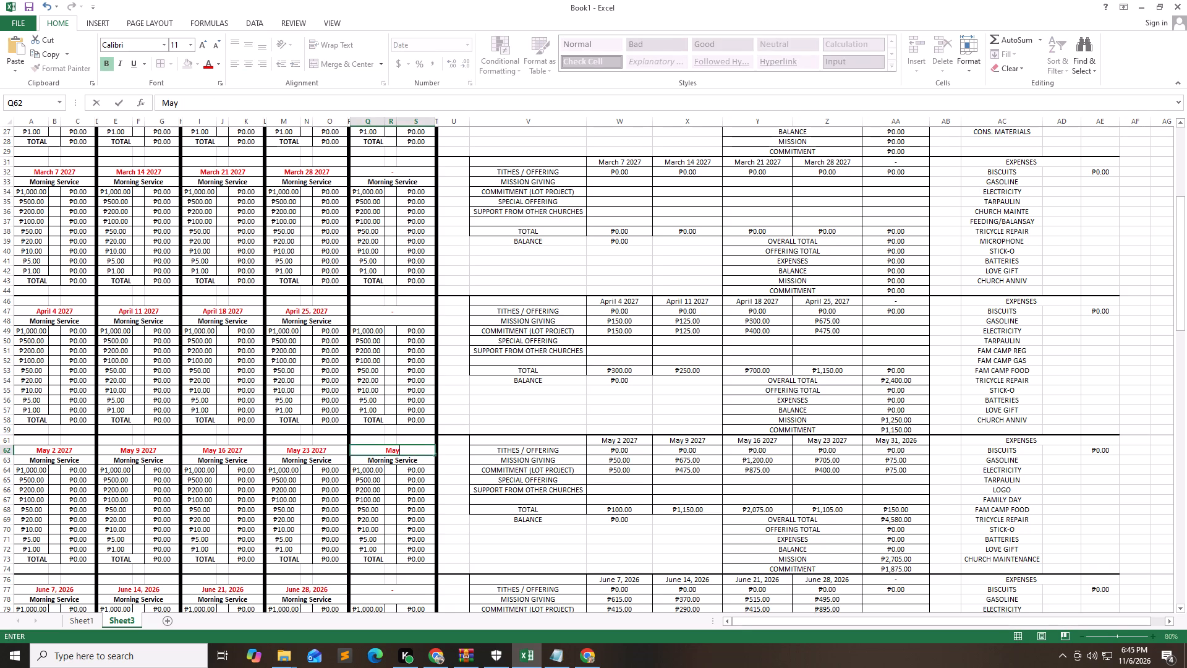
key(space)
text(30 2027)
key(Down)
Set the first June service date, in A77, to June 6 2027.
key(Down)
key(Down)
key(Down)
key(Down)
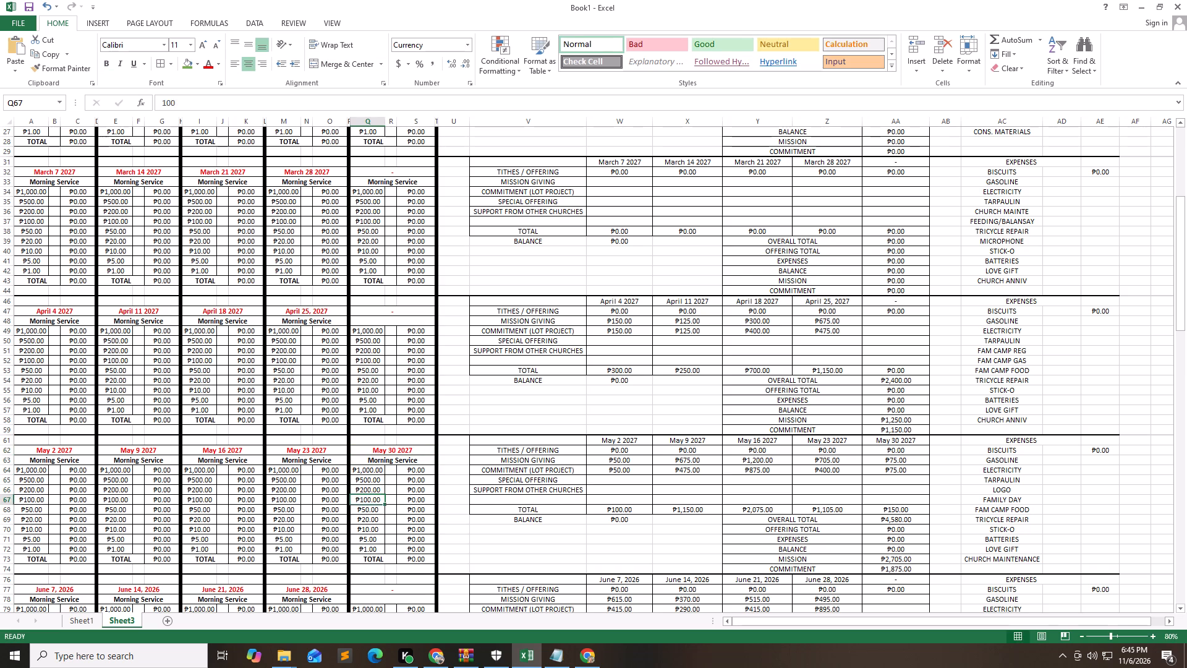
key(Down)
key(Down)
key(Down)
key(Down)
key(Down)
key(Down)
key(Down)
key(Down)
key(Down)
key(Down)
key(Down)
key(Down)
key(Down)
key(Down)
key(Up)
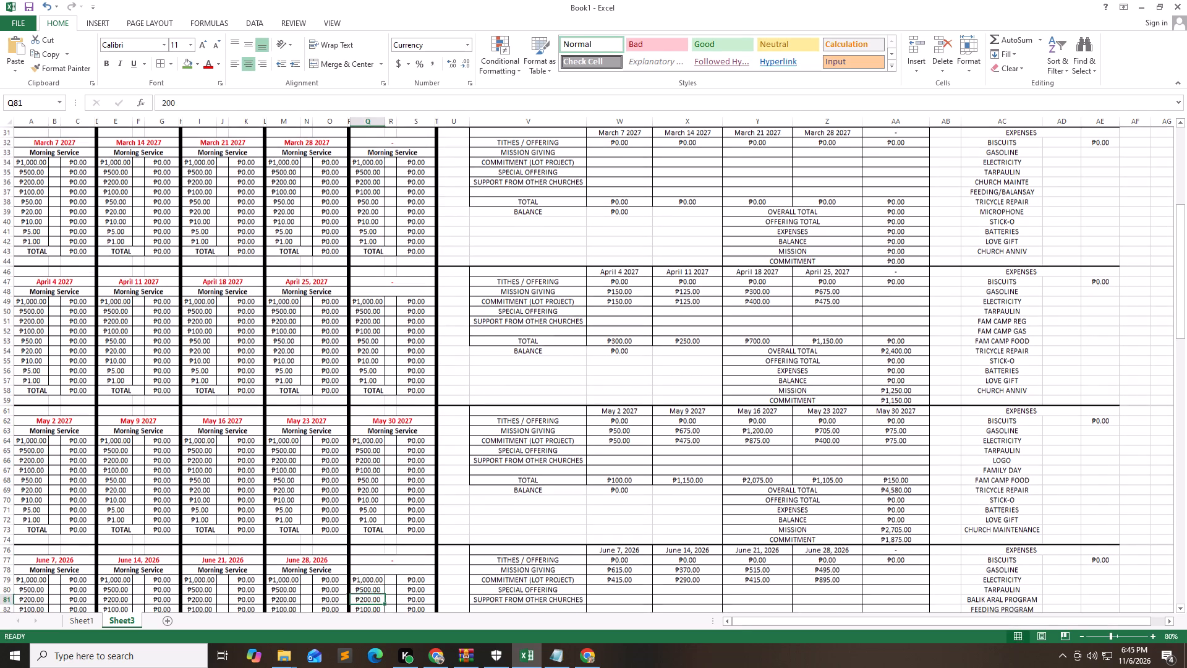
key(Up)
key(Up)
key(Up)
key(Left)
key(Left)
key(Left)
key(Left)
key(Left)
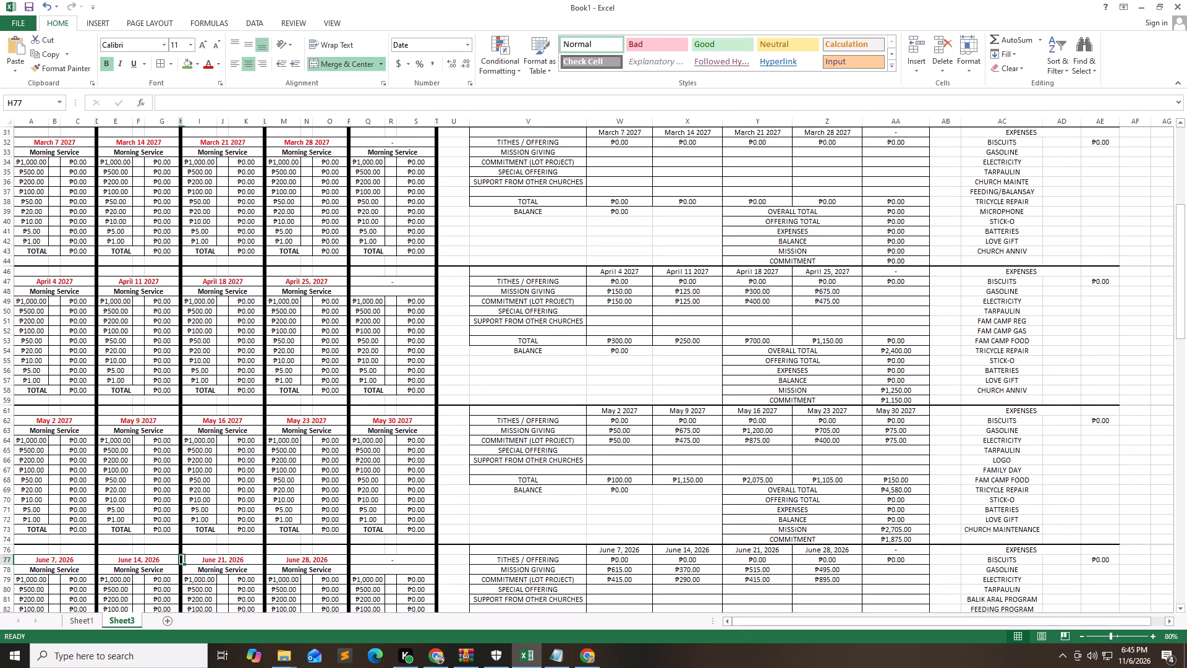
key(Left)
key(Left)
key(Left)
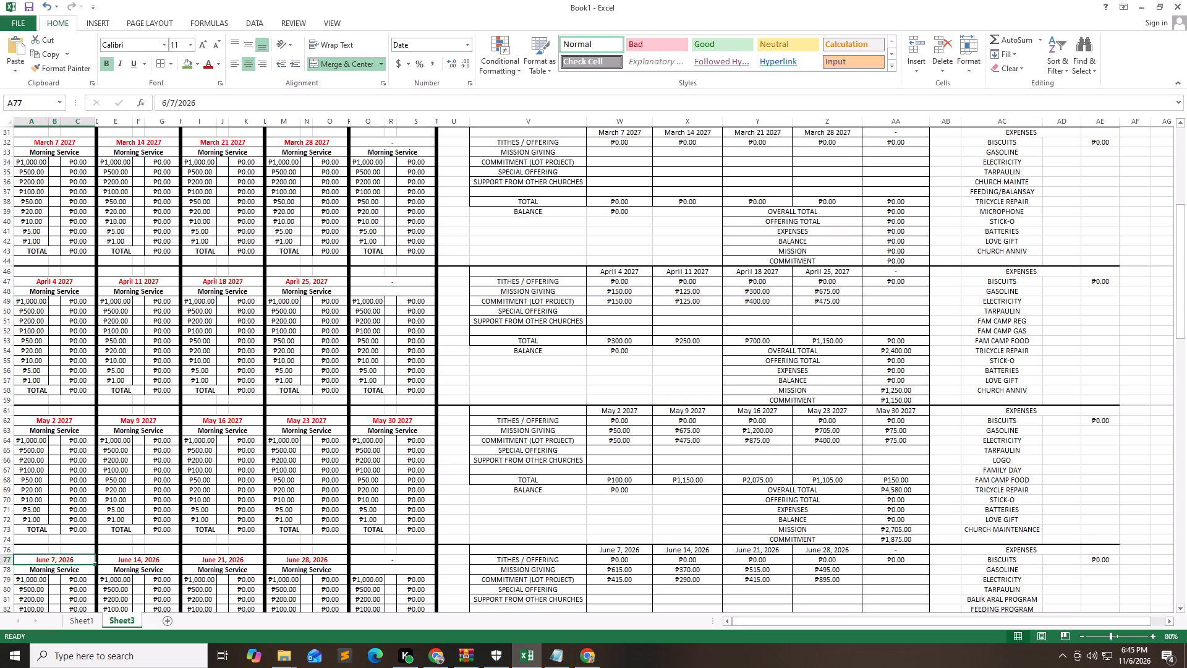
text(Jun)
text(e 6 2027)
key(Tab)
Set the second June service date, in E77, to June 13 2027.
key(Tab)
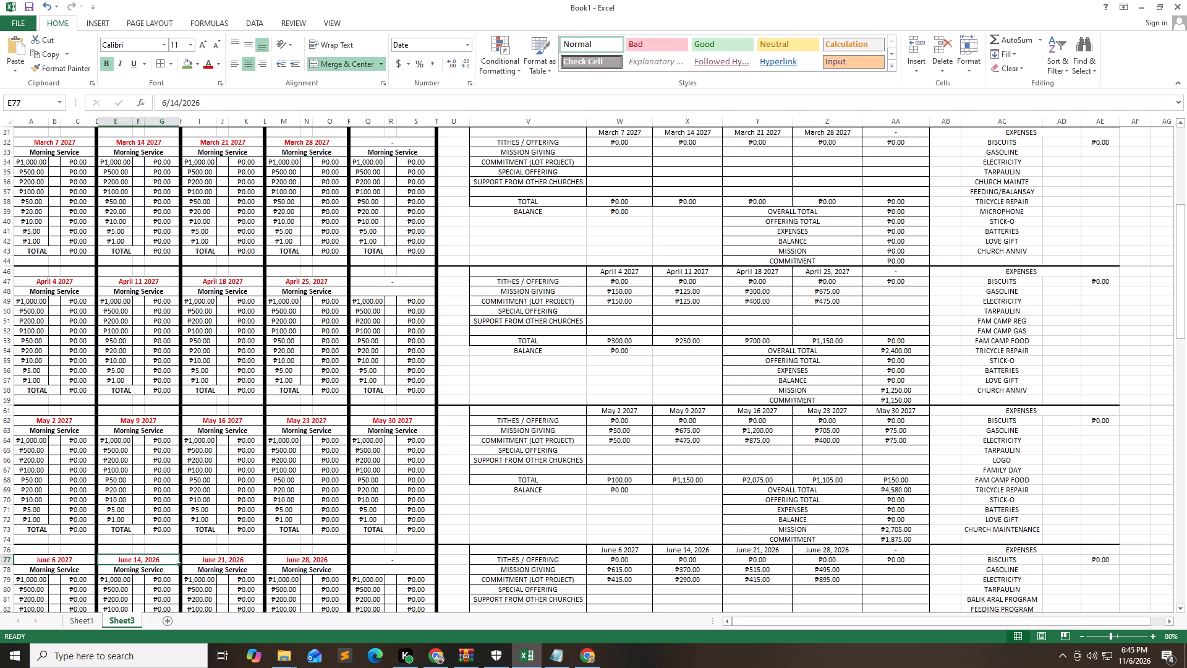
text(Jun)
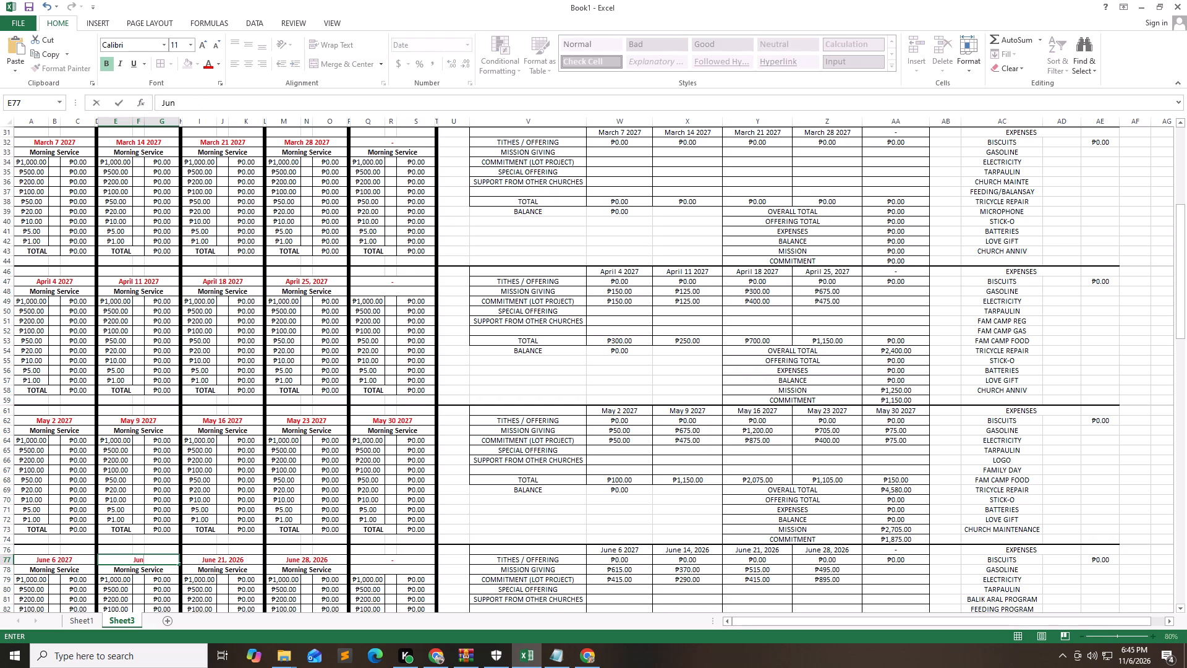
key(e)
key(space)
text(15)
key(BackSpace)
text(3 2027)
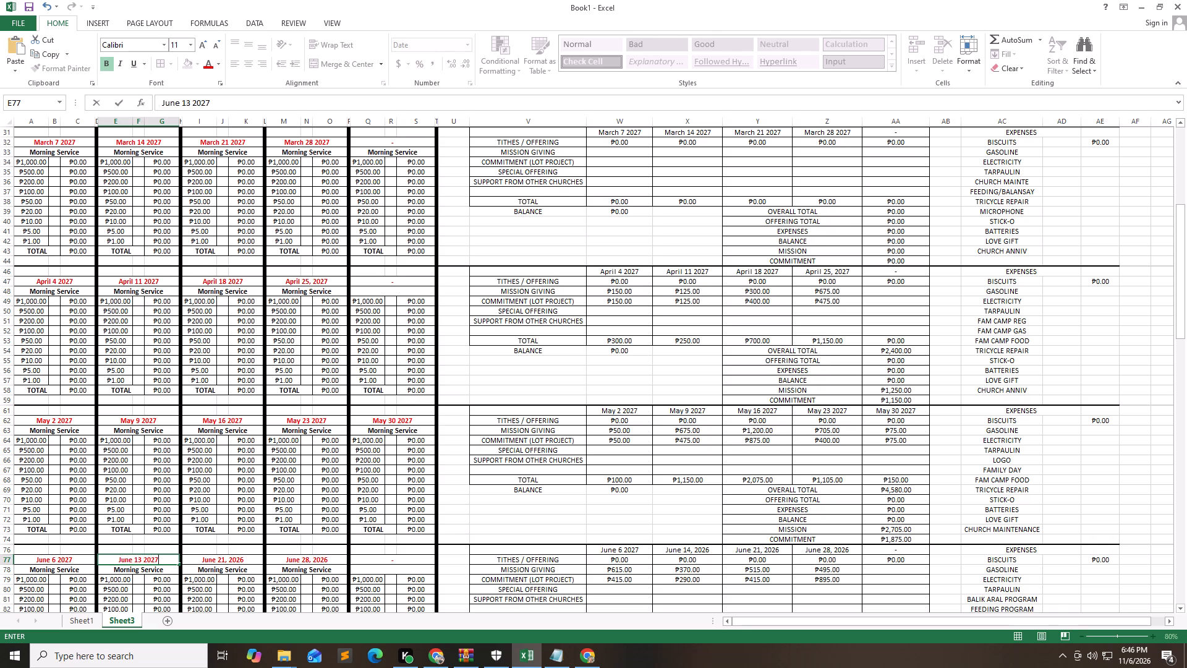
key(Tab)
Set the third June service date, in I77, to June 20 2027.
key(Tab)
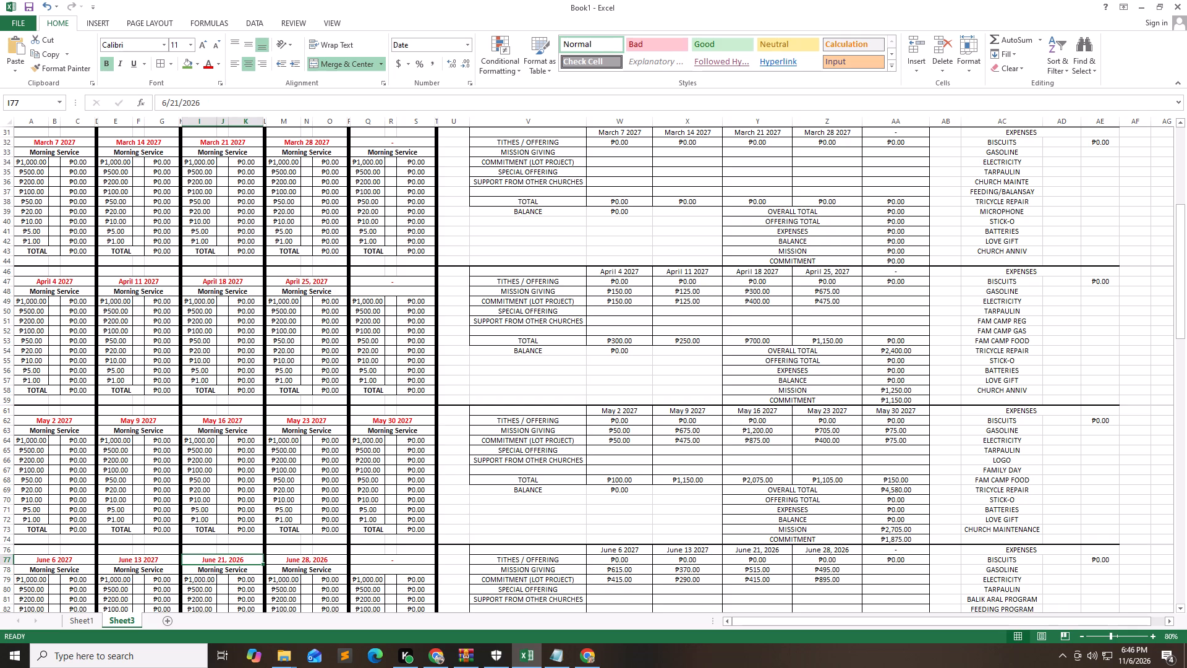
text(June 20)
key(space)
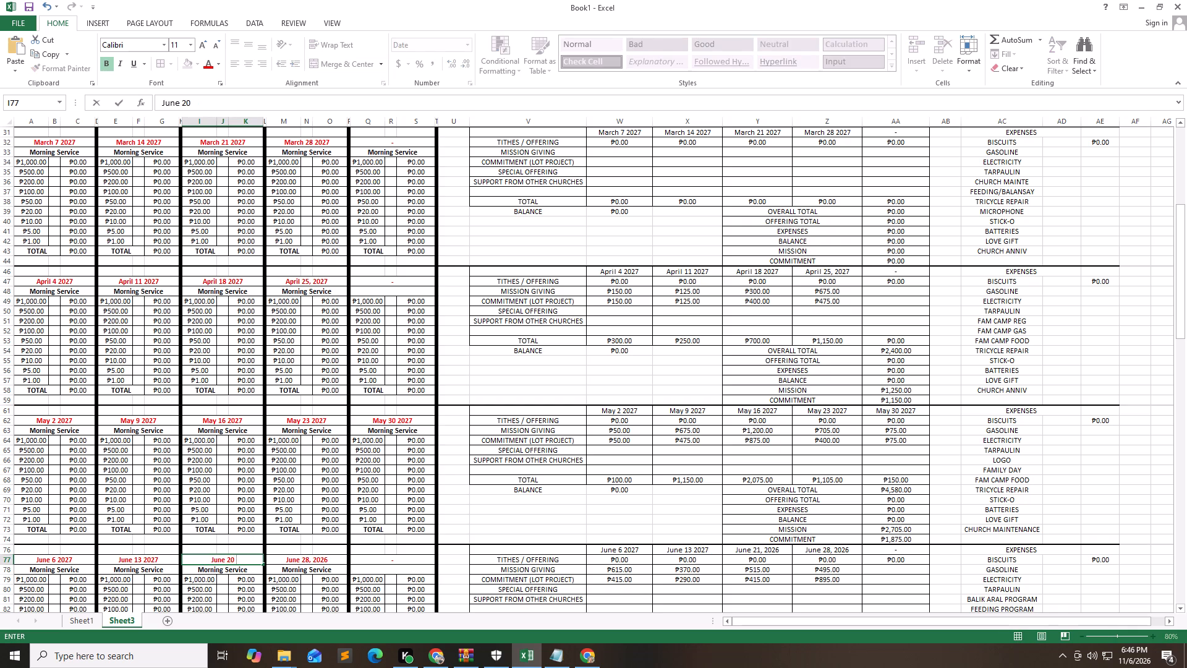
text(2027)
key(Tab)
Set the fourth June service date, in M77, to June 27 2027.
key(Tab)
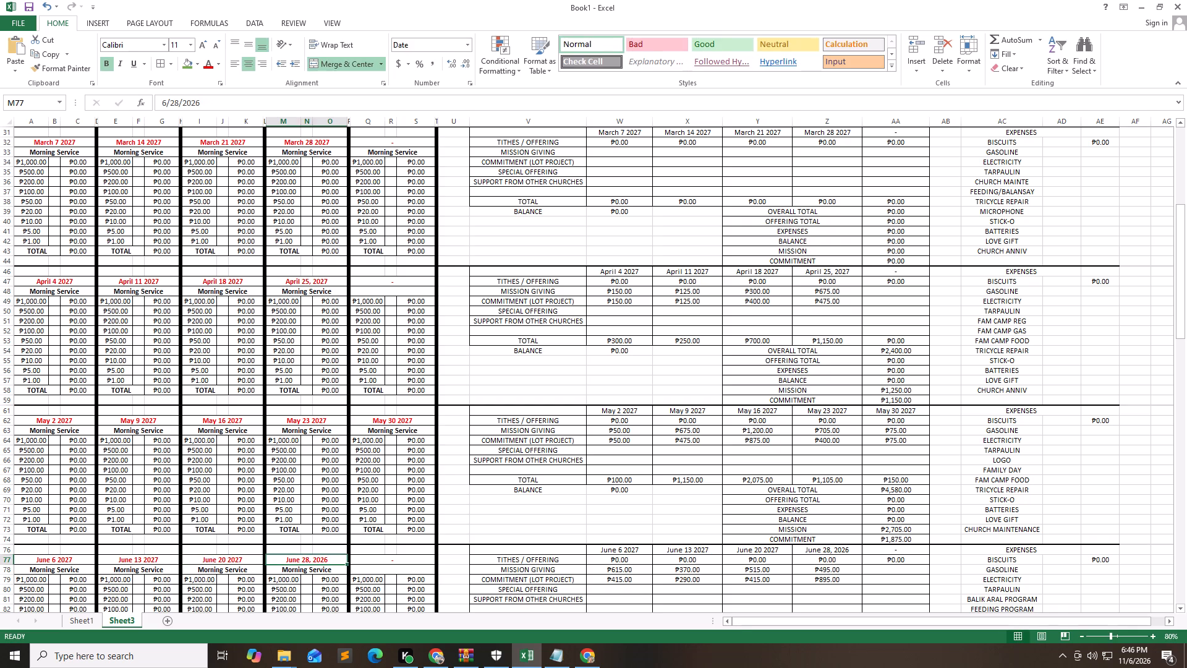
text(Jun)
text(e)
key(space)
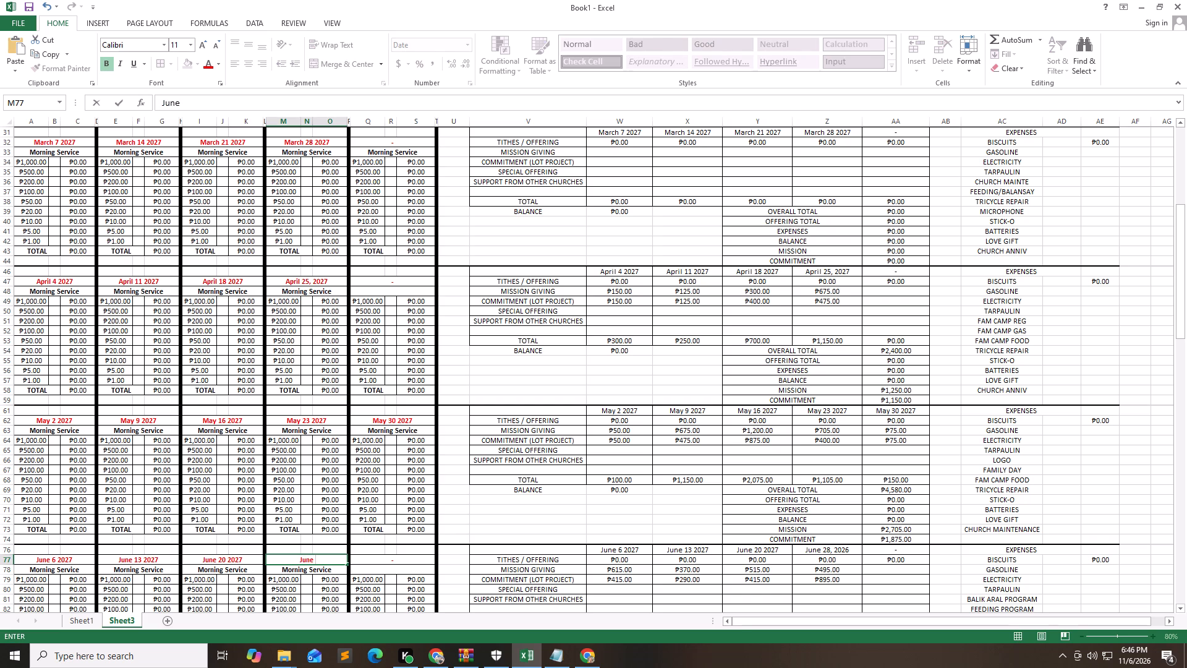
text(27)
key(space)
text(2027)
key(Down)
Go to the July service dates in row 92 and check the July and August 2027 Sundays in the Windows calendar.
key(Down)
key(Down)
key(Down)
key(Down)
key(Down)
key(Down)
key(Down)
key(Down)
key(Down)
key(Down)
key(Down)
key(Down)
key(Down)
key(Down)
key(Down)
key(Down)
key(Down)
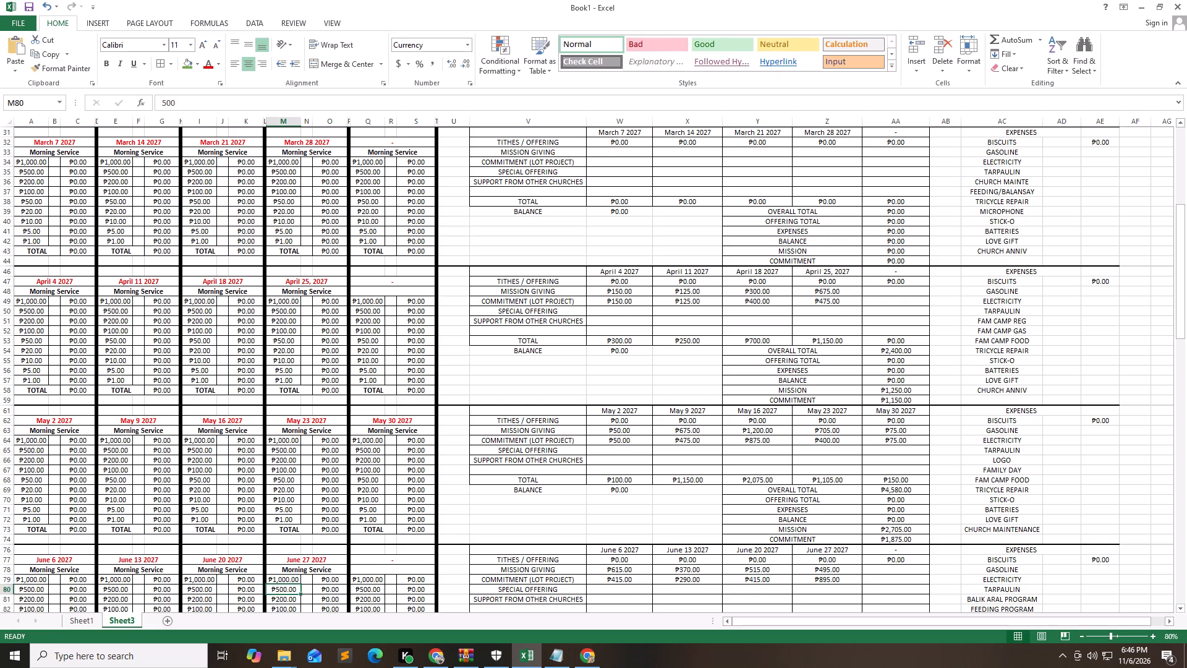
key(Up)
key(Up)
key(Up)
key(Left)
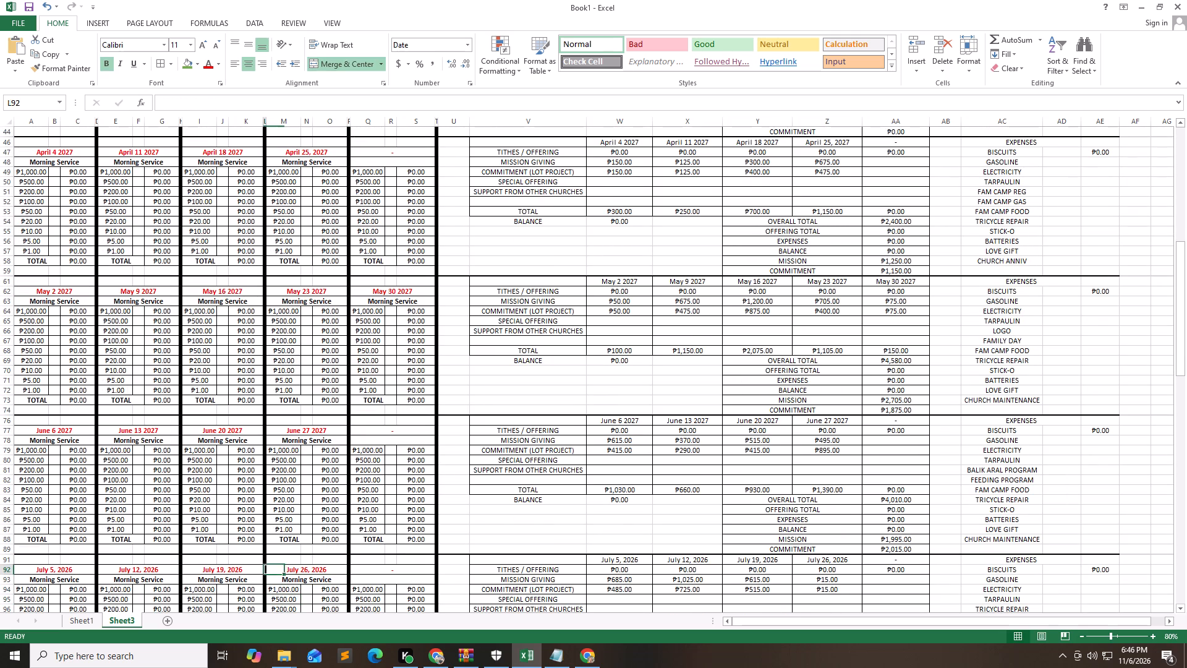
key(Left)
key(Left)
key(Left)
key(Left)
key(Left)
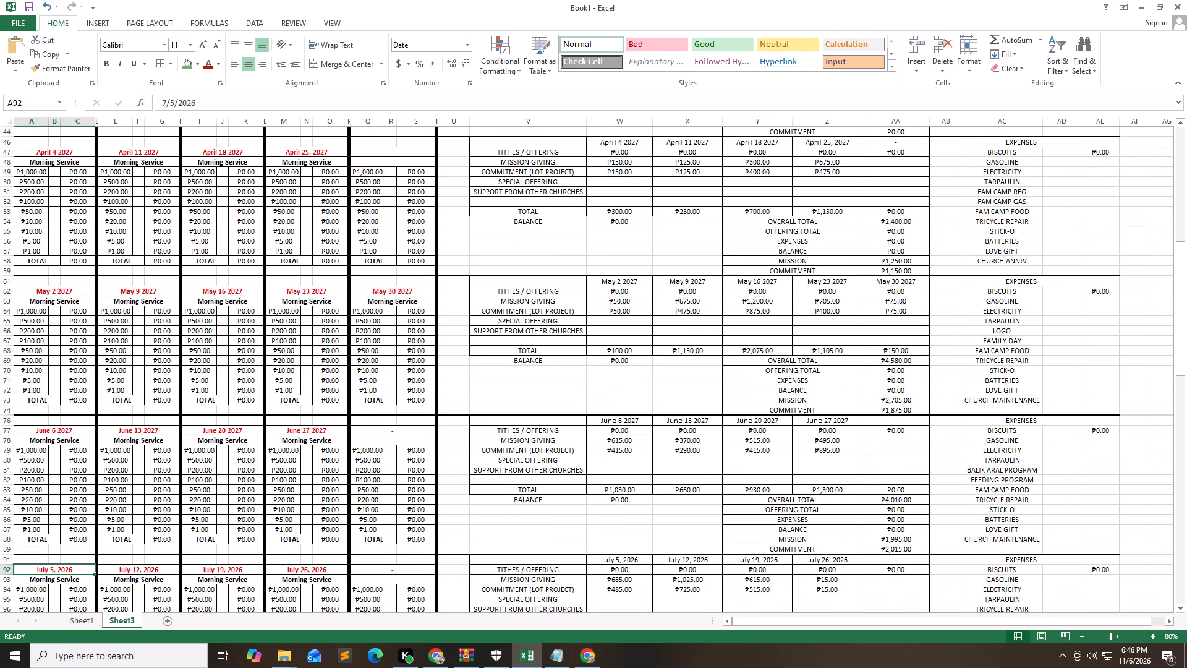
click(1130, 652)
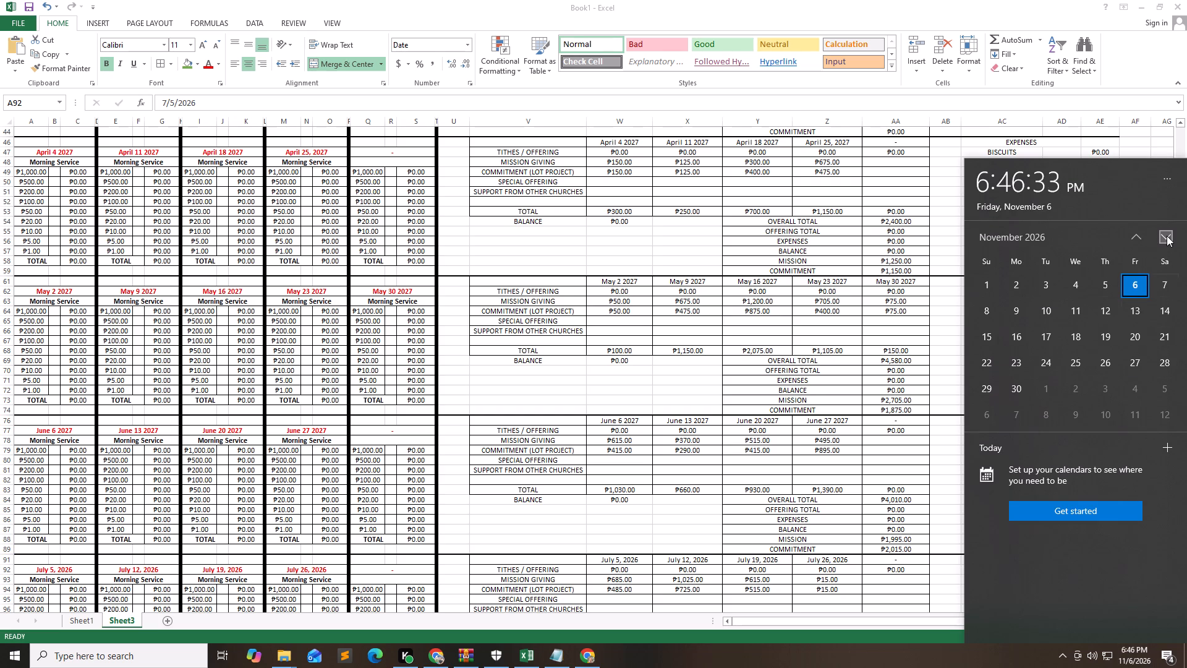
triple_click(1167, 236)
click(1167, 236)
triple_click(1167, 234)
click(1167, 234)
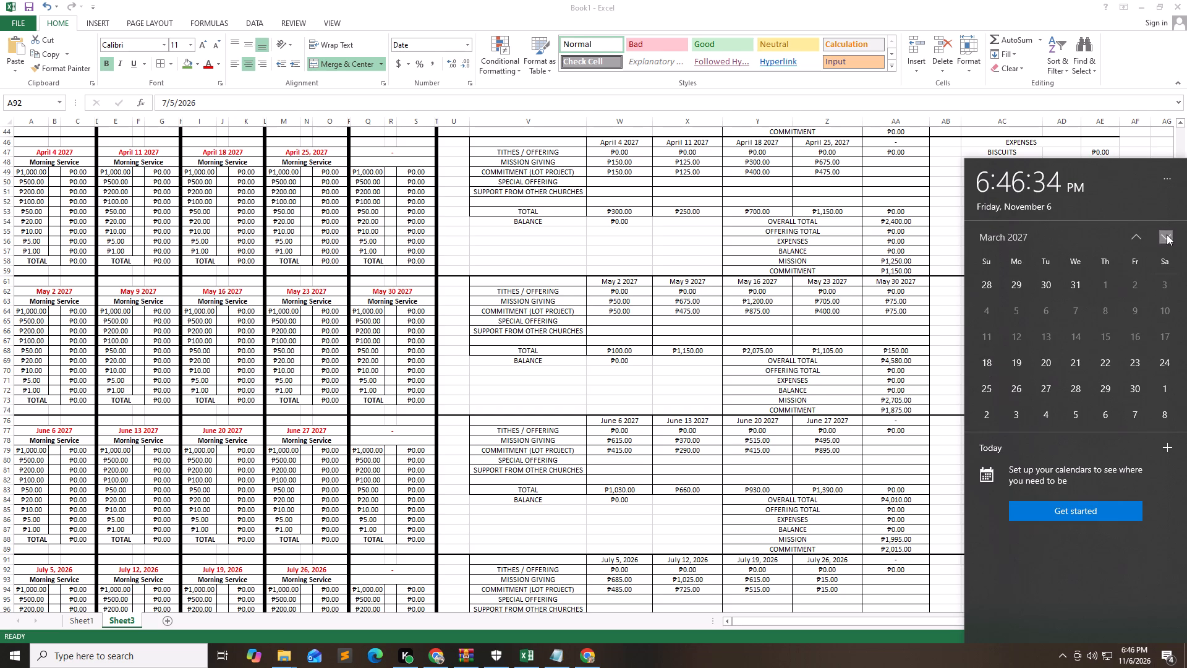
click(1167, 234)
double_click(1167, 234)
click(1167, 234)
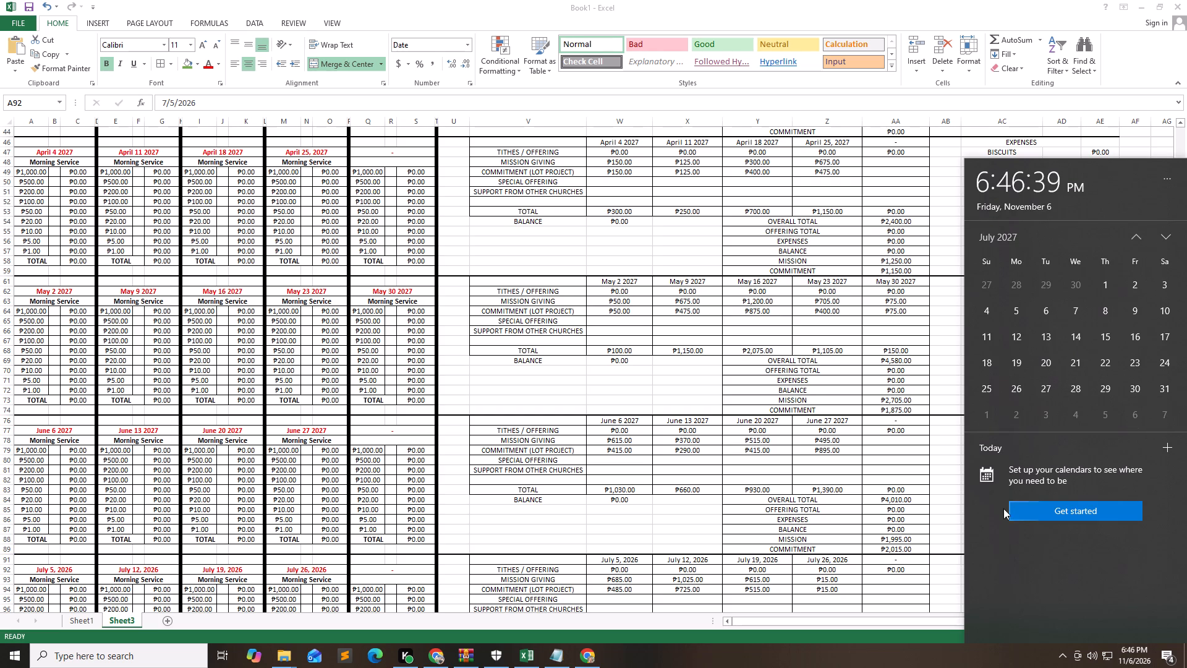
triple_click(1160, 238)
scroll(787, 432, down, 3)
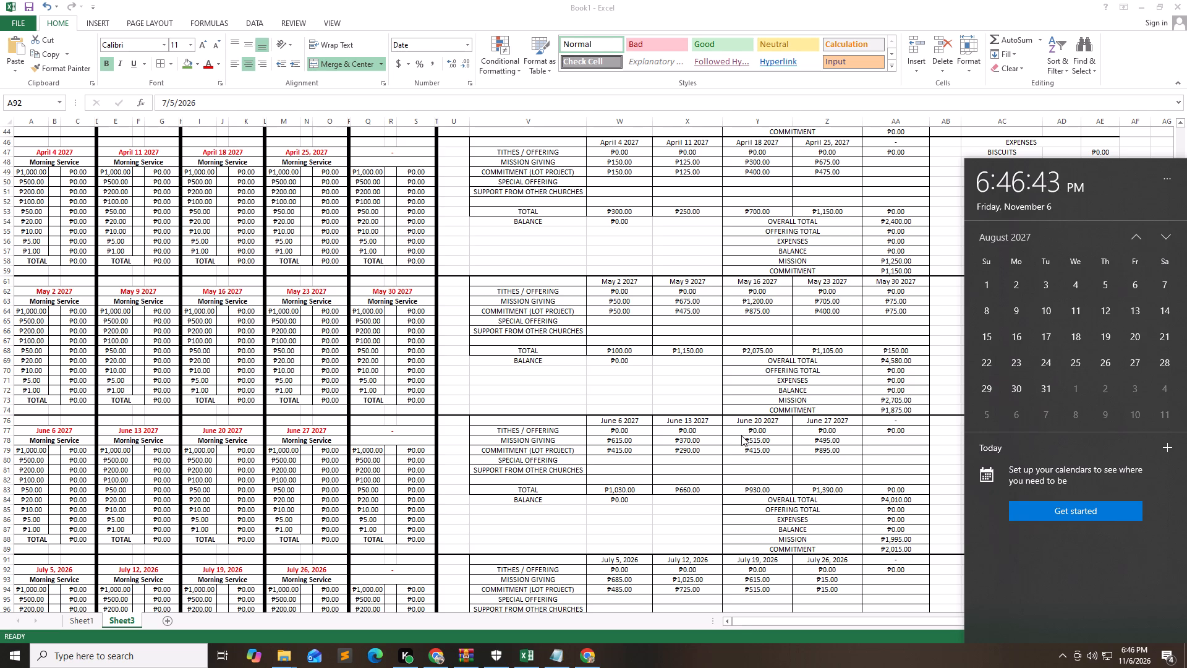
scroll(626, 432, down, 1)
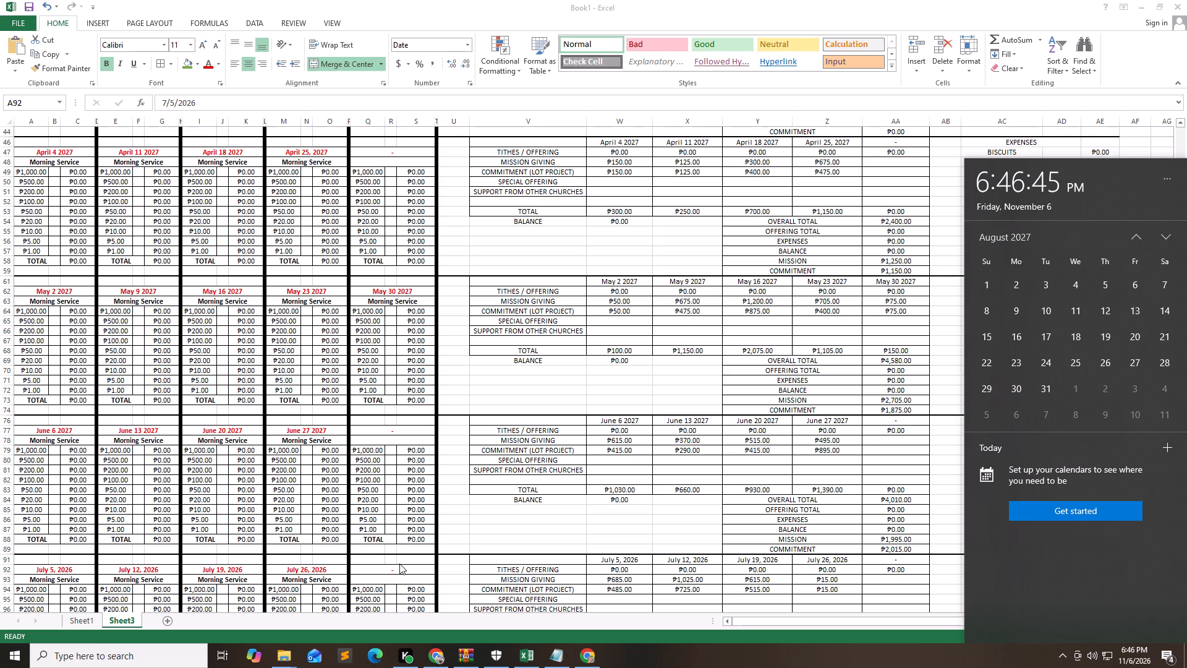
double_click(399, 563)
double_click(402, 563)
Set the first July service date, in A92, to July 4 2027.
scroll(402, 563, down, 1)
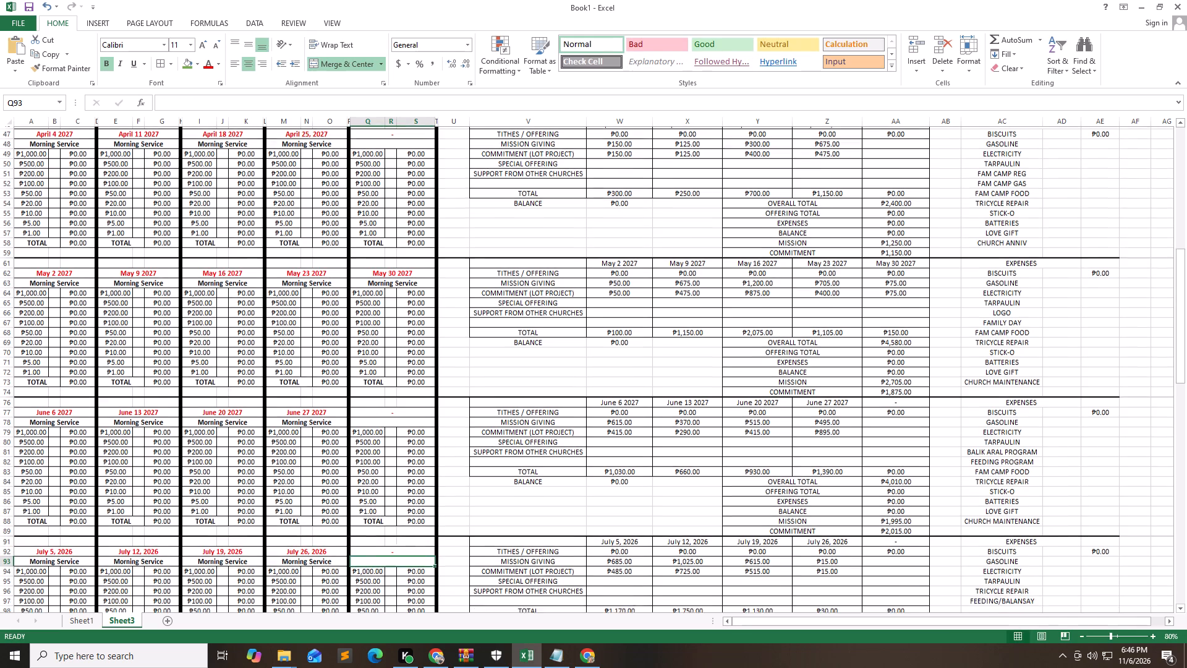
scroll(402, 562, down, 1)
scroll(402, 562, up, 1)
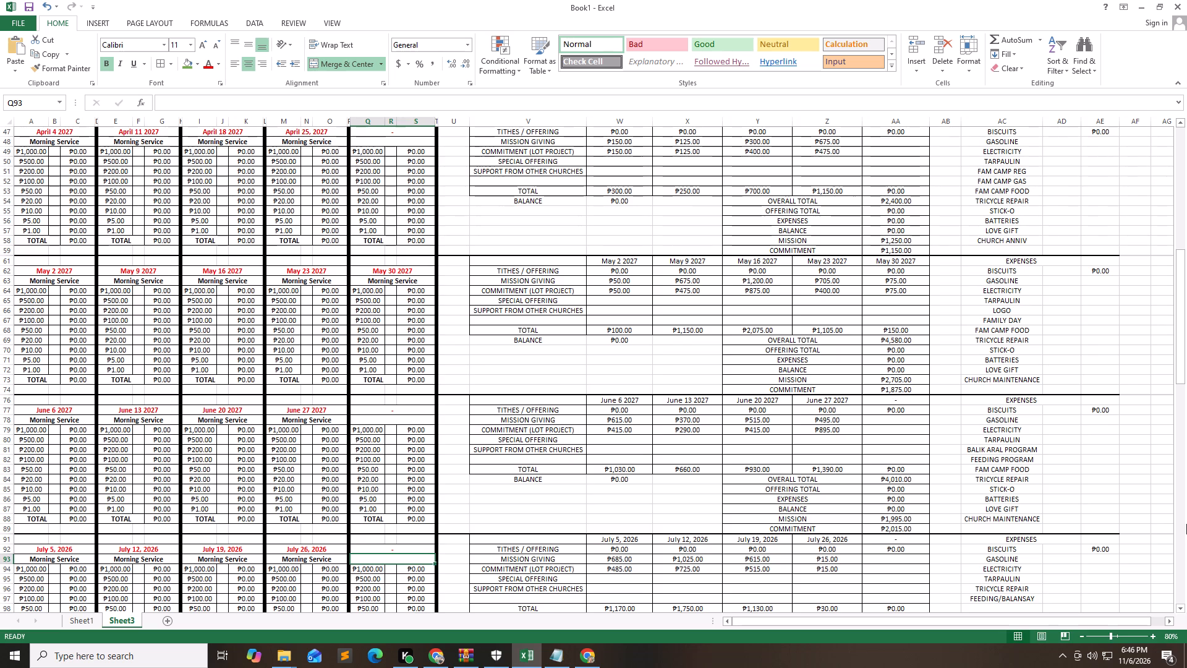
triple_click(1181, 609)
triple_click(1181, 609)
triple_click(1181, 609)
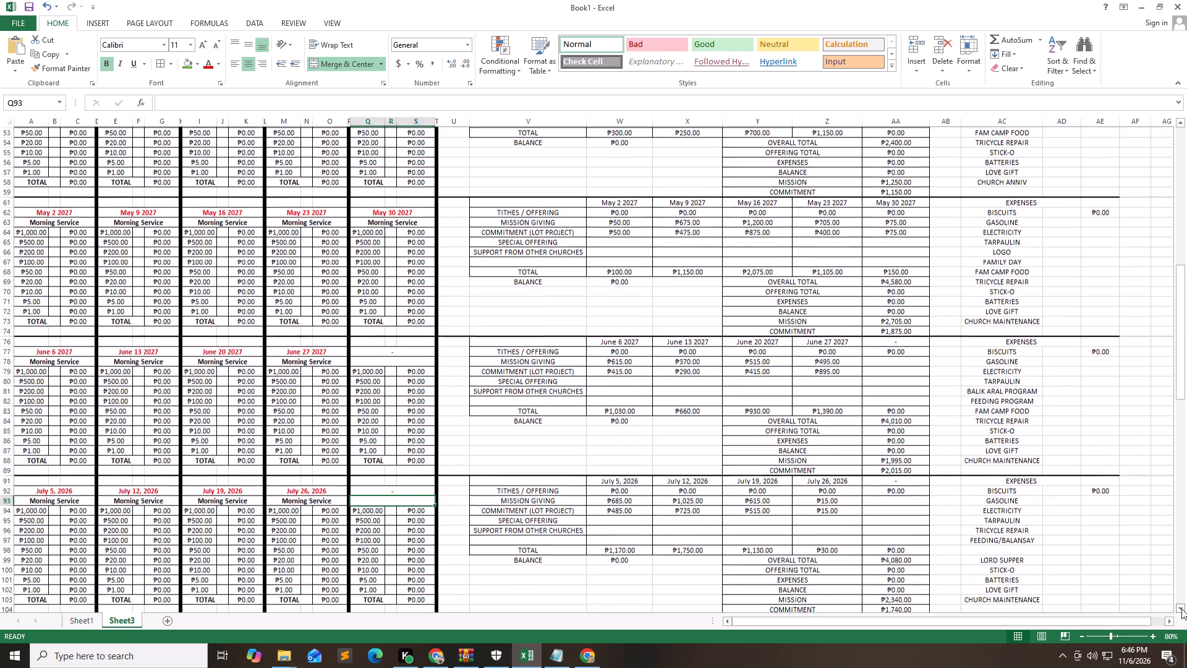
triple_click(1181, 609)
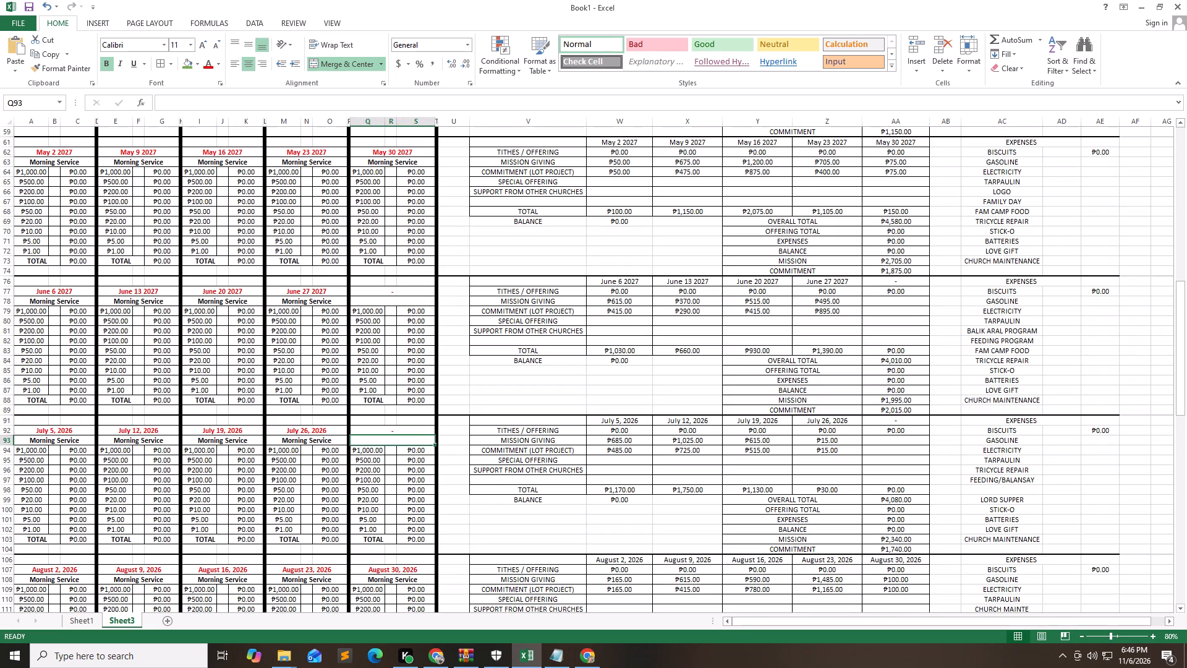
double_click(68, 429)
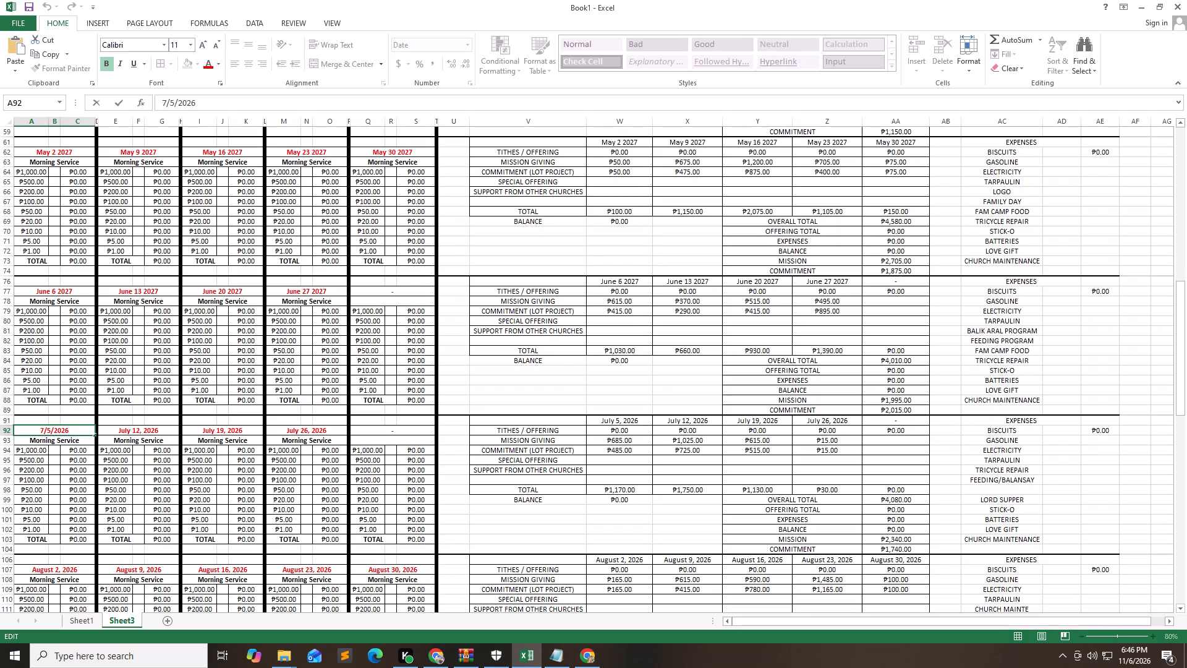
key(BackSpace)
key(BackSpace)
key(BackSpace)
key(BackSpace)
key(BackSpace)
key(BackSpace)
key(BackSpace)
key(BackSpace)
key(BackSpace)
key(BackSpace)
key(BackSpace)
key(BackSpace)
key(BackSpace)
key(BackSpace)
key(BackSpace)
key(BackSpace)
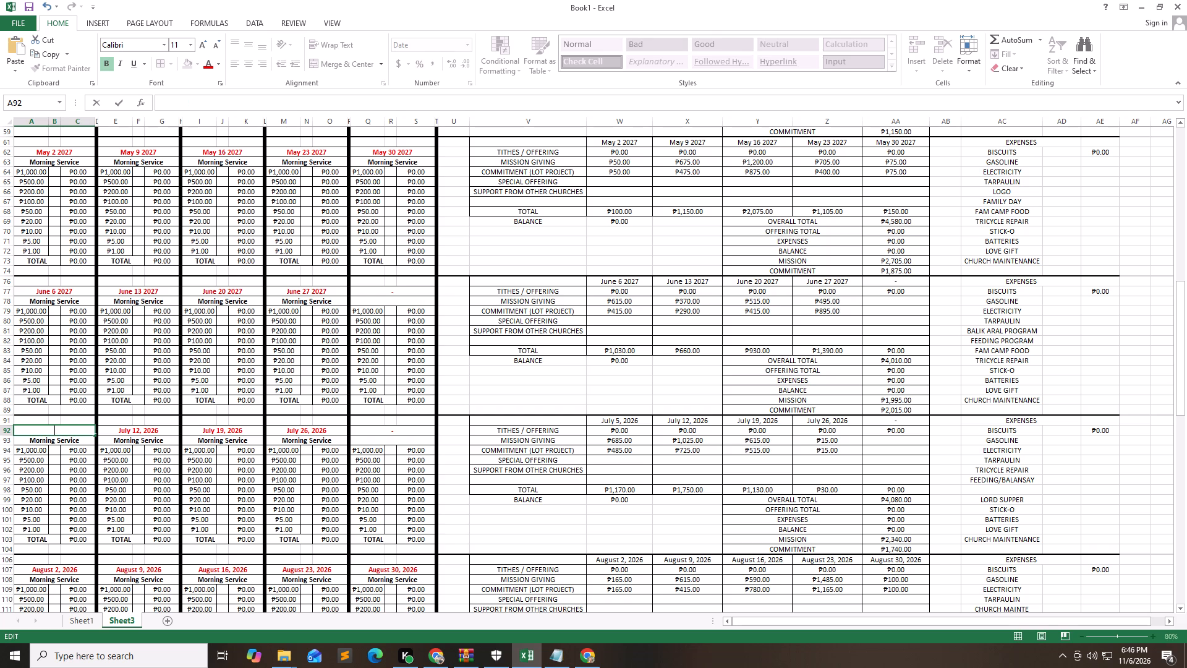
key(4)
key(BackSpace)
text(Jukk)
key(BackSpace)
key(BackSpace)
text(ly)
key(space)
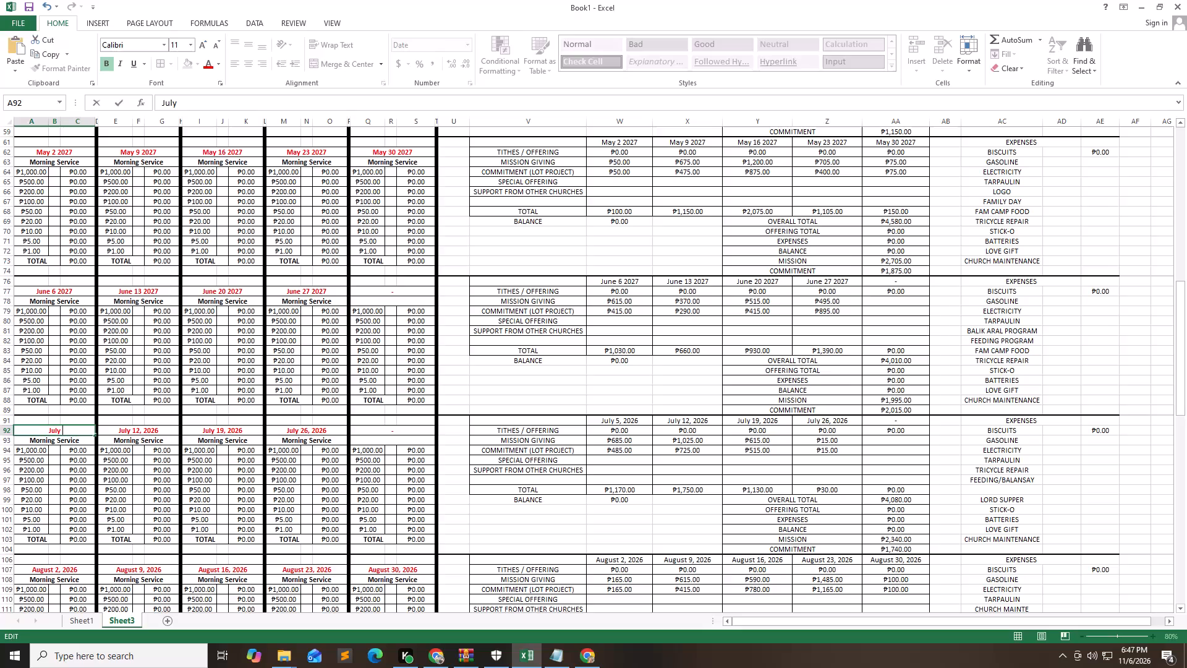
text(4 2027)
key(Tab)
key(Tab)
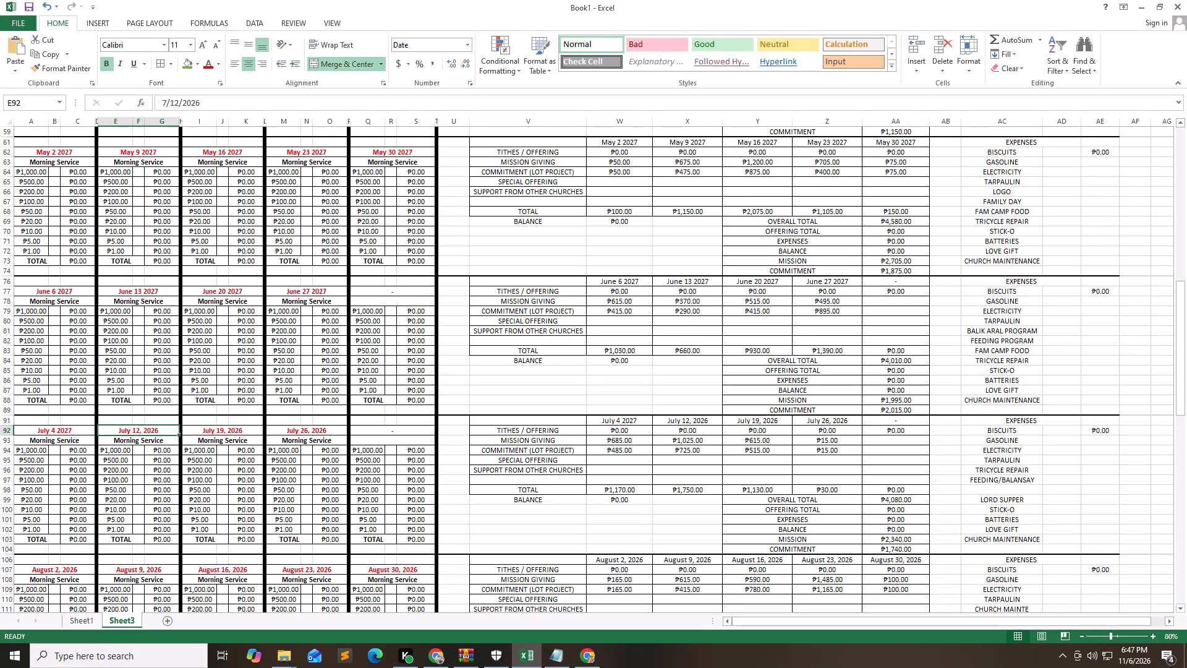
Set the second July service date, in E92, to July 11 2027.
text(July)
key(space)
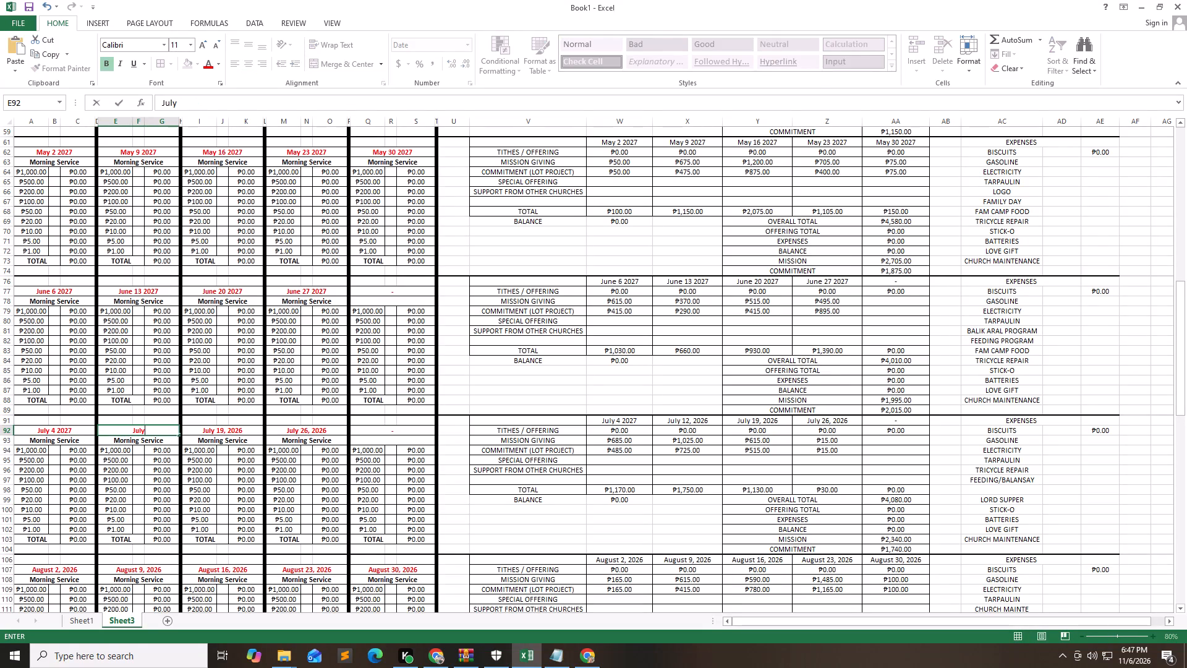
text(11 2)
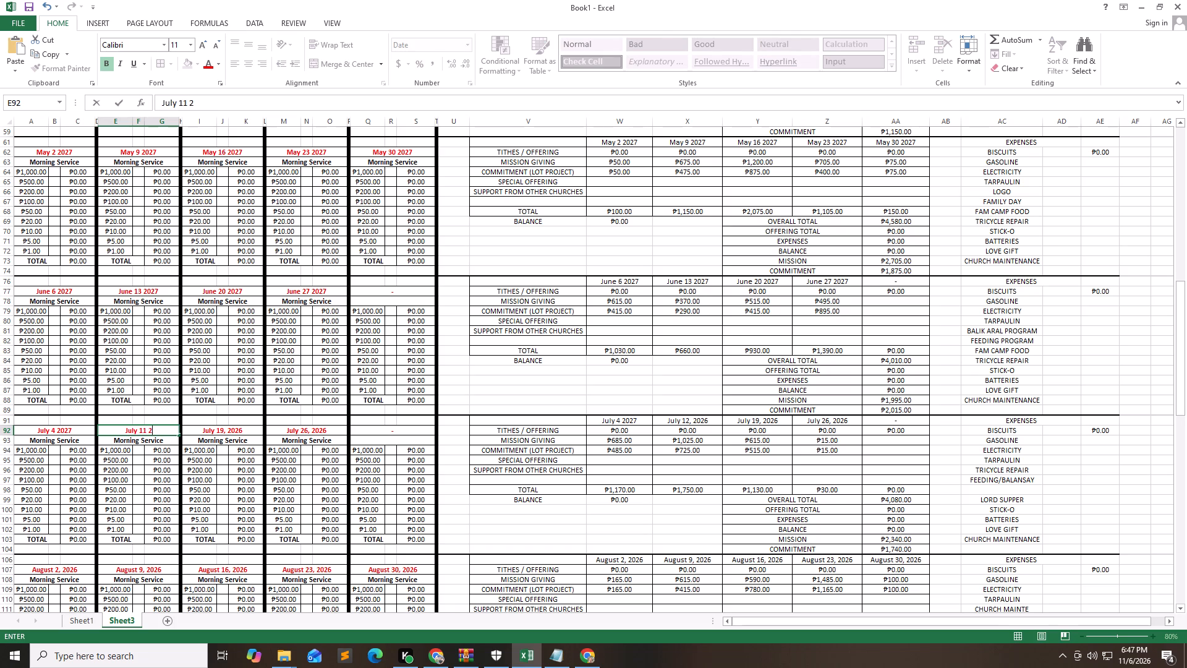
text(027)
key(Tab)
key(Tab)
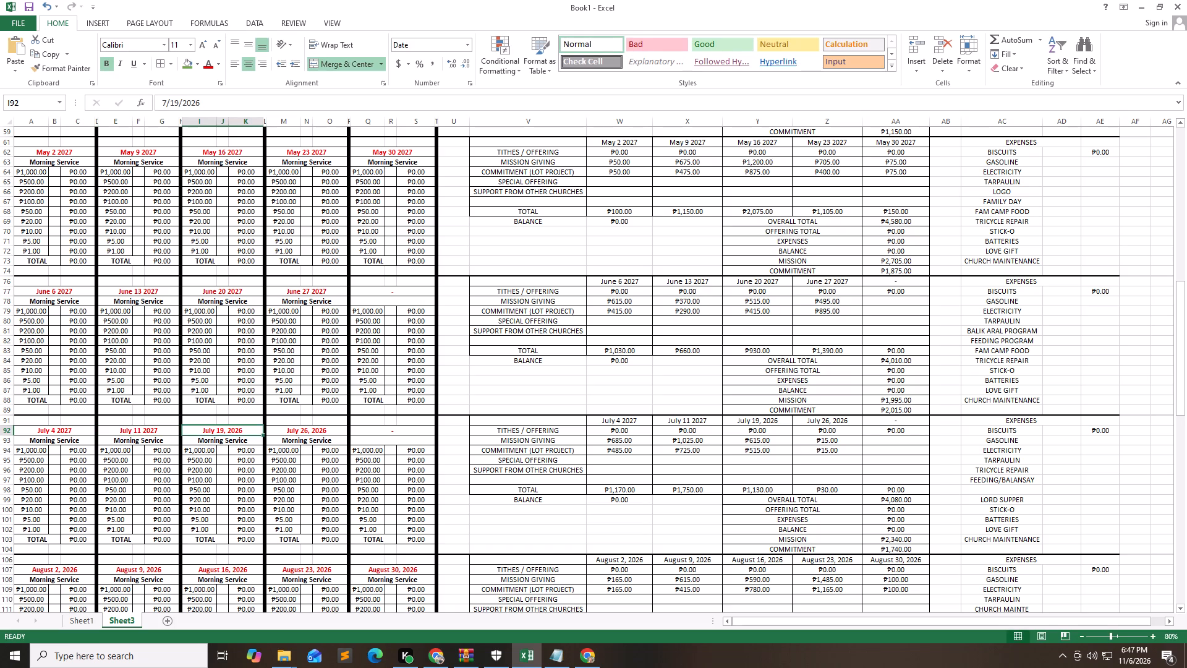
Set the third July service date, in I92, to July 18 2027.
text(Juk)
key(BackSpace)
text(ly 18)
key(space)
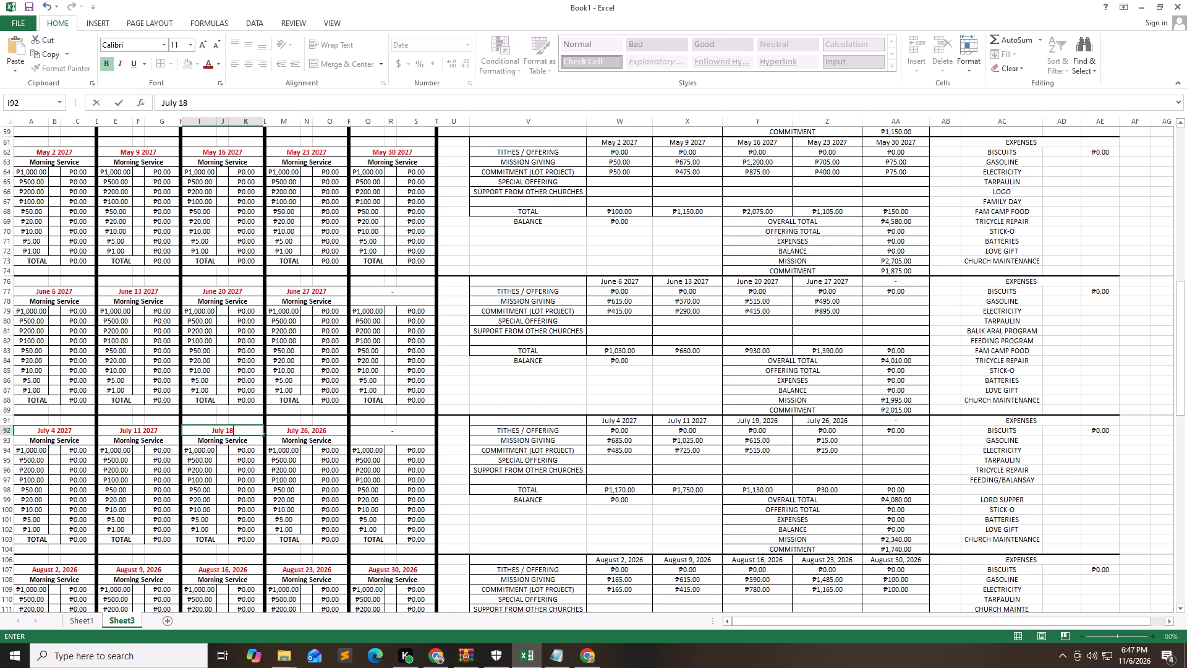
text(202)
key(7)
key(Tab)
key(Tab)
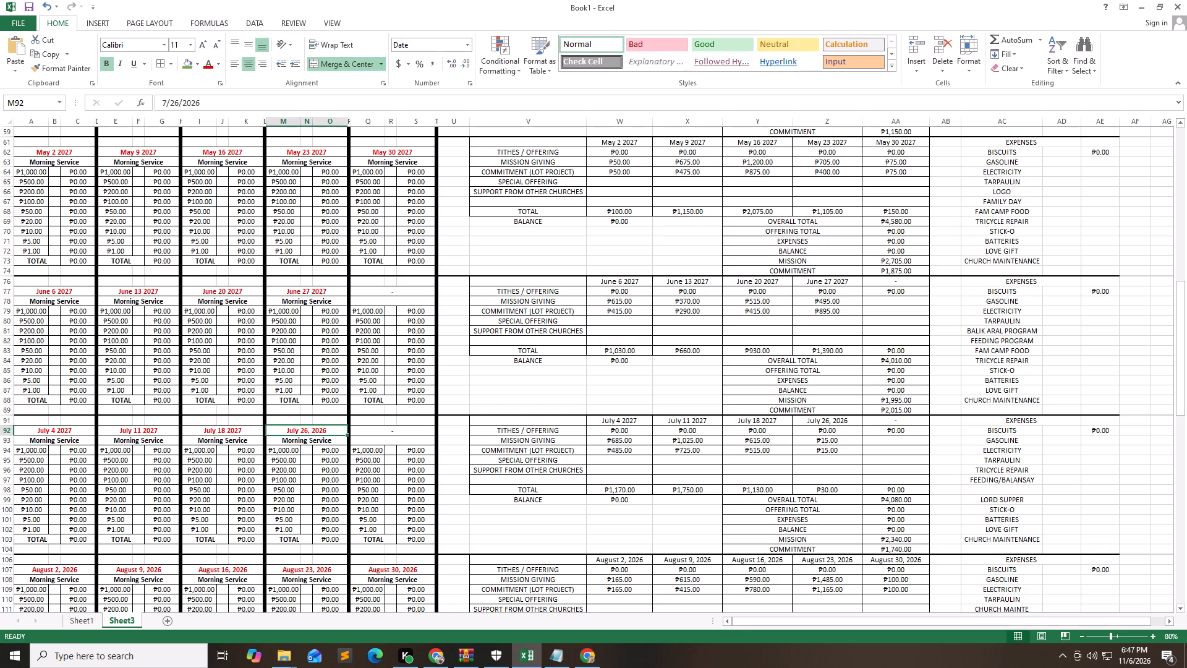
Set the fourth July service date, in M92, to July 25 2027.
text(July 25)
key(space)
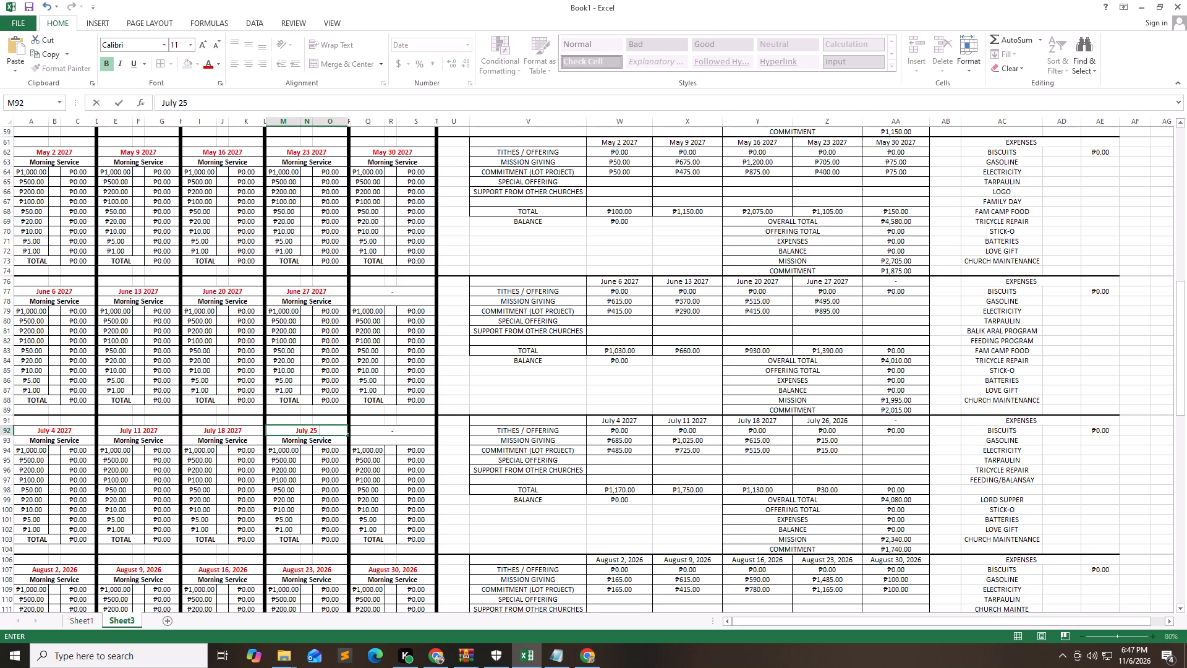
text(2027)
key(Tab)
key(Tab)
Set the first August service date, in A107, to August 1 2027.
key(Down)
key(Down)
key(Down)
key(Down)
key(Down)
key(Down)
key(Down)
key(Down)
key(Down)
key(Down)
key(Down)
key(Down)
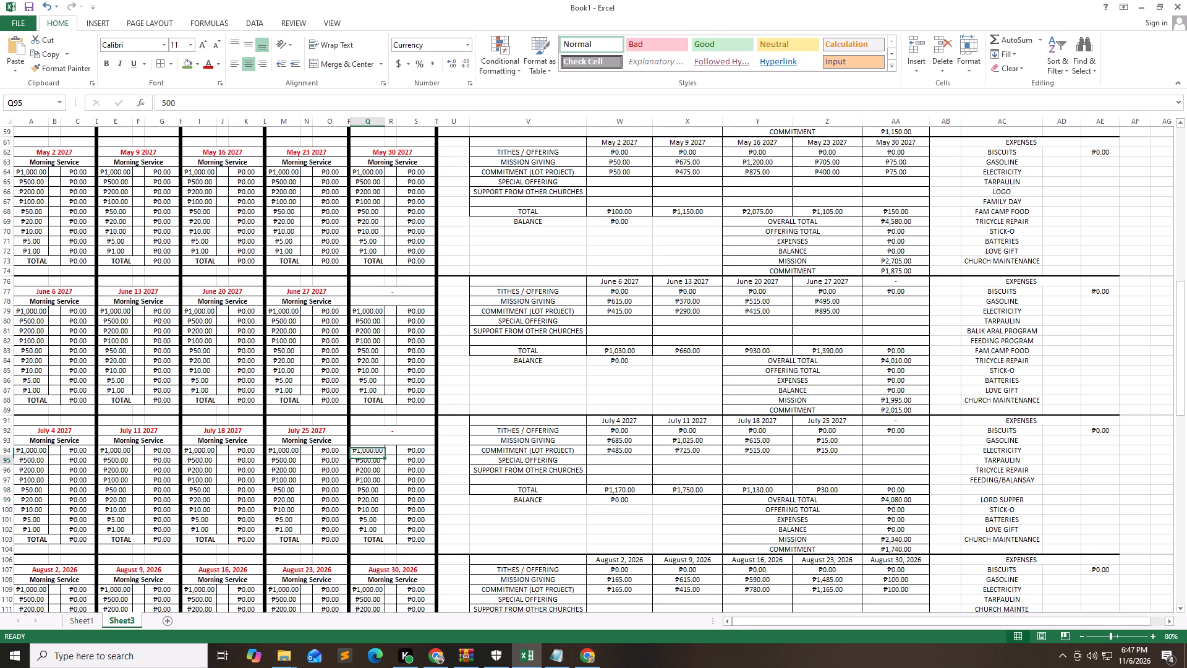
key(Down)
key(Left)
key(Left)
key(Left)
key(Down)
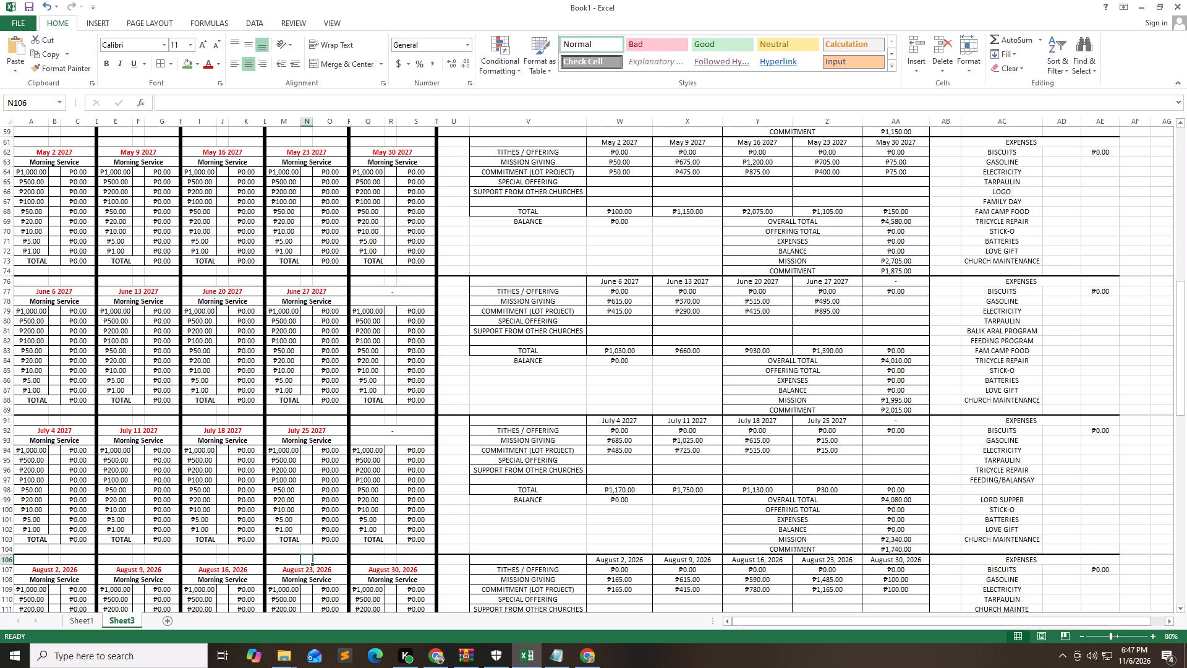
key(Left)
key(Left)
key(Left)
key(Down)
key(Left)
key(Left)
key(Left)
key(Left)
key(Left)
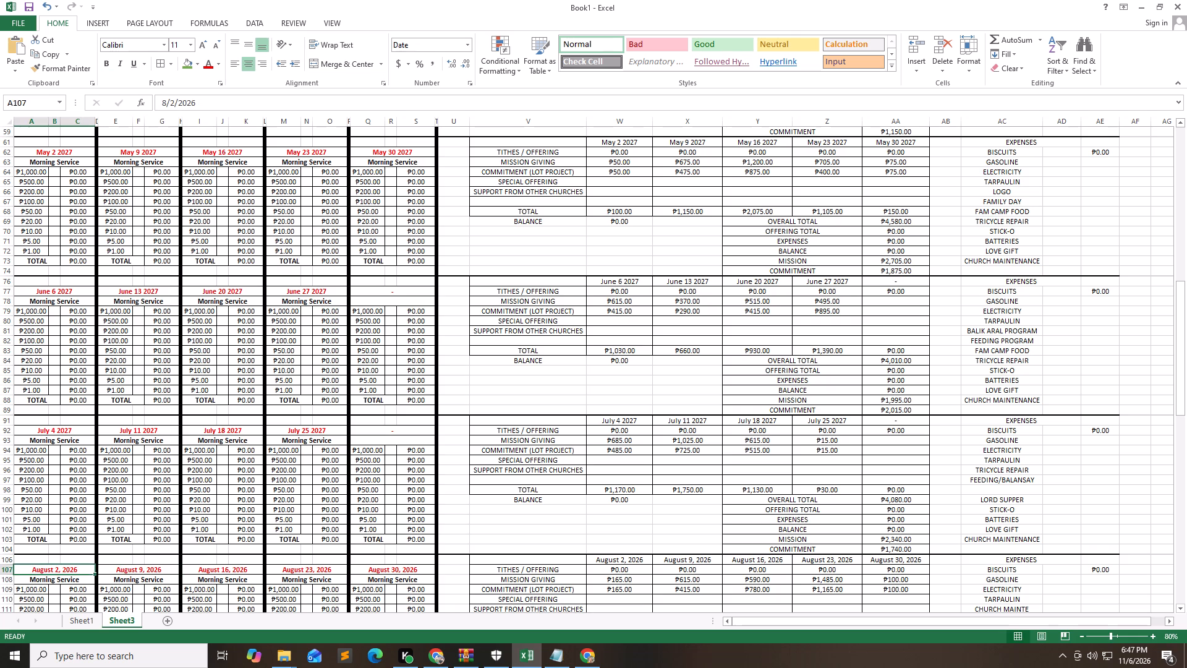
text(August)
key(space)
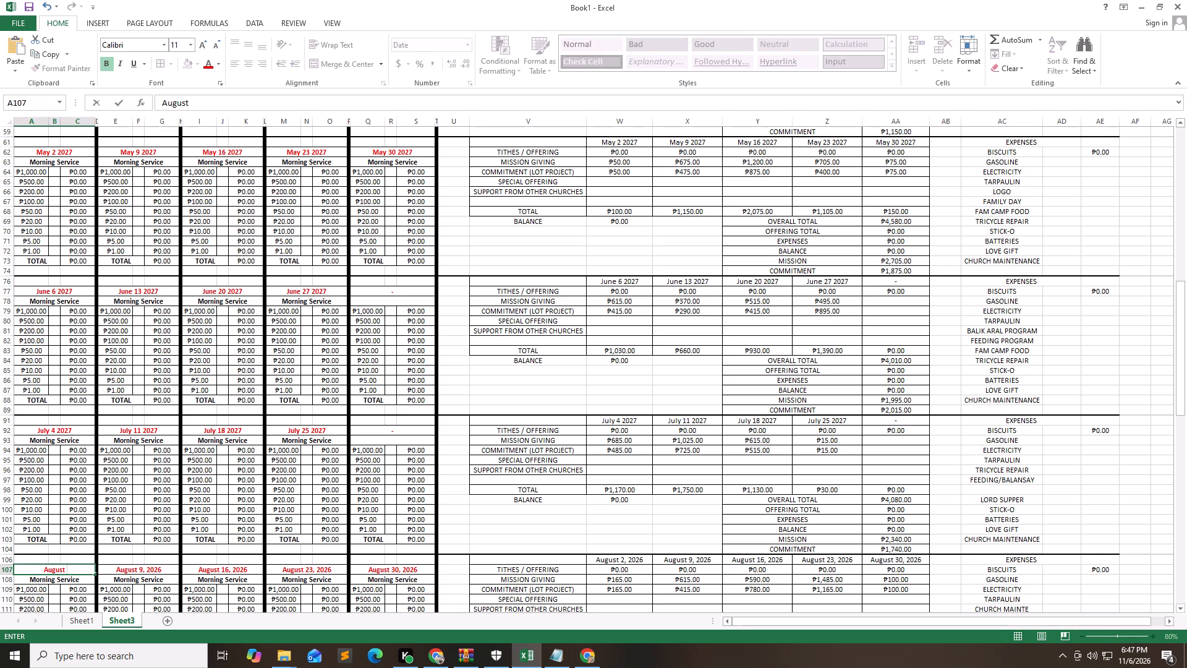
text(1 2)
text(027)
key(Tab)
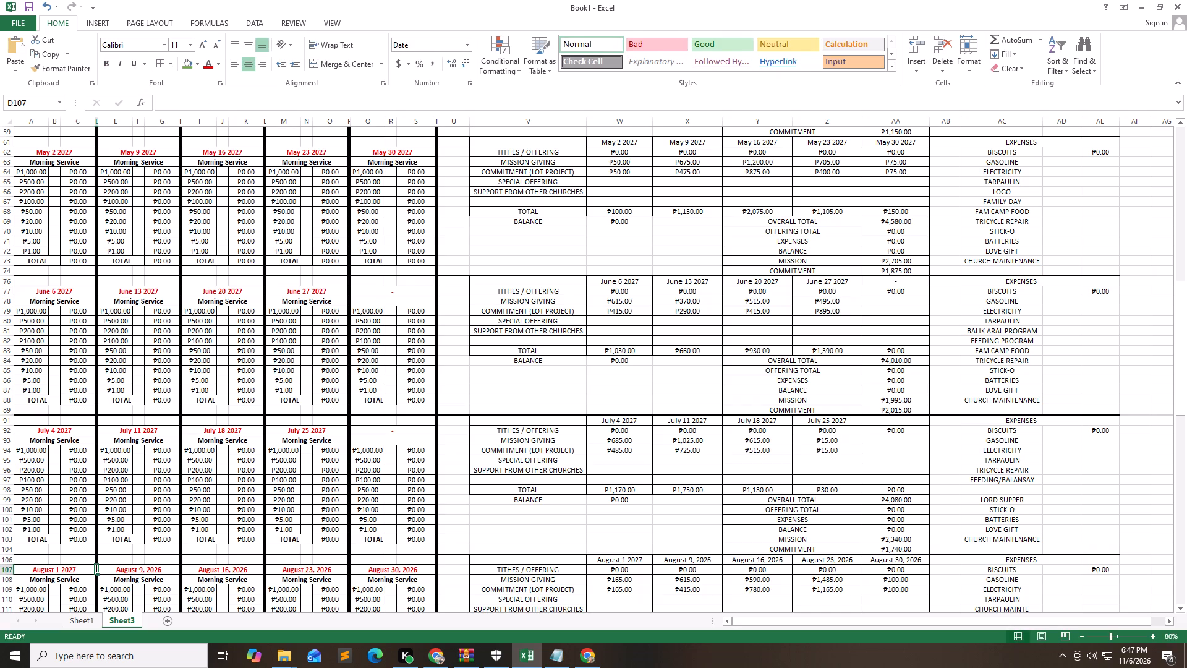
key(Tab)
Set the second August service date, in E107, to August 8 2027.
key(shift+a)
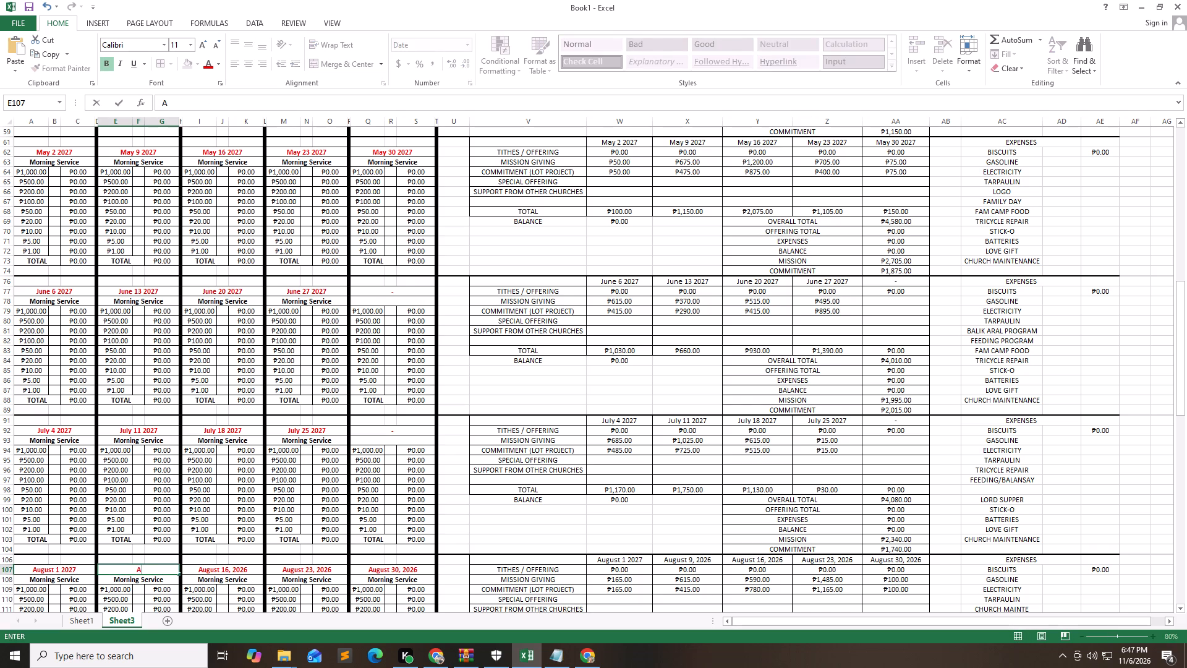
text(ugust 8)
key(space)
text(2027)
key(Tab)
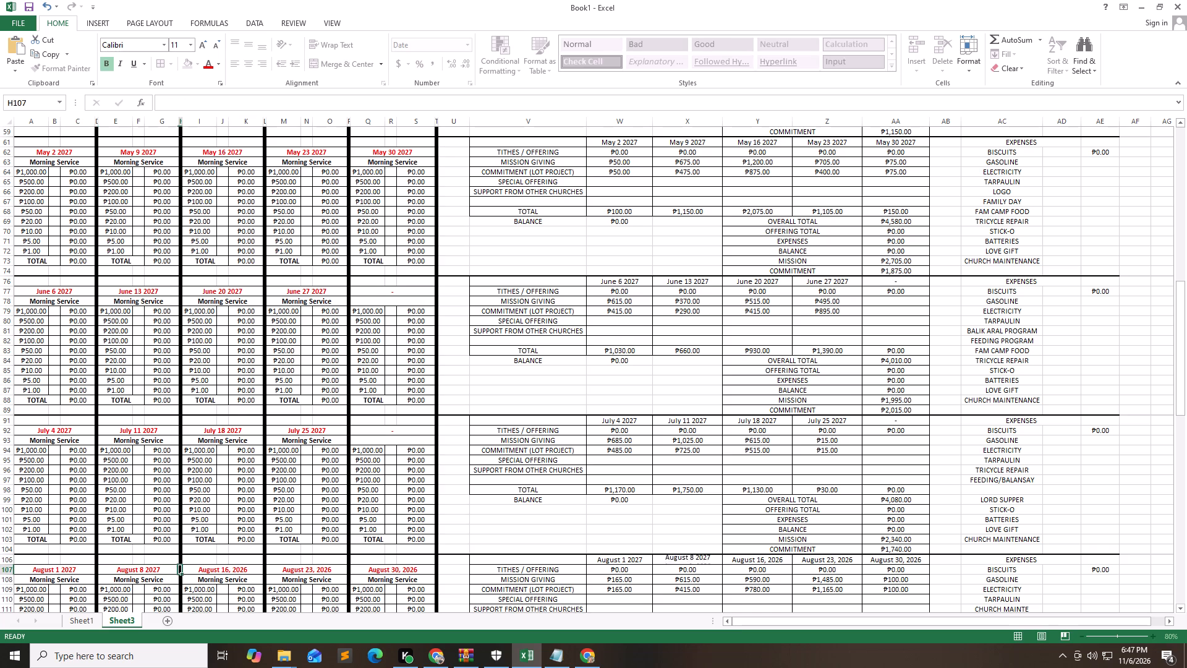
key(Tab)
Set the third August service date, in I107, to August 15 2027.
text(August 15)
key(space)
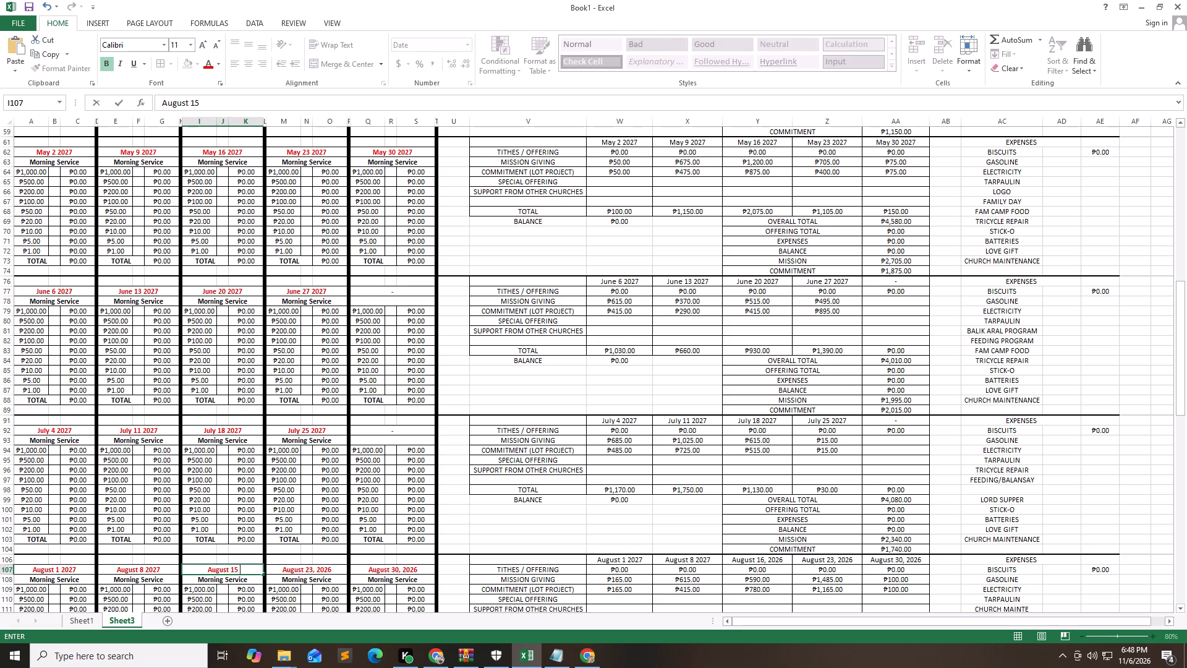
text(2027)
key(Tab)
key(Tab)
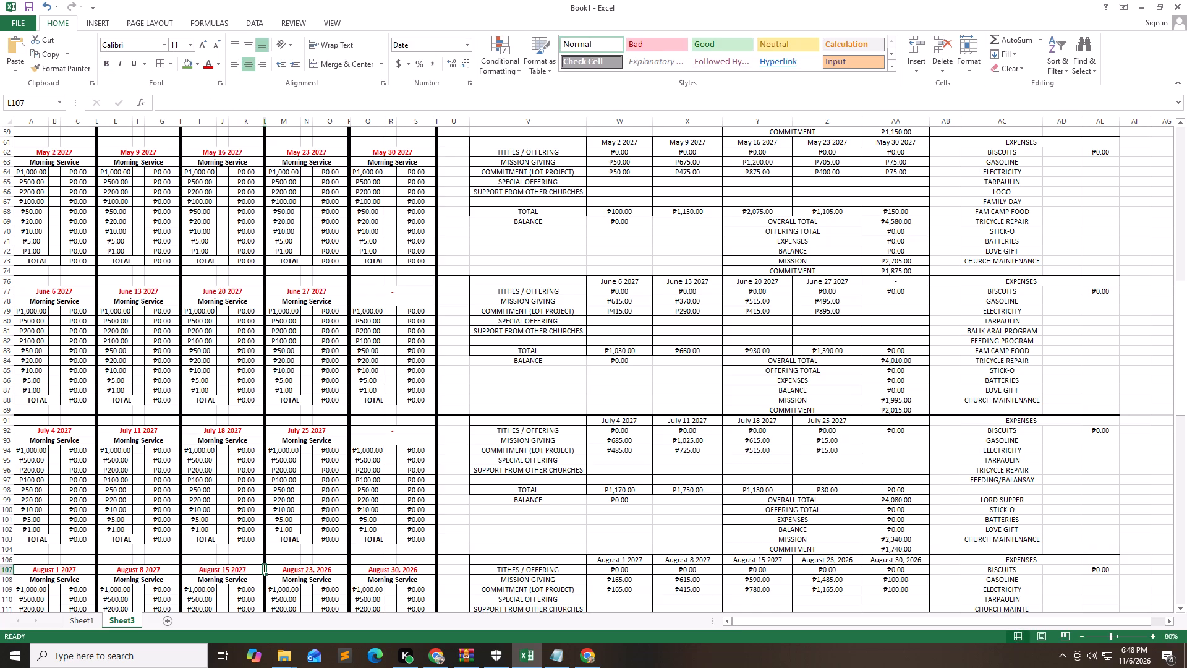
Set the fourth August service date, in M107, to August 22 2027.
key(shift+a)
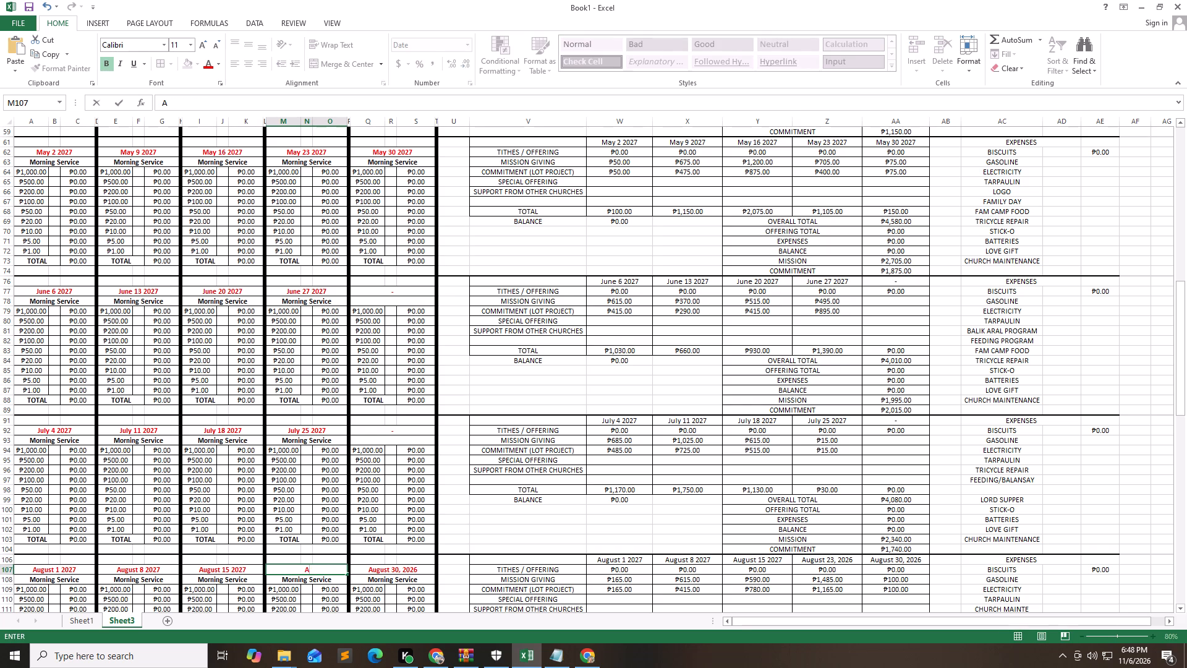
key(u)
text(gust)
key(space)
text(22)
key(space)
text(2027)
key(Tab)
key(Tab)
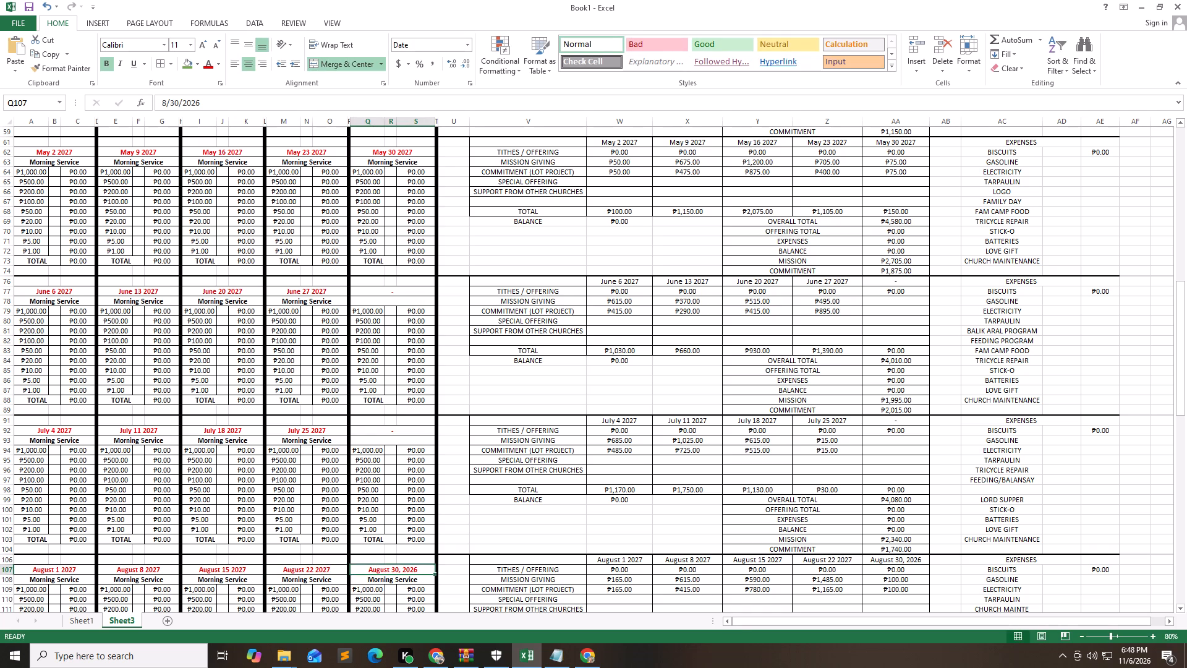
Set the fifth August service date, in Q107, to August 29 2027.
text(August)
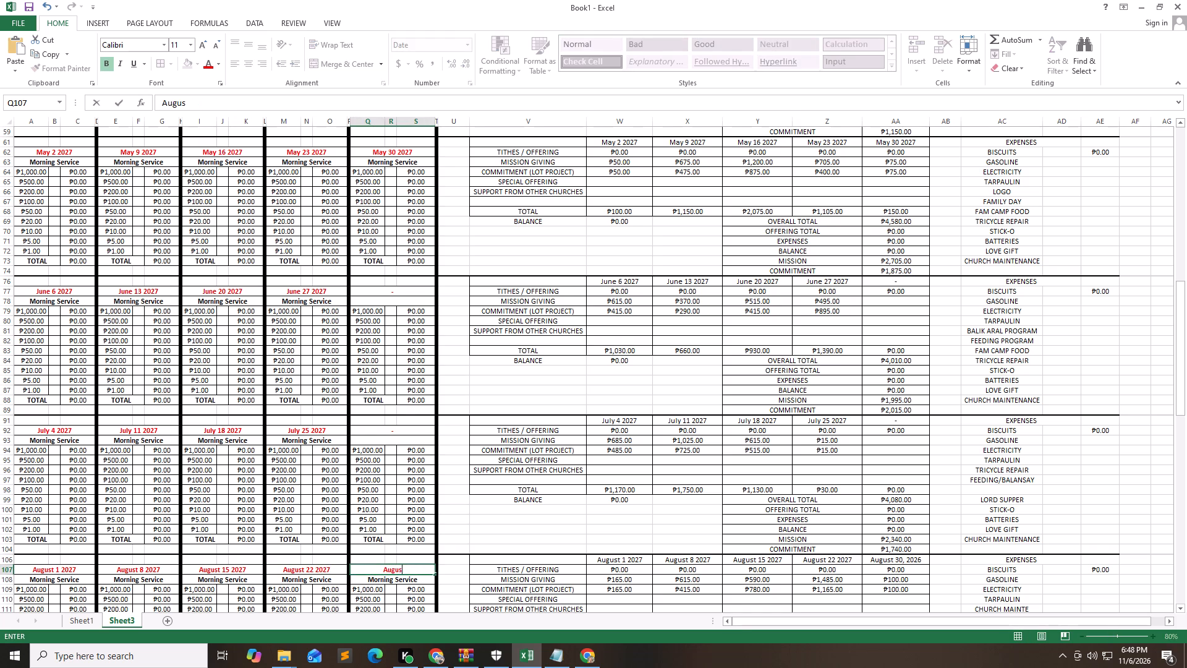
key(space)
text(29)
key(space)
text(2027)
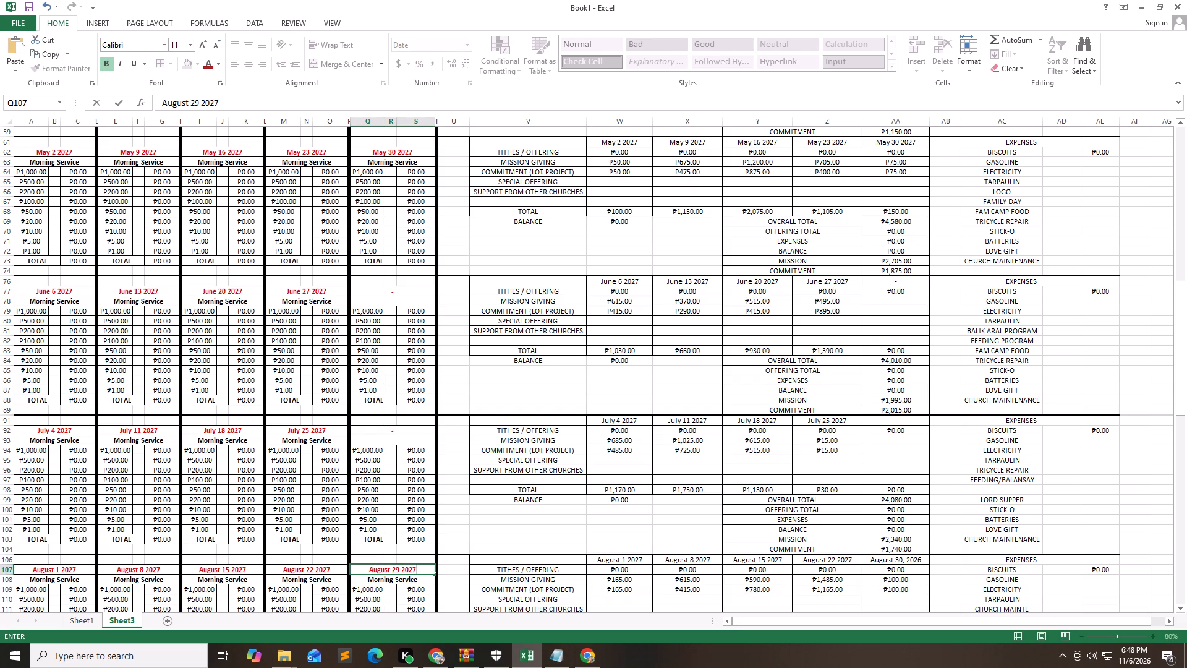
key(Down)
Set the first September service date, in A122, to September 5 2027.
key(Down)
key(Down)
key(Down)
key(Down)
key(Down)
key(Down)
key(Down)
key(Down)
key(Down)
key(Down)
key(Down)
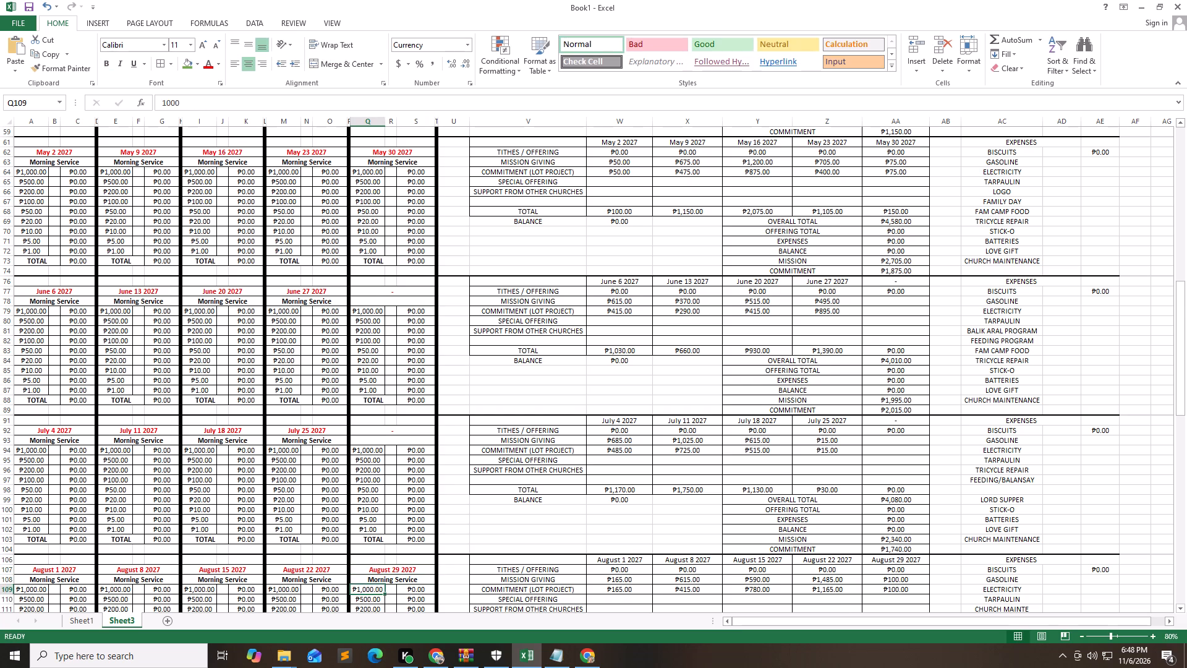
key(Down)
key(Down)
key(Down)
key(Down)
key(Down)
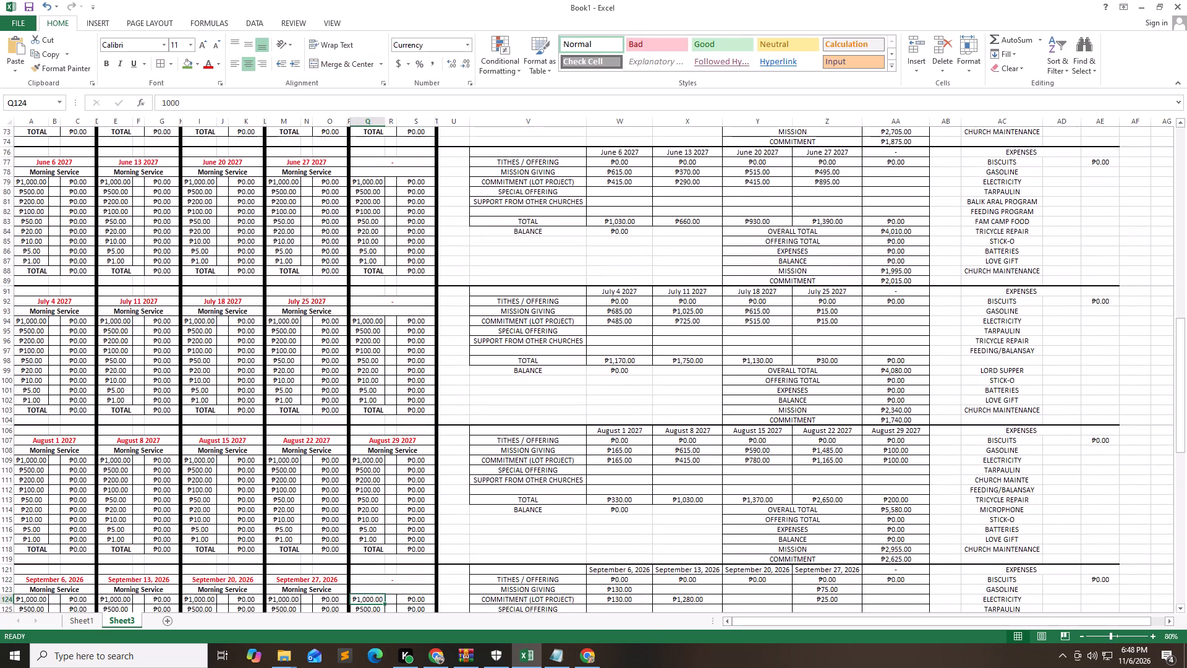
key(Up)
key(Up)
key(Left)
key(Left)
key(Left)
key(Left)
key(Left)
key(Left)
key(Left)
key(Left)
key(Left)
key(Left)
key(Left)
key(Left)
key(Left)
key(Left)
key(Left)
key(Left)
key(Left)
key(Left)
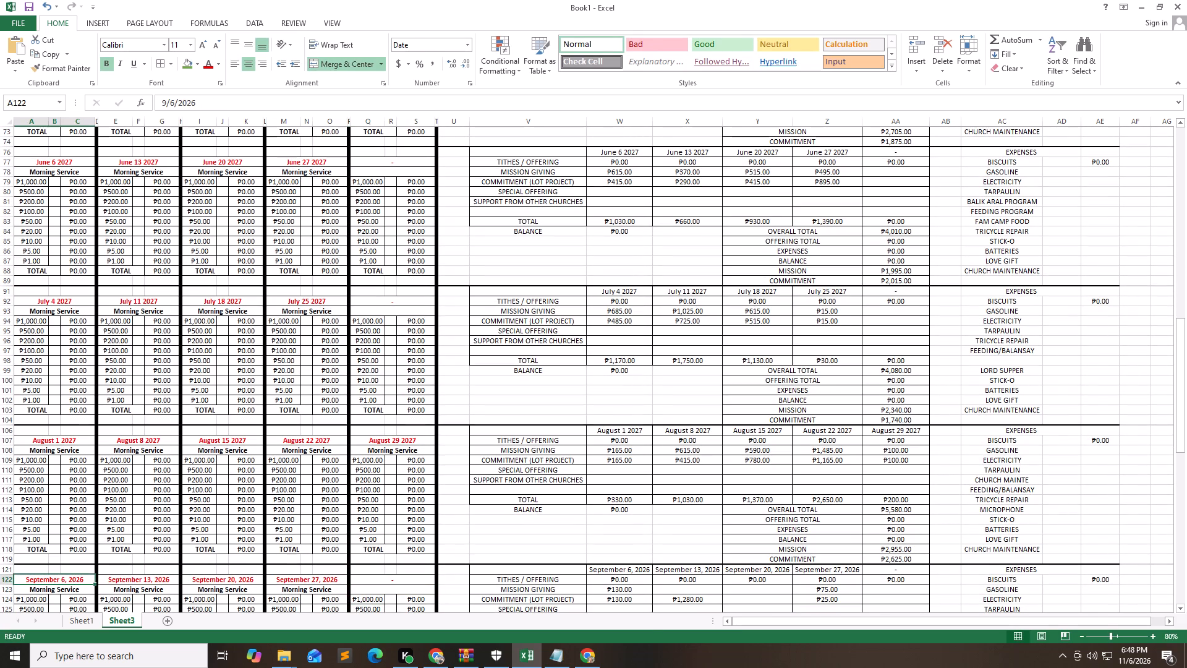
text(Sp)
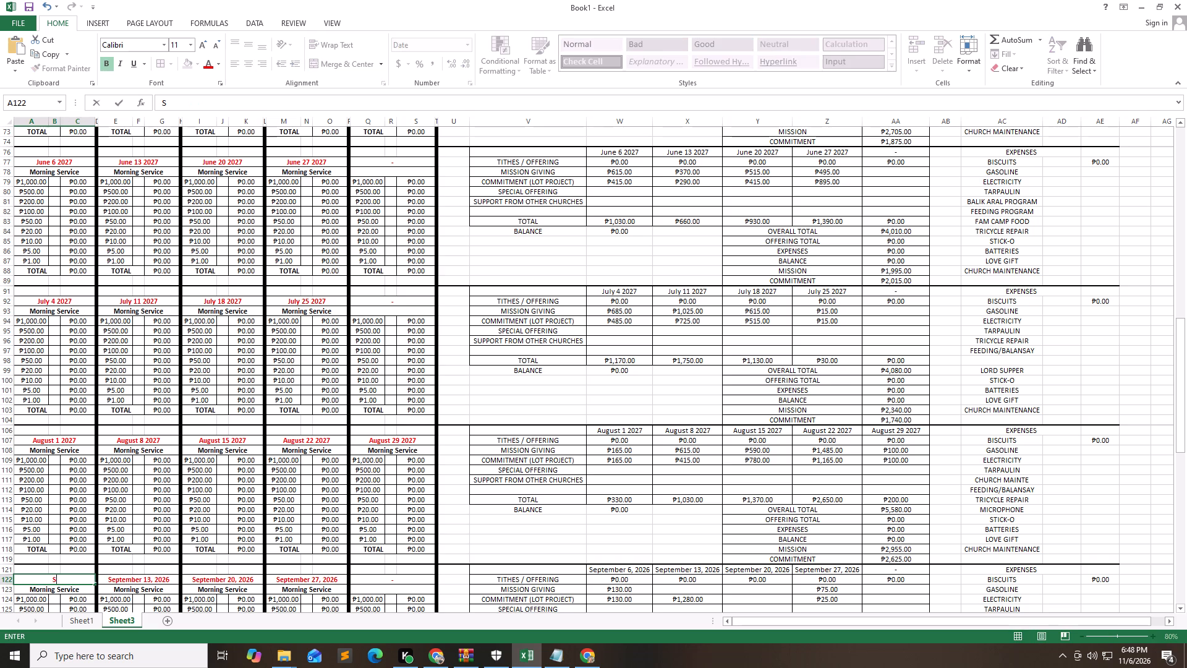
key(BackSpace)
text(eptember)
key(space)
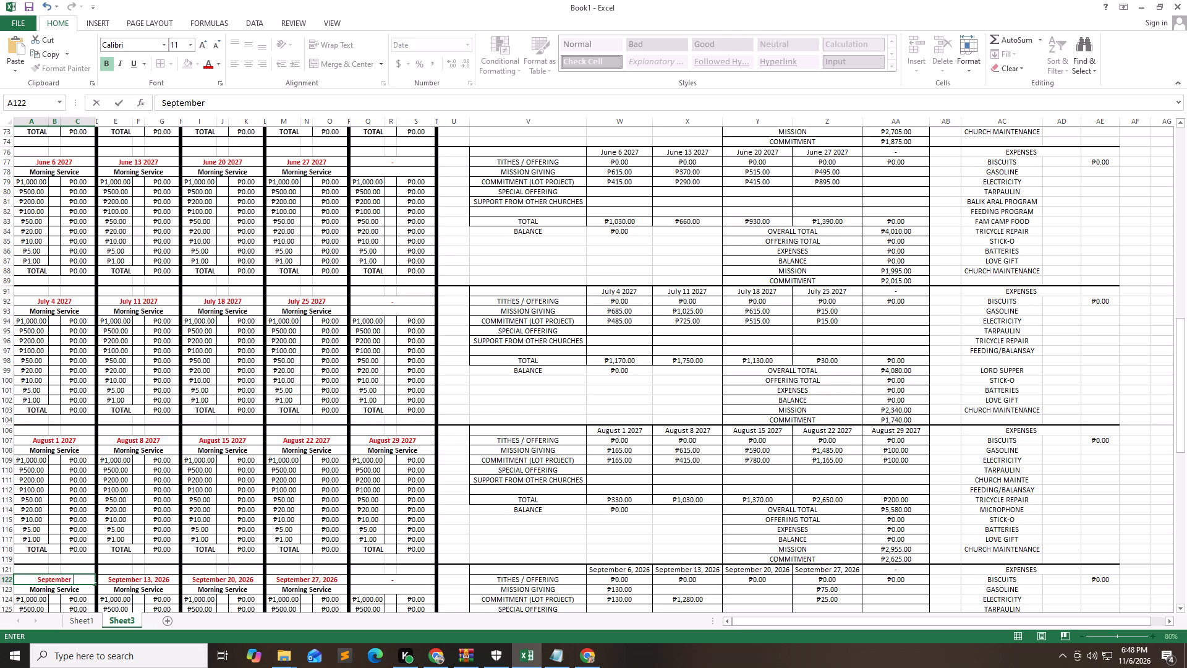
text(5)
key(space)
text(2027)
key(Tab)
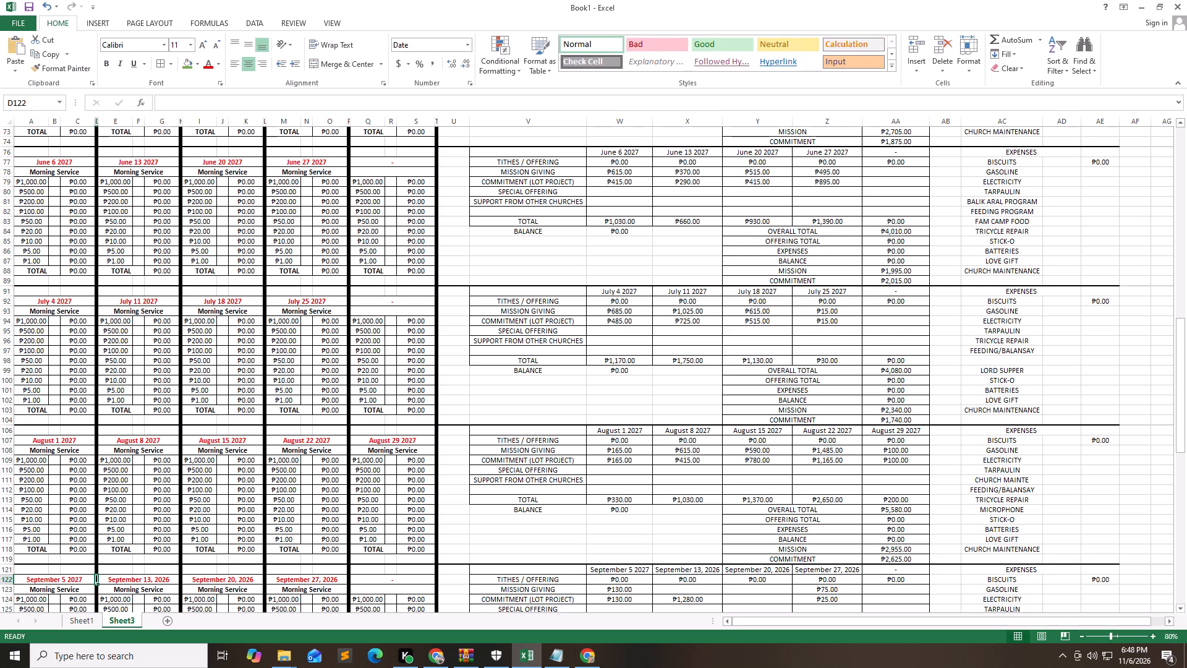
Set the second September service date, in E122, to September 12 2027.
key(Tab)
text(September)
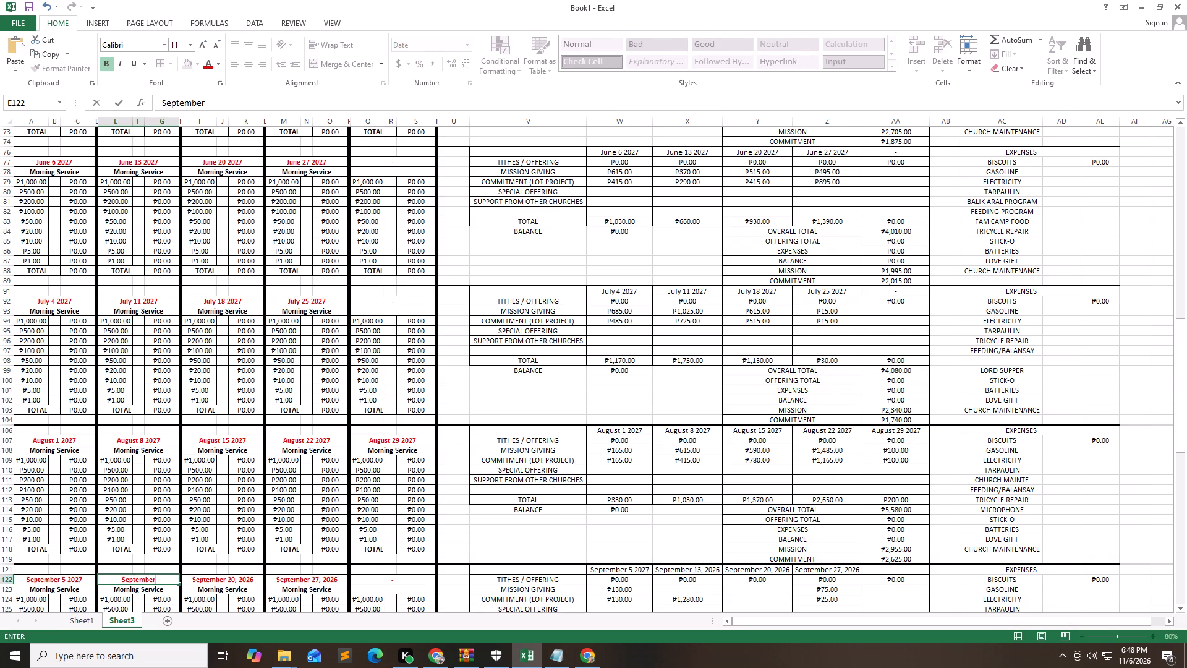
key(space)
text(12)
key(space)
text(2027)
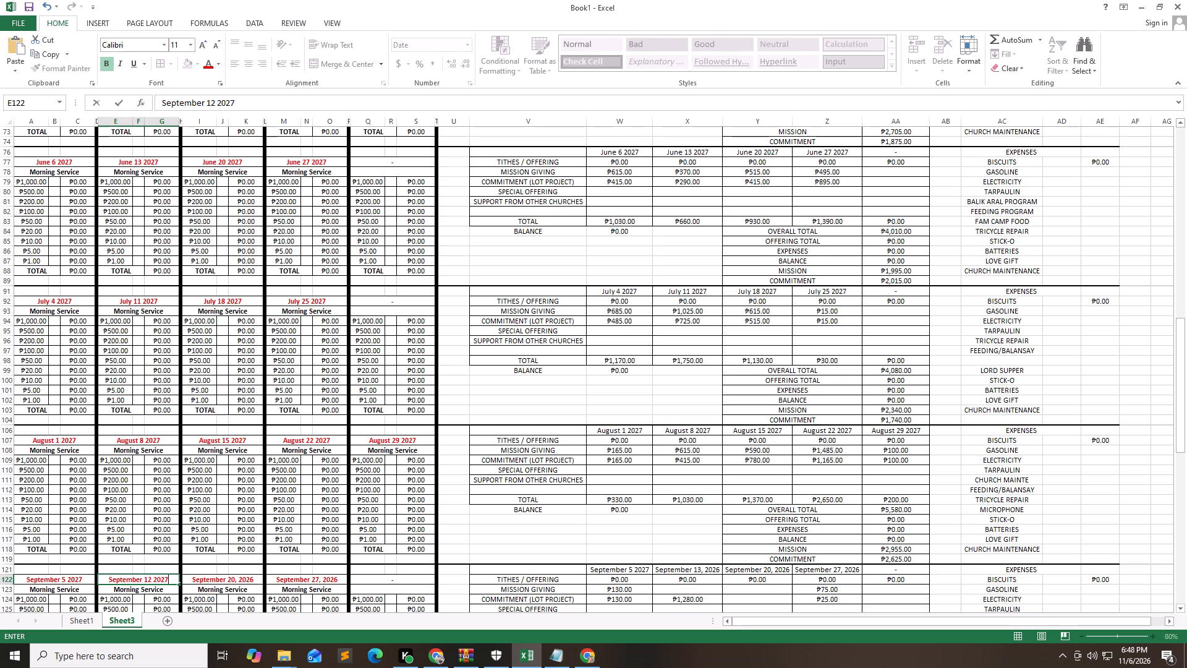
key(Tab)
Set the third September service date, in I122, to September 19 2027.
key(Tab)
text(September)
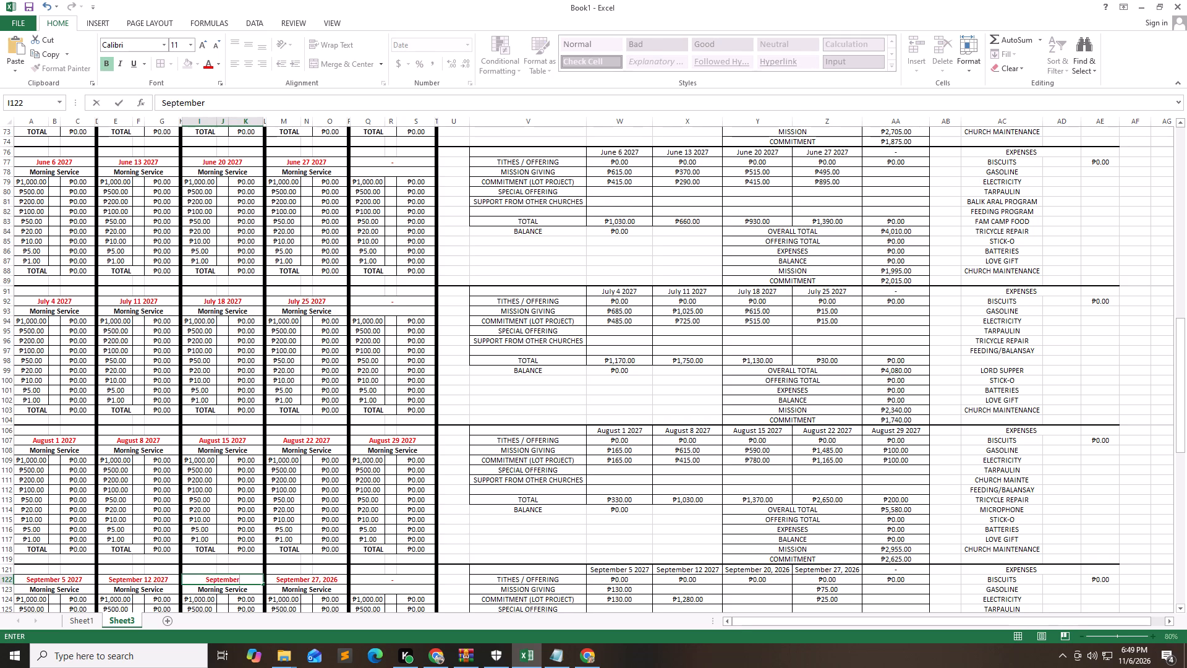
key(space)
text(19)
key(space)
text(2027)
key(Tab)
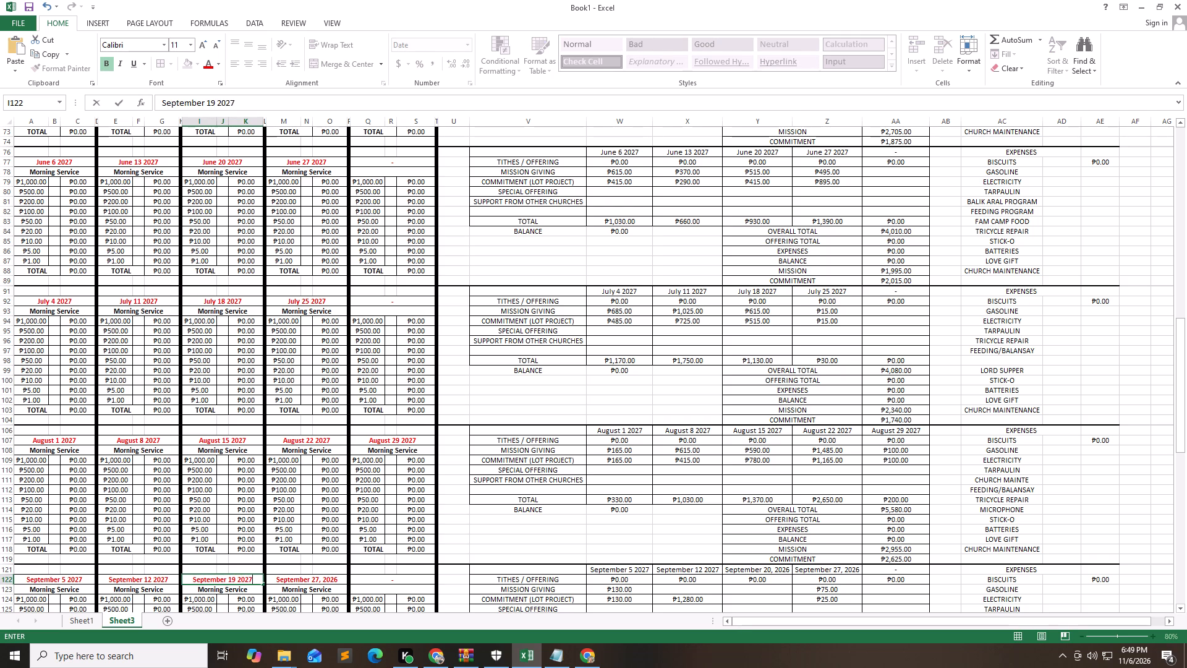
Set the fourth September service date, in M122, to September 26 2027.
key(Tab)
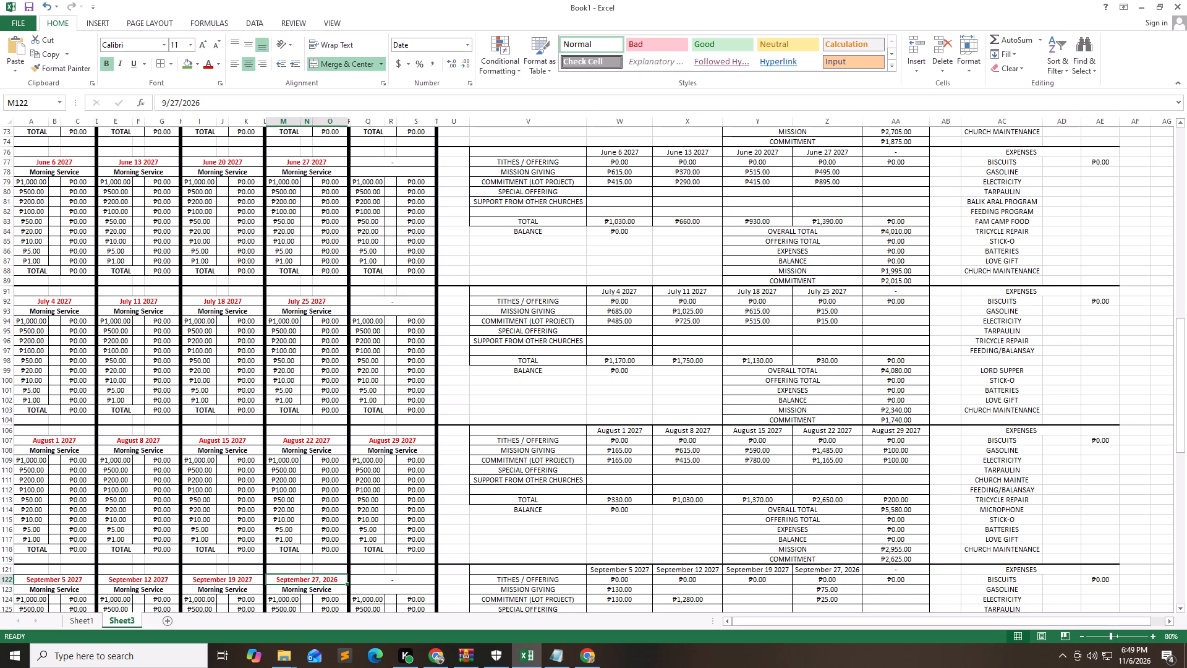
text(Se)
key(p)
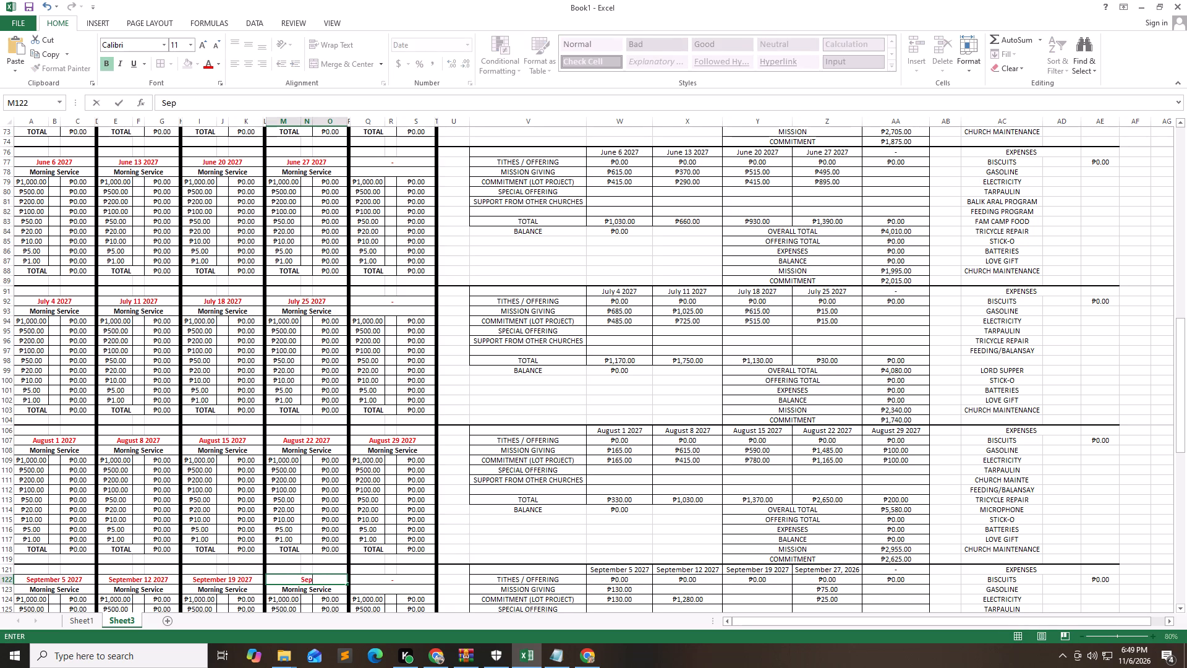
text(tember)
key(space)
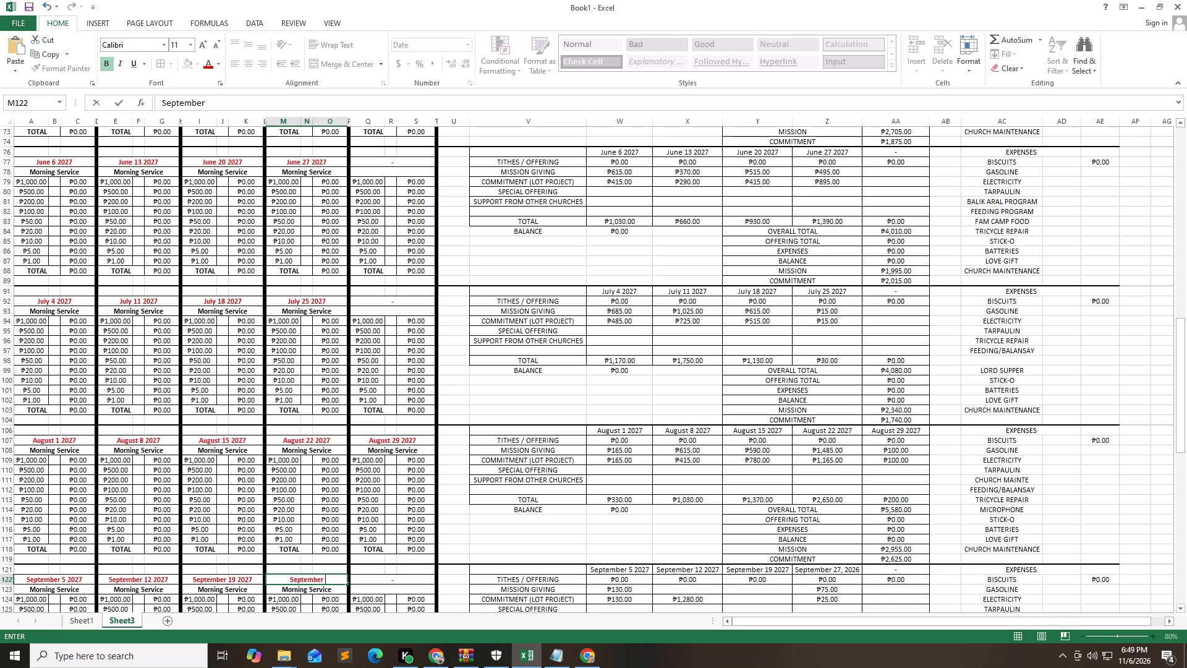
text(26)
key(space)
text(2027)
key(Down)
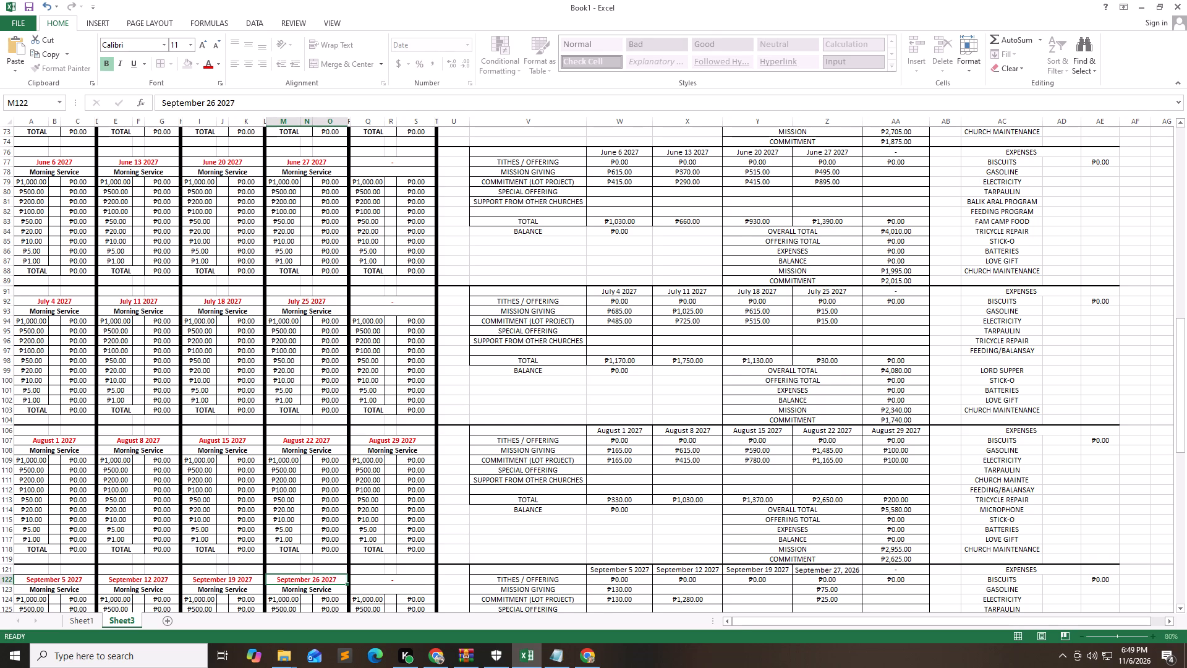
Go to the first October service date, in A137, and look up the October 2027 Sundays in the Windows calendar.
key(Down)
key(Down)
key(Down)
key(Down)
key(Down)
key(Down)
key(Down)
key(Down)
key(Down)
key(Down)
key(Down)
key(Down)
key(Down)
key(Down)
key(Down)
key(Down)
key(Down)
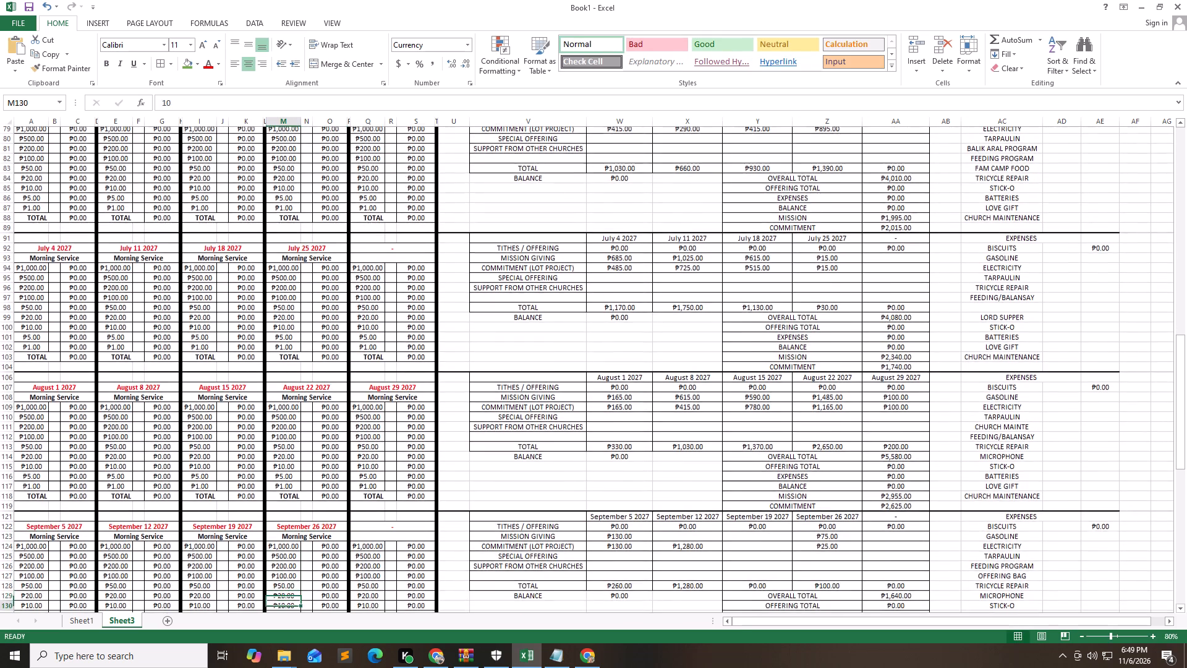
key(Down)
key(Down)
key(Up)
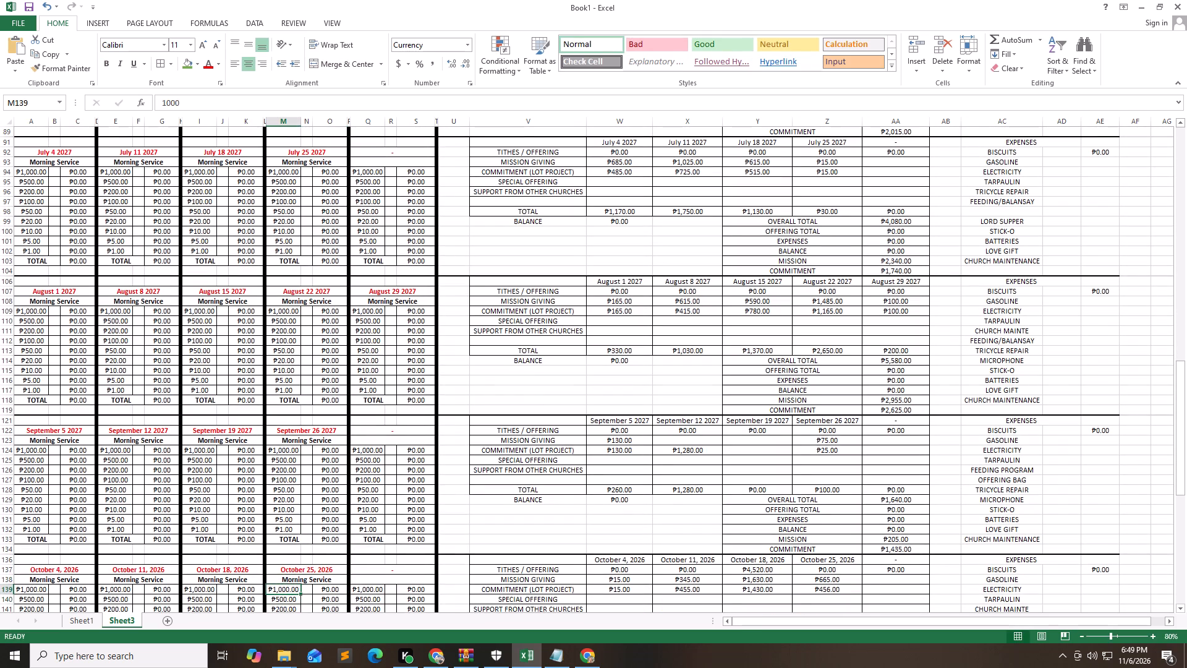
key(Up)
key(Up)
key(Left)
key(Left)
key(Left)
key(Left)
key(Left)
key(Left)
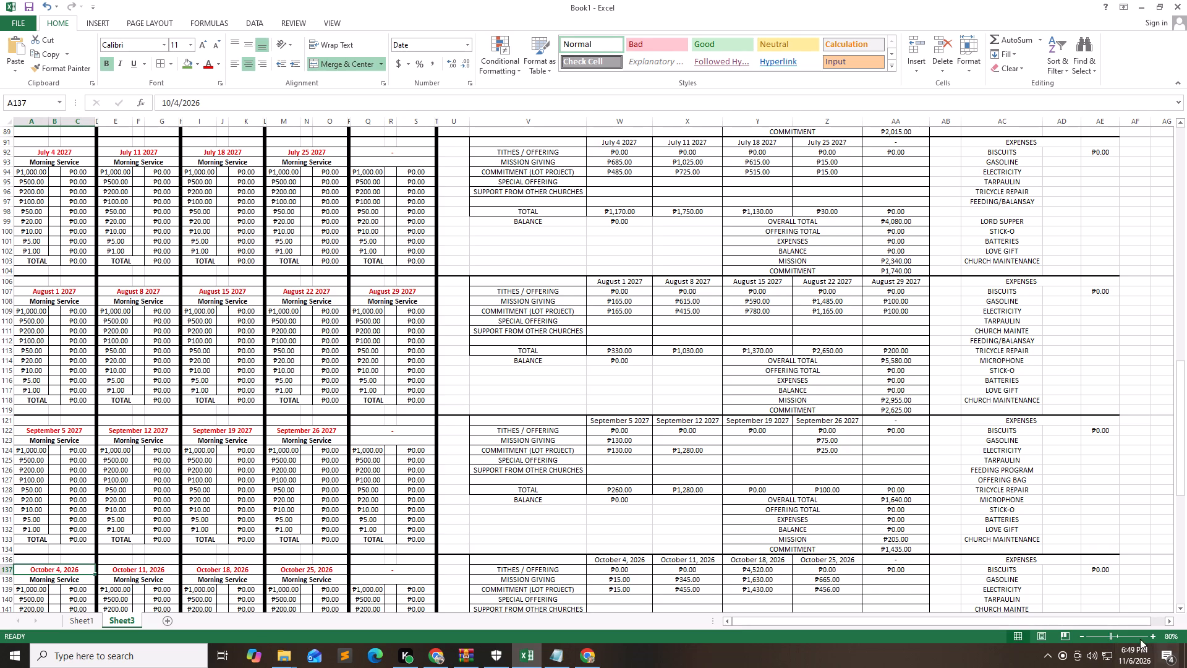
click(1117, 654)
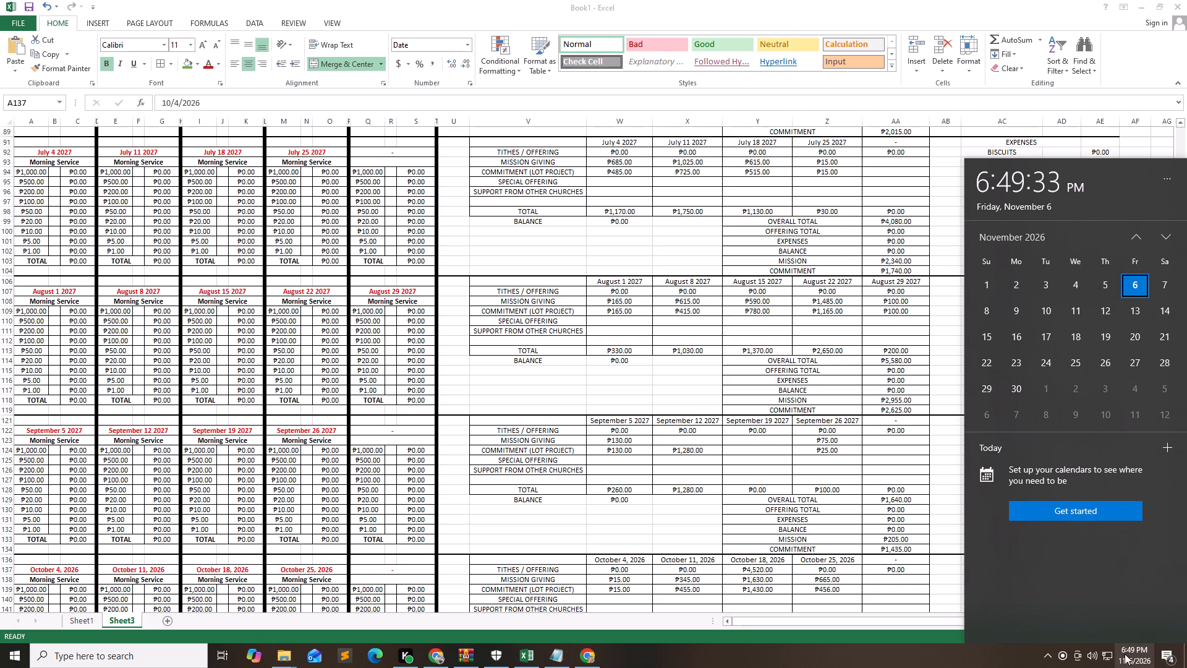
triple_click(1165, 243)
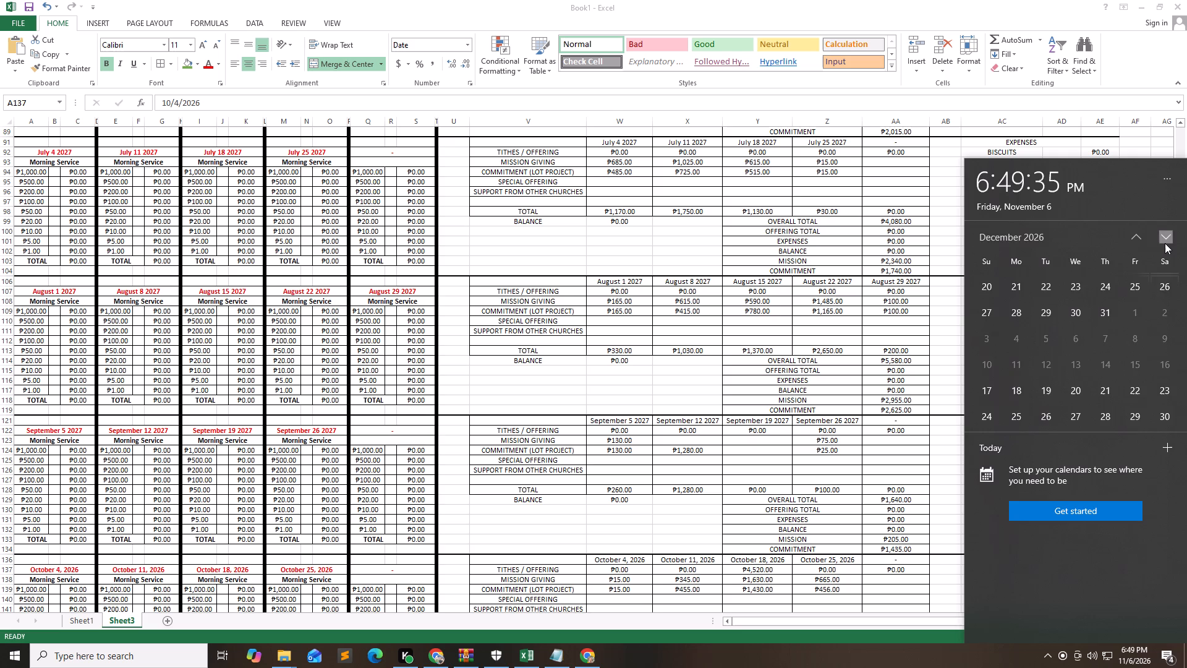
triple_click(1165, 243)
click(1165, 243)
click(1165, 243)
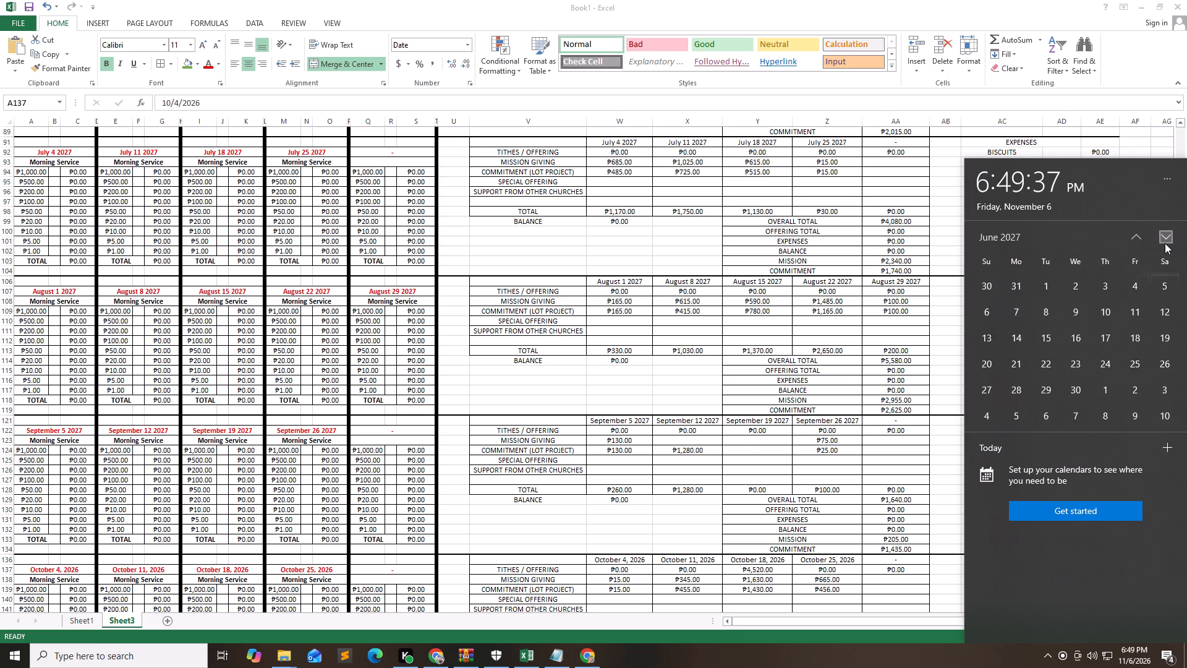
click(1165, 243)
click(1165, 243)
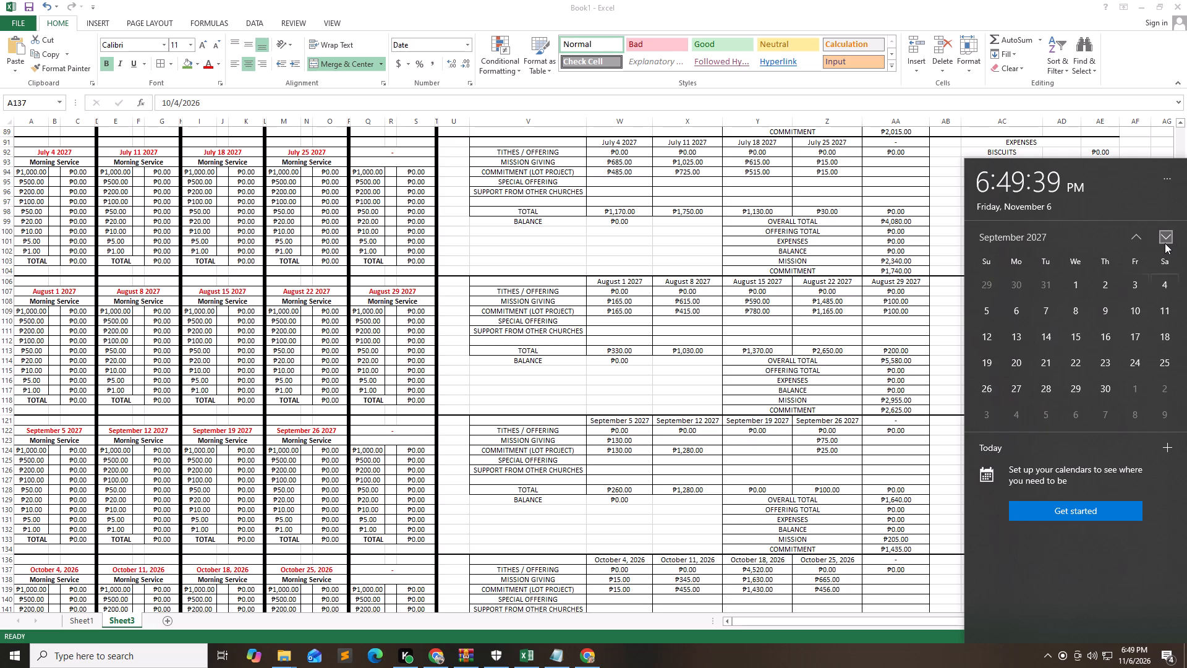
click(1165, 243)
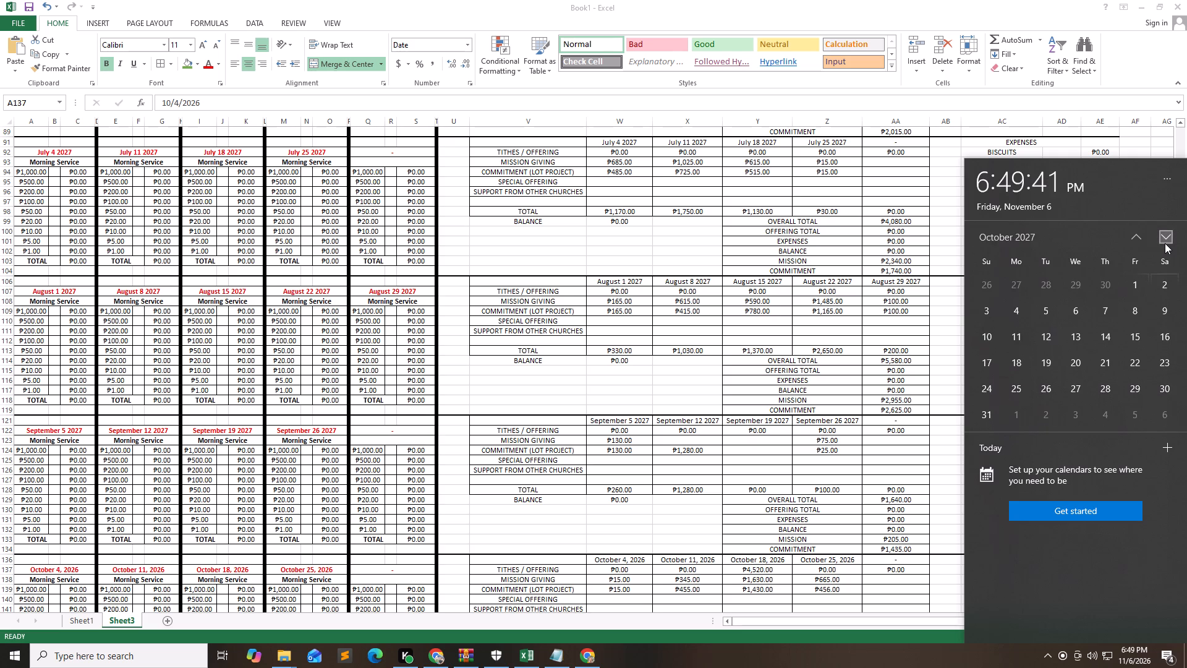
Back in the Excel sheet, set the first October service date, in A137, to October 3 2027.
click(87, 567)
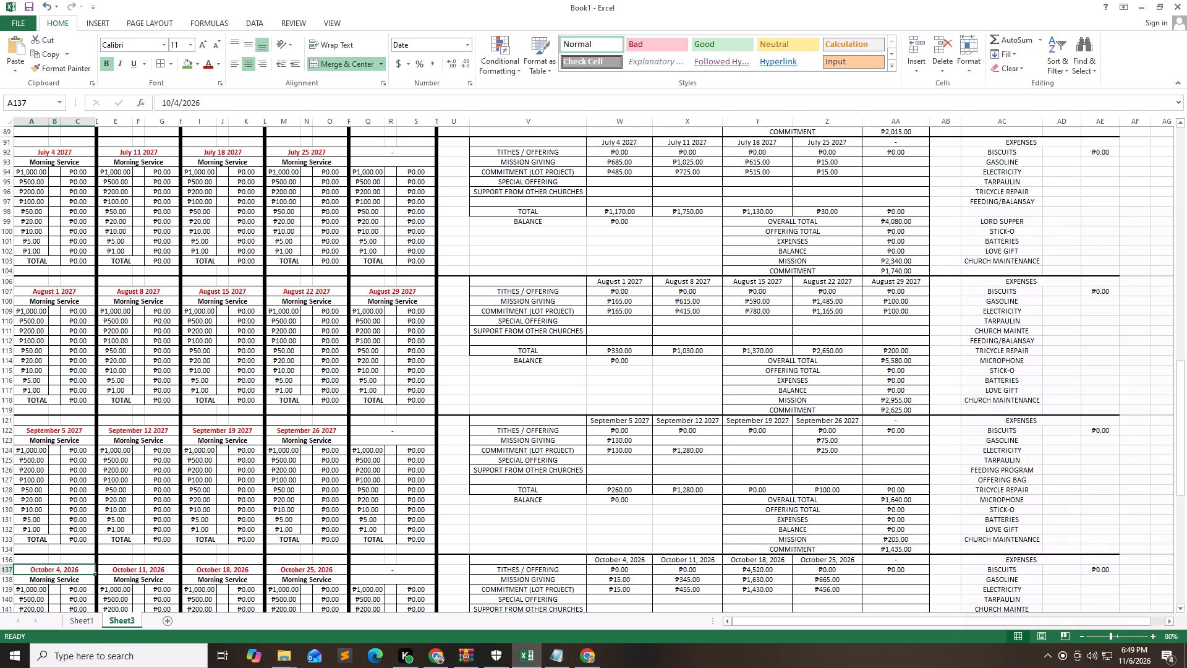
text(OC)
text(tober)
key(space)
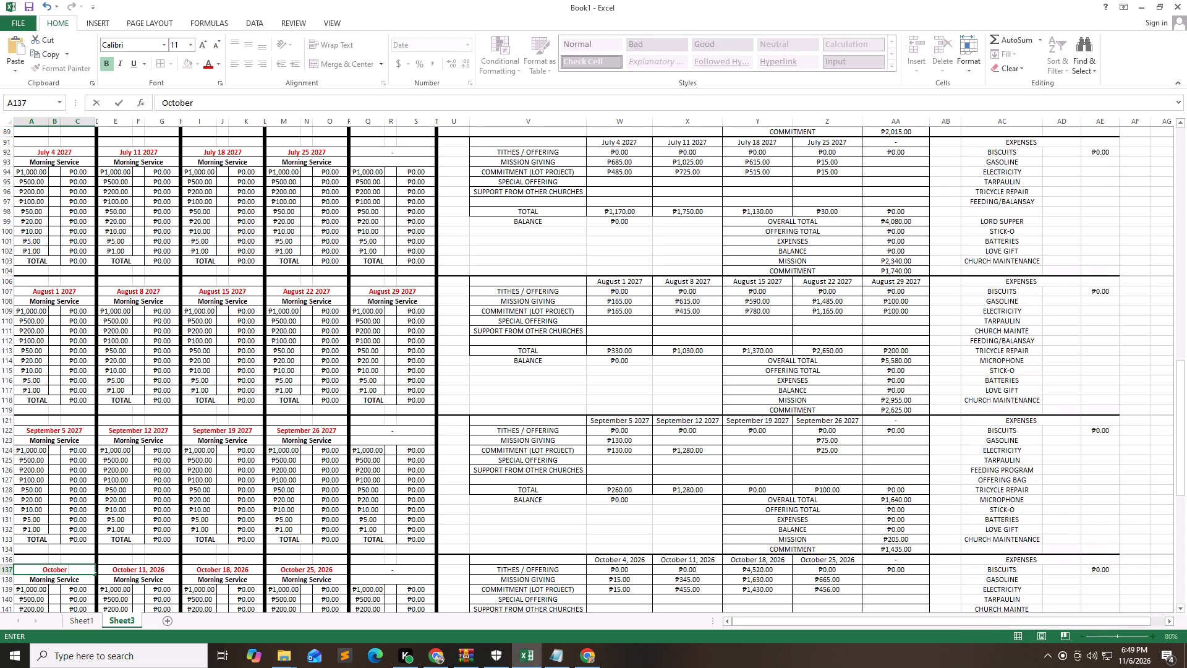
text(3 2027)
key(Tab)
Set the second October service date, in E137, to October 10 2027.
key(Tab)
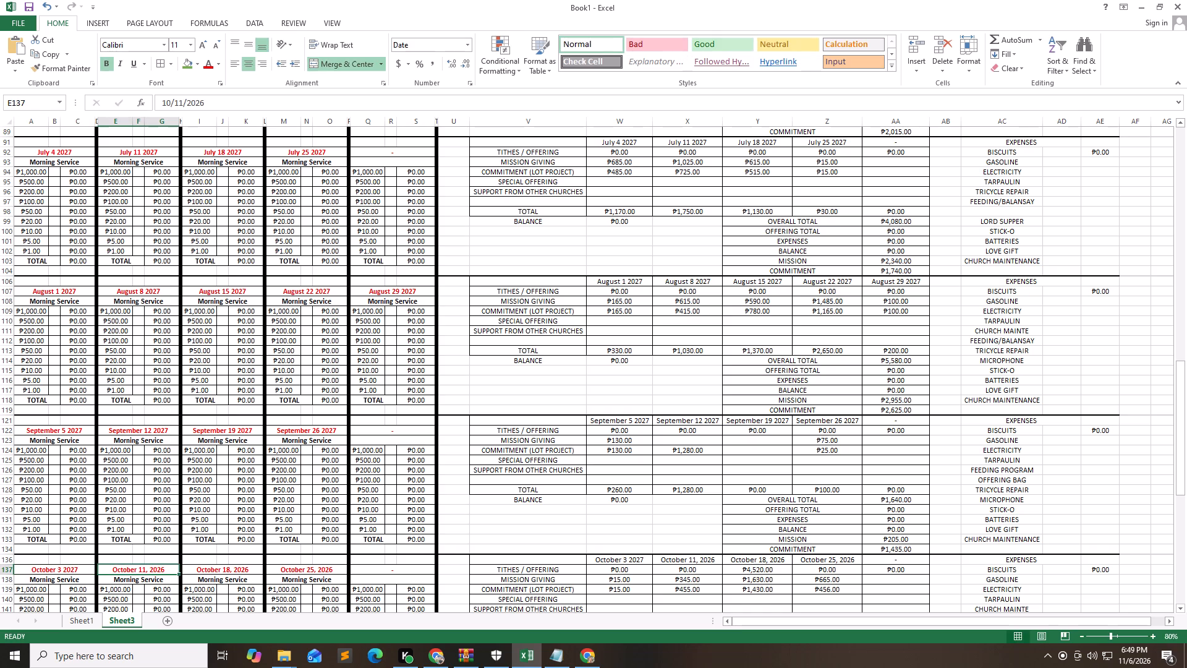
text(October 10 202)
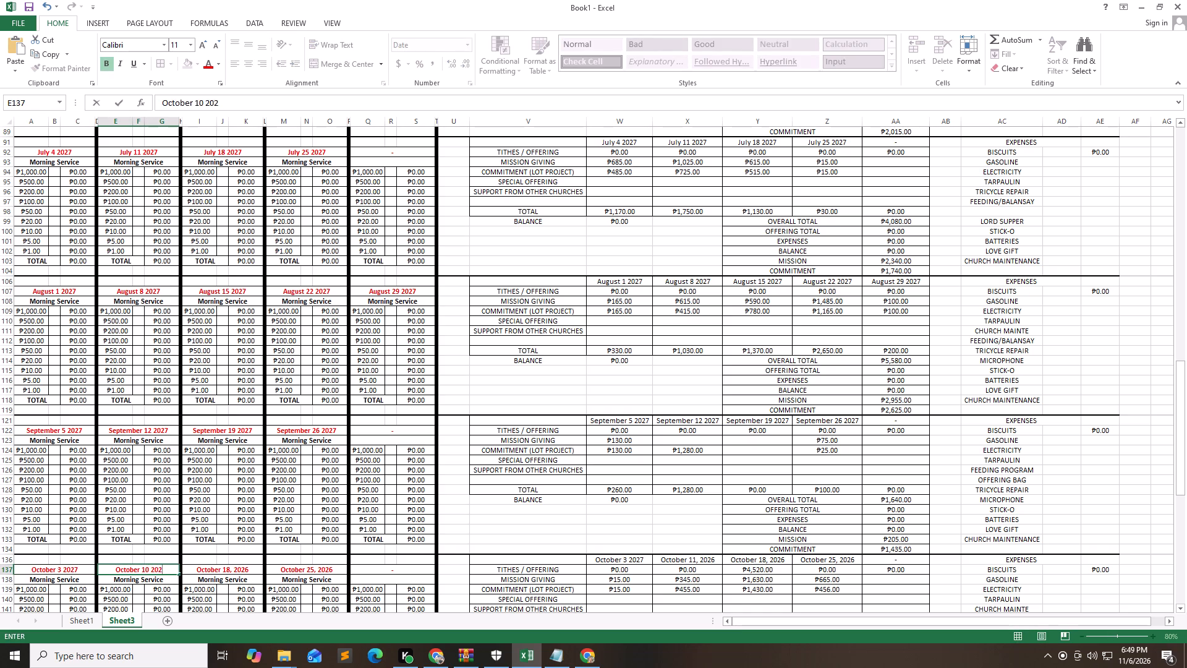
key(7)
key(Tab)
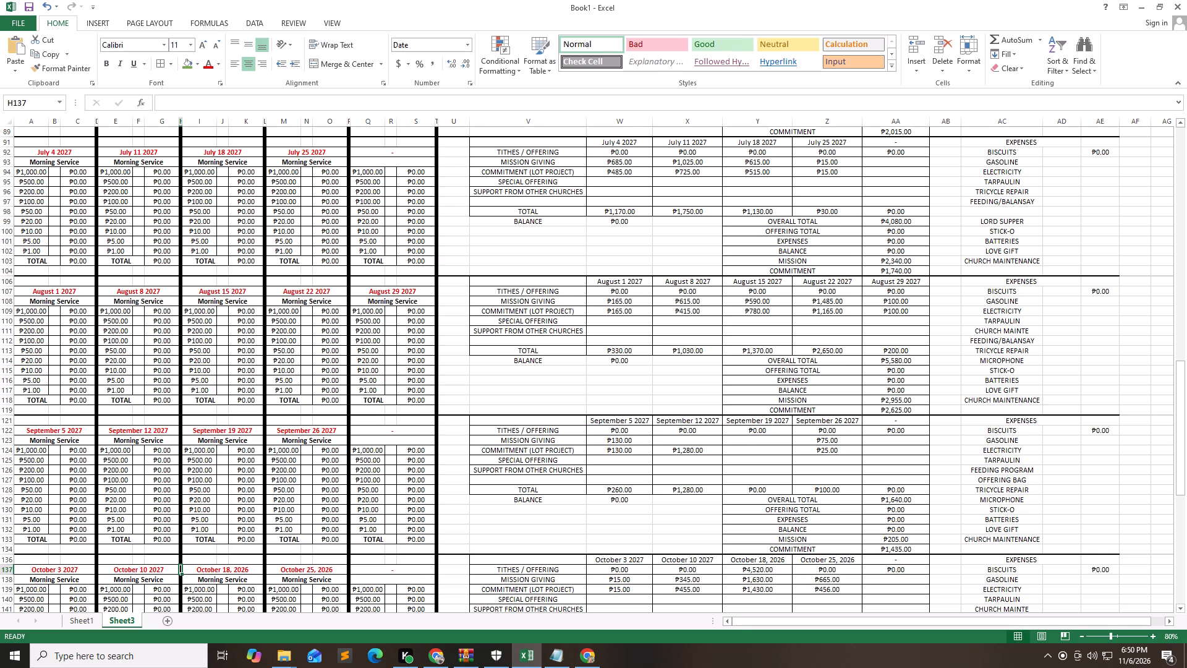
Set the third October service date, in I137, to October 17 2027.
key(Tab)
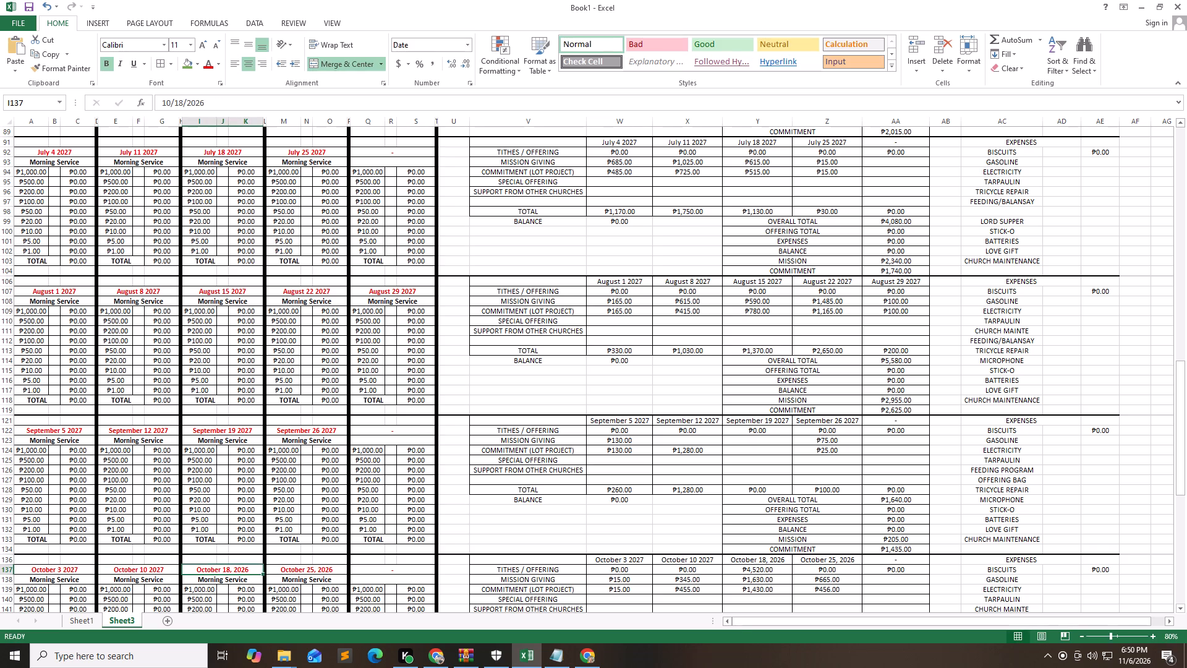
text(October)
key(space)
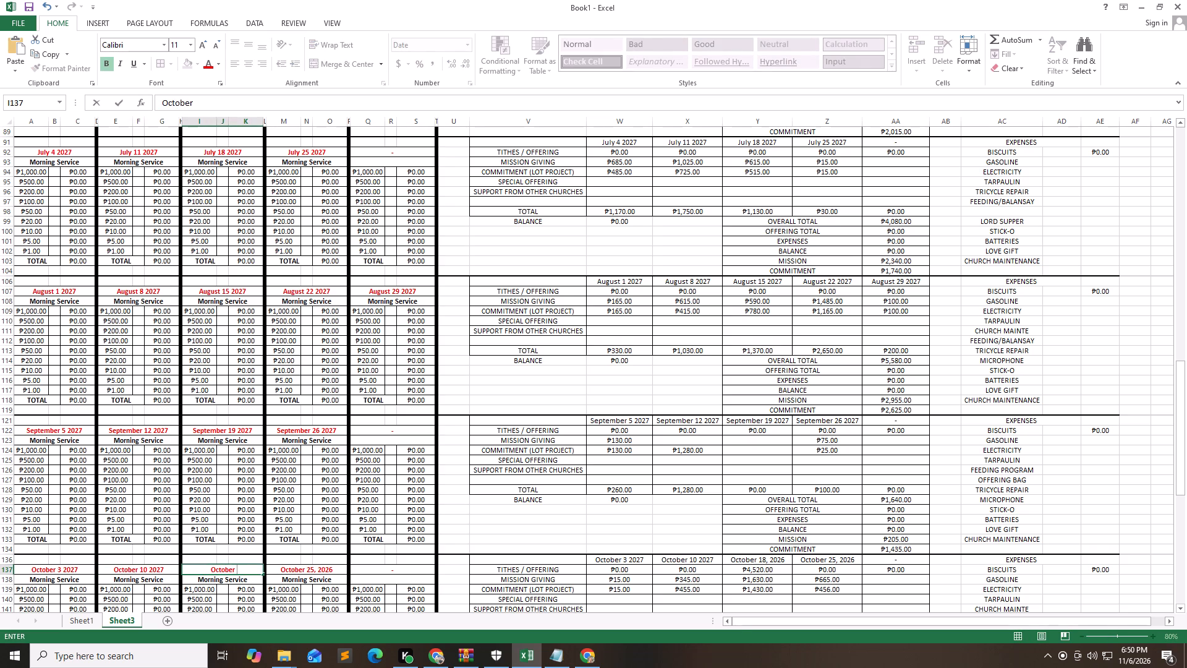
text(17)
key(space)
text(2027)
key(Tab)
Set the fourth October service date, in M137, to October 24 2027.
key(Tab)
text(October)
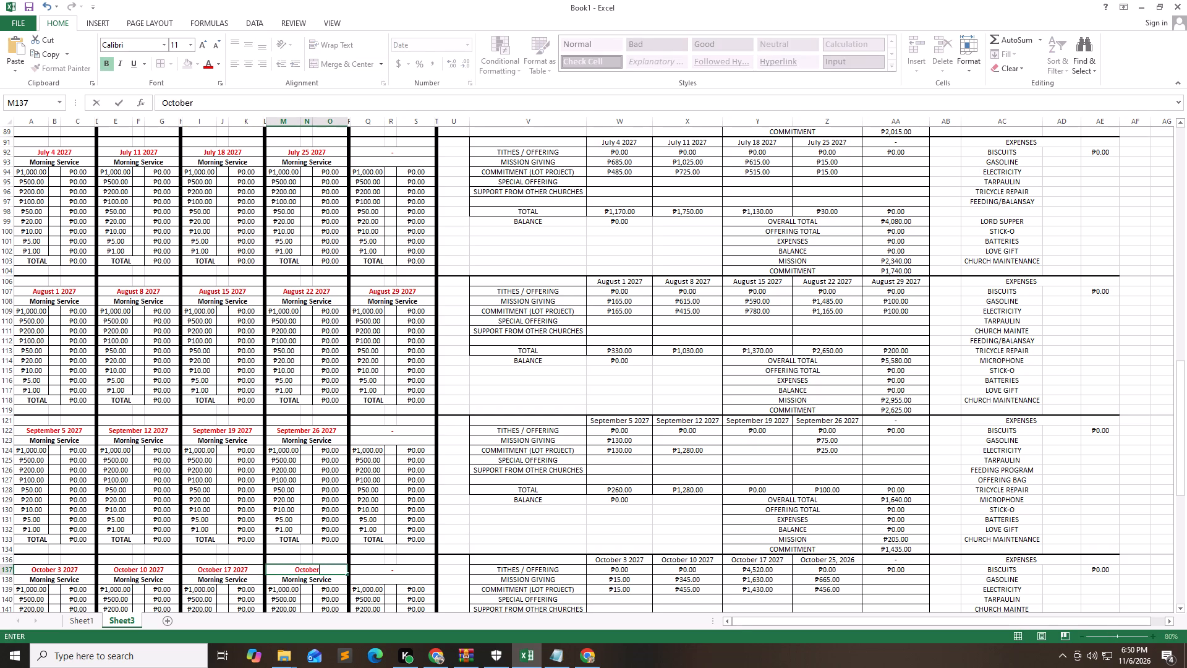
key(space)
key(1)
key(BackSpace)
text(24)
key(space)
text(2027)
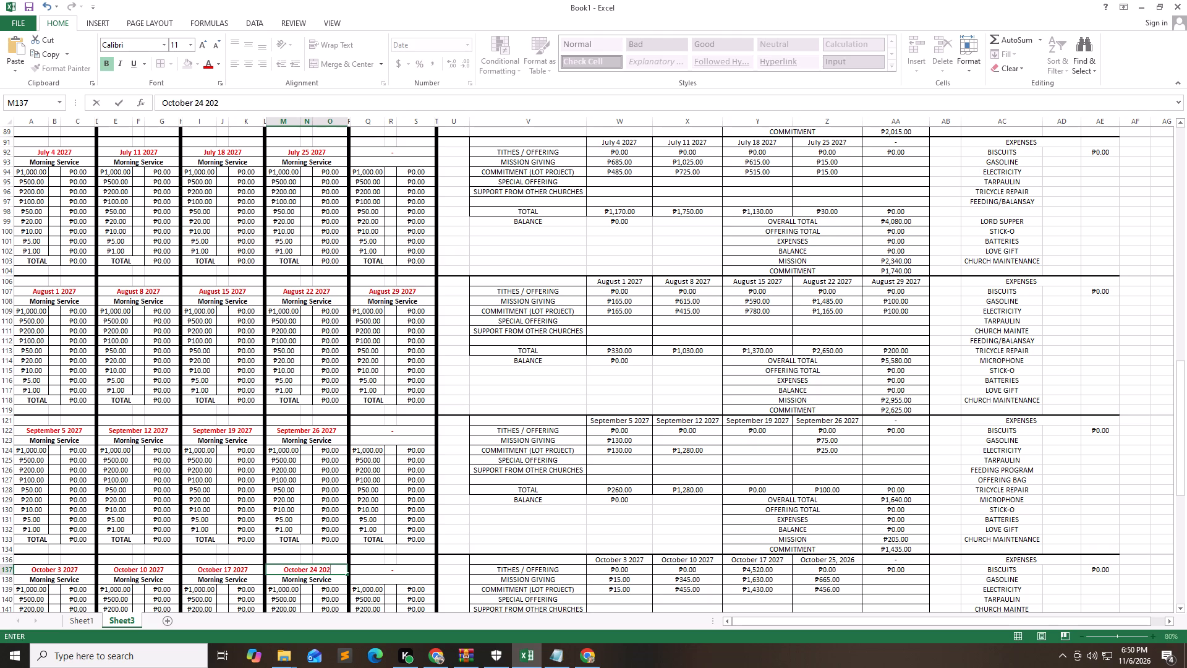
key(Tab)
Go to the fifth October date cell, Q137, and check the October 2027 calendar in Windows for a fifth Sunday.
key(Tab)
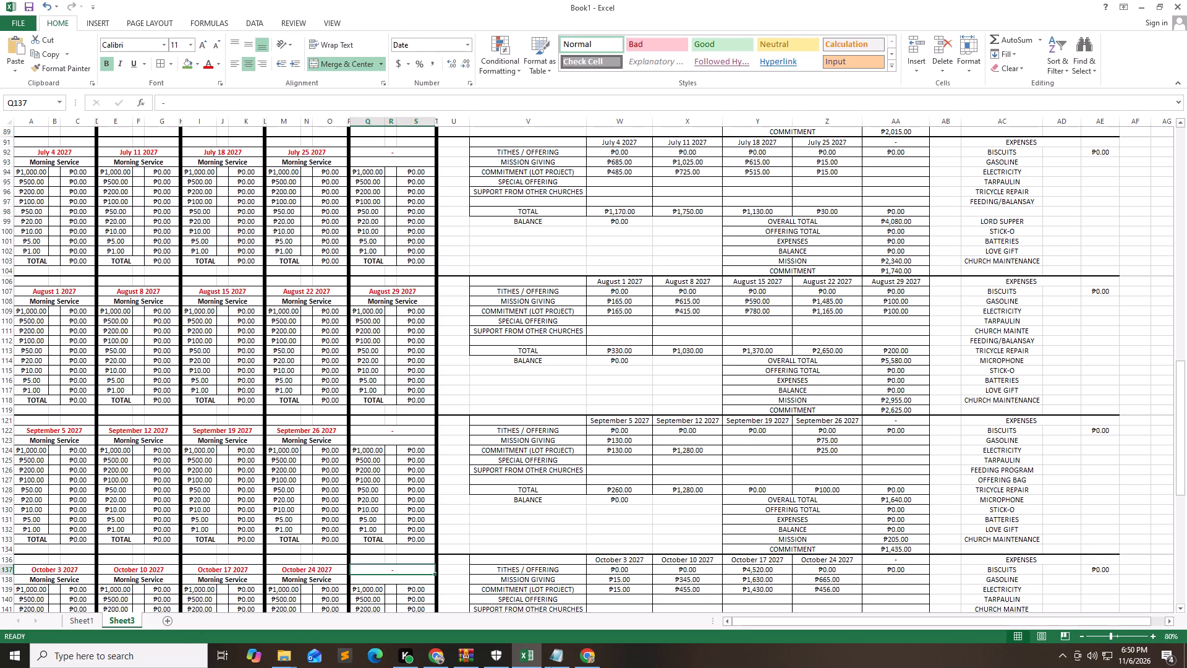
click(1135, 658)
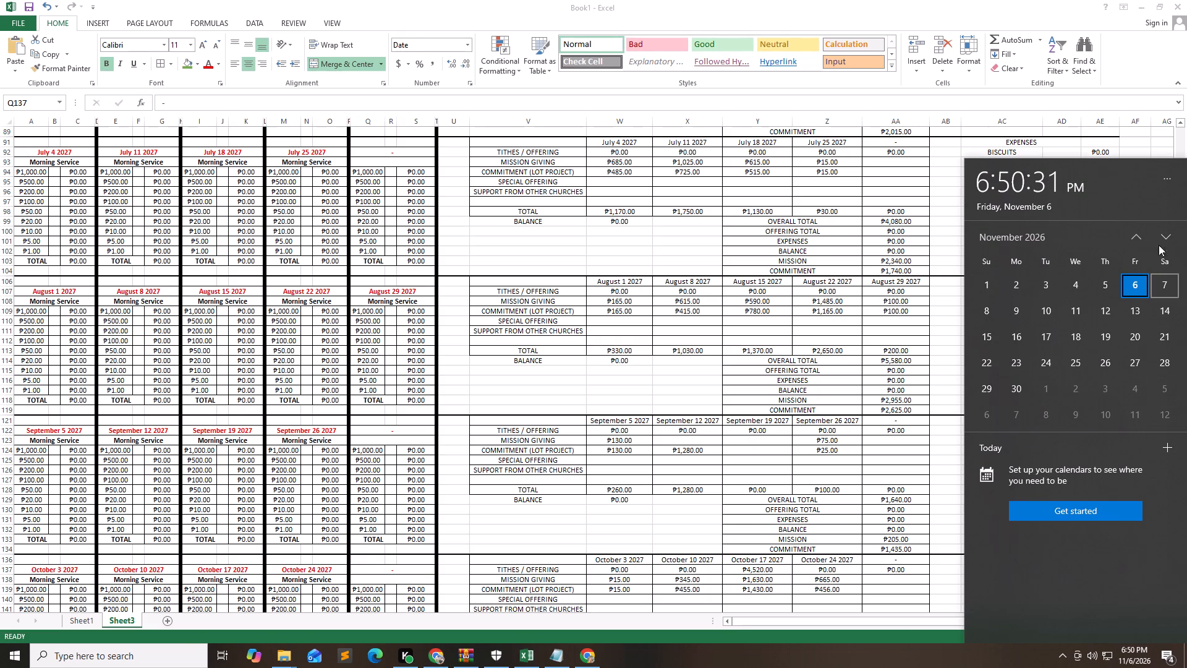
triple_click(1164, 238)
triple_click(1164, 238)
triple_click(1164, 238)
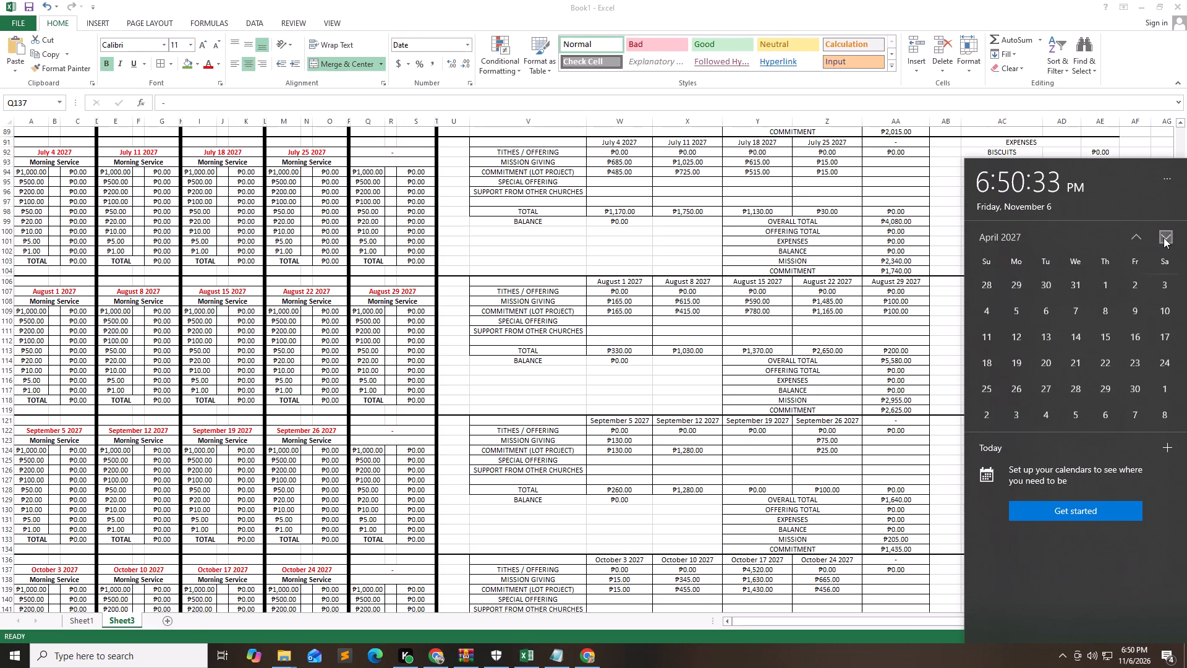
click(1164, 238)
triple_click(1164, 238)
triple_click(1164, 238)
double_click(1164, 238)
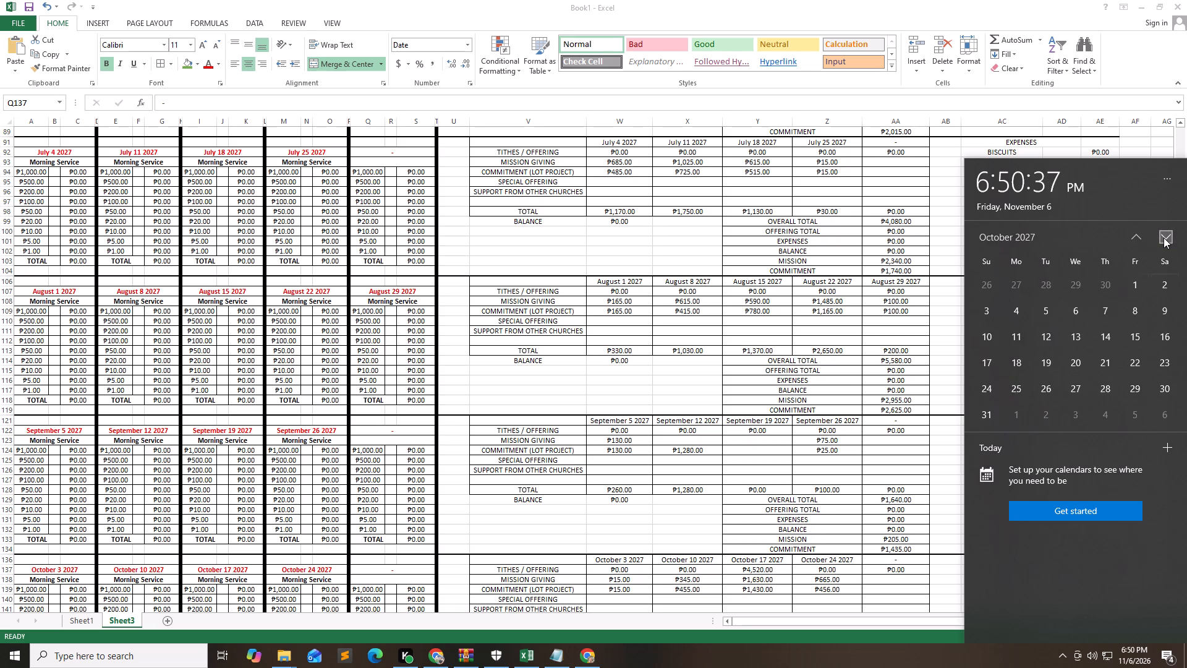
Back in the Excel sheet, set the fifth October service date, in Q137, to October 31 2027.
click(411, 568)
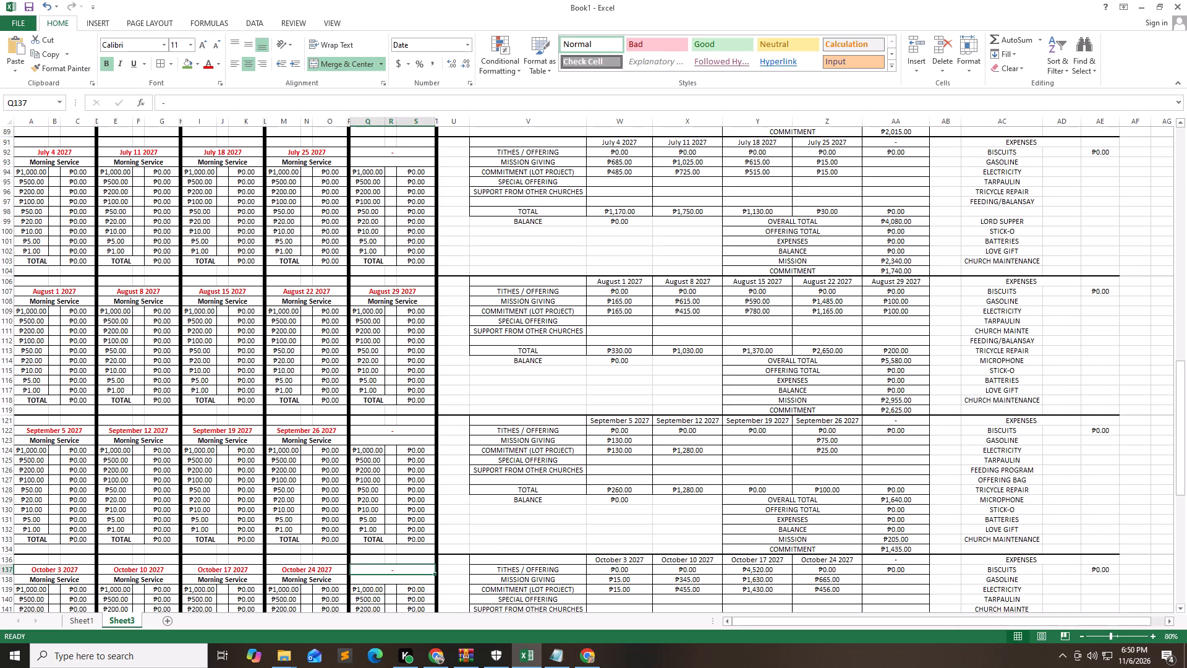
text(October)
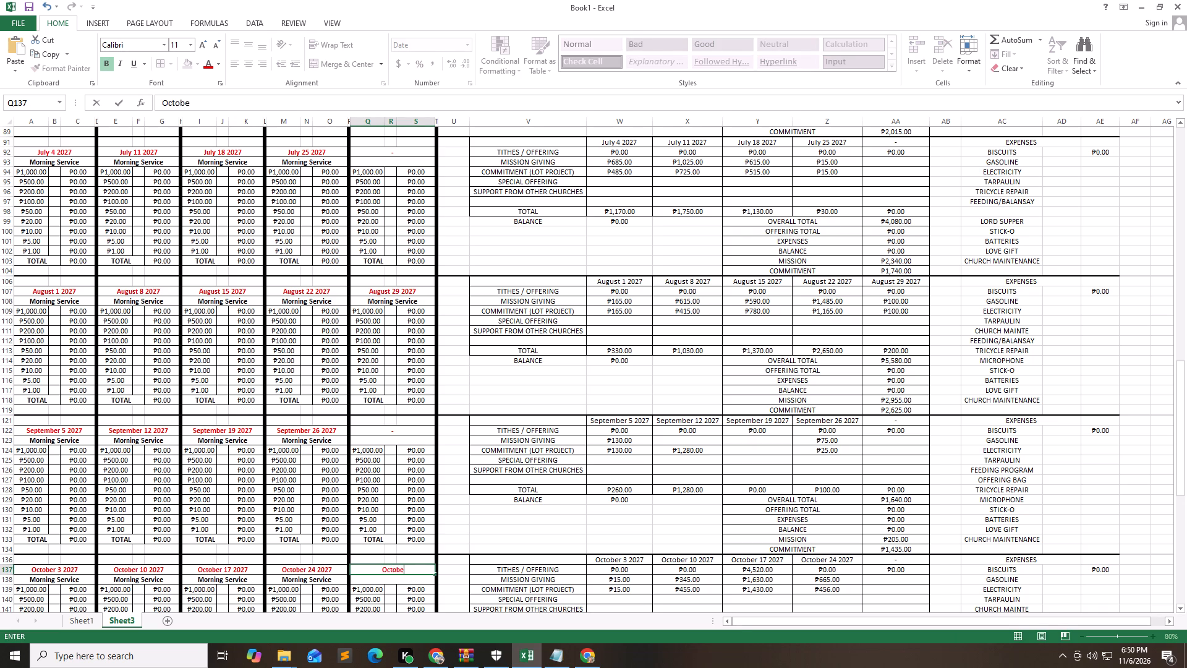
key(space)
text(21)
key(BackSpace)
key(BackSpace)
text(31 2027)
key(Down)
Copy the Morning Service label from M138 into Q138, under the October 31 2027 date.
key(Down)
key(Down)
key(Down)
key(Down)
key(Down)
key(Down)
key(Down)
key(Down)
key(Down)
key(Down)
key(Down)
key(Down)
key(Down)
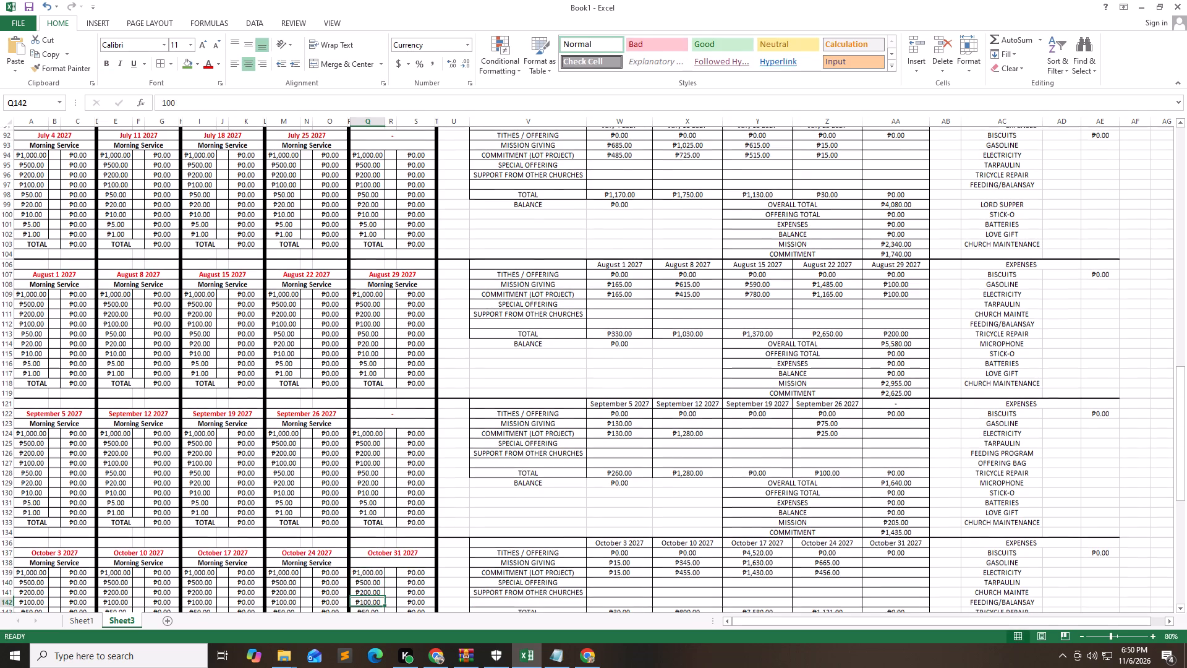
key(Up)
key(Up)
key(Up)
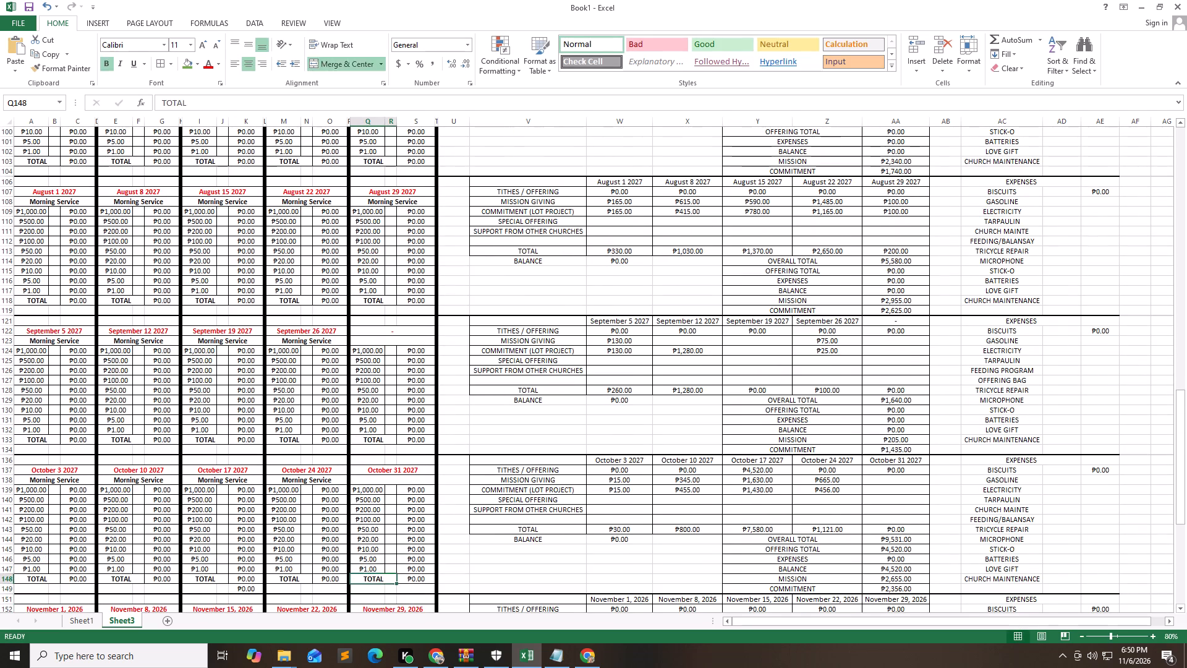
key(Up)
key(Up)
key(Up)
key(Up)
key(Up)
key(Up)
key(Up)
key(Up)
key(Up)
key(Up)
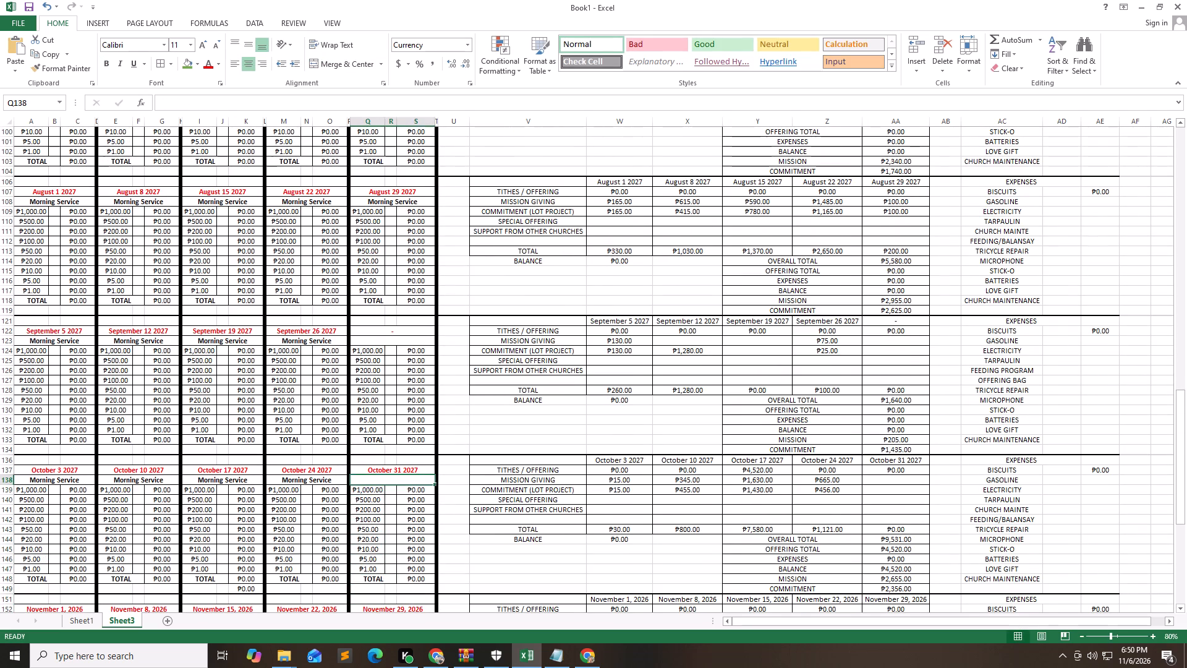
key(Left)
key(Left)
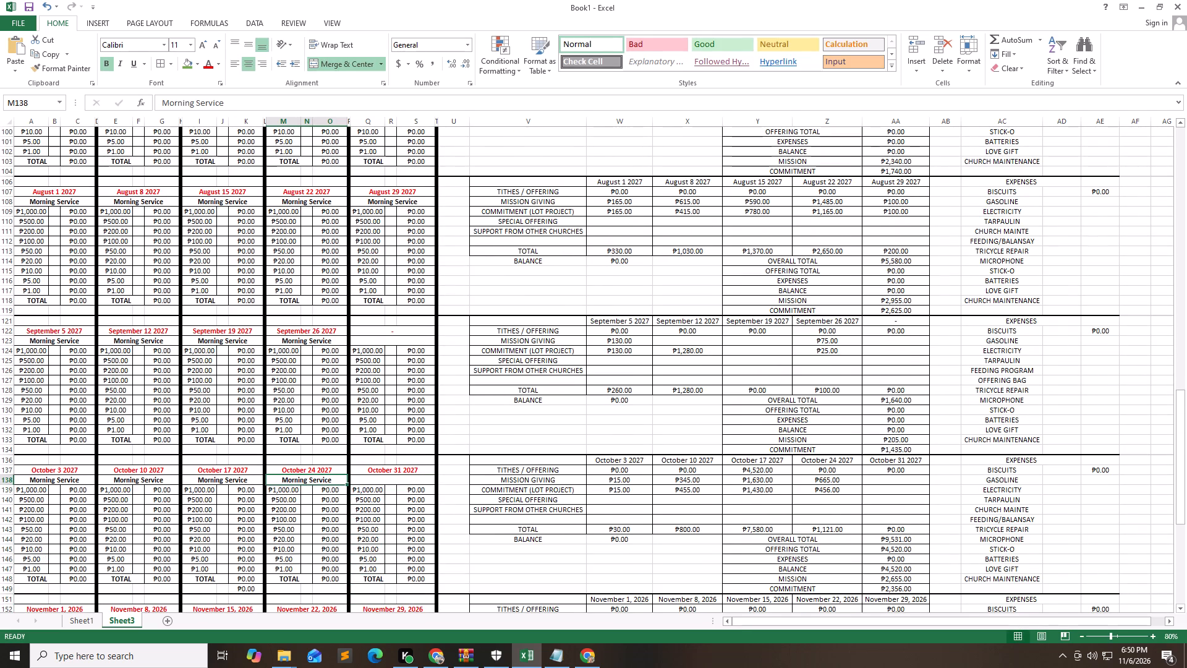
key(ctrl+c)
key(Right)
key(Right)
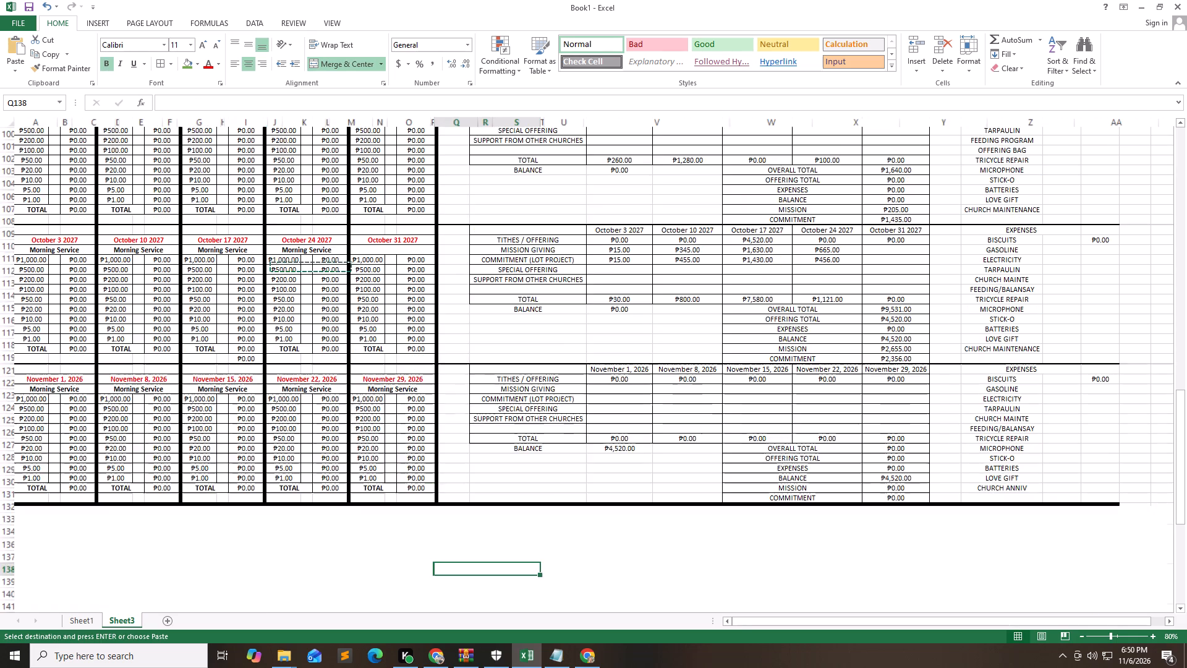
key(Up)
key(Up)
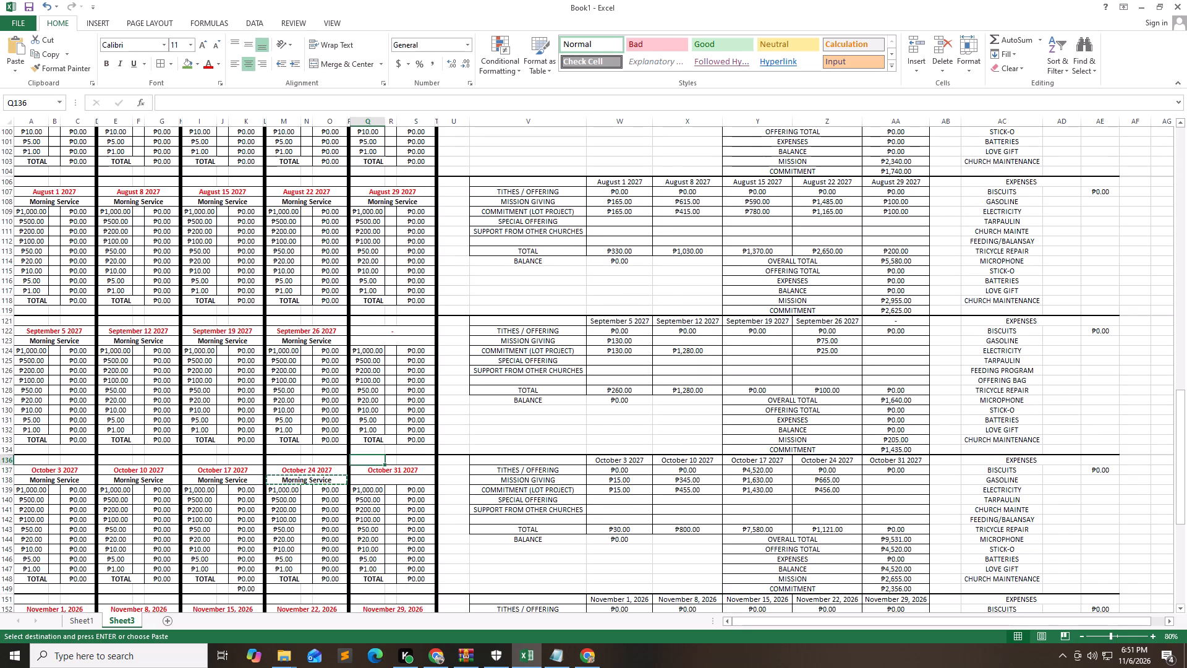
key(Down)
key(Down)
key(ctrl+v)
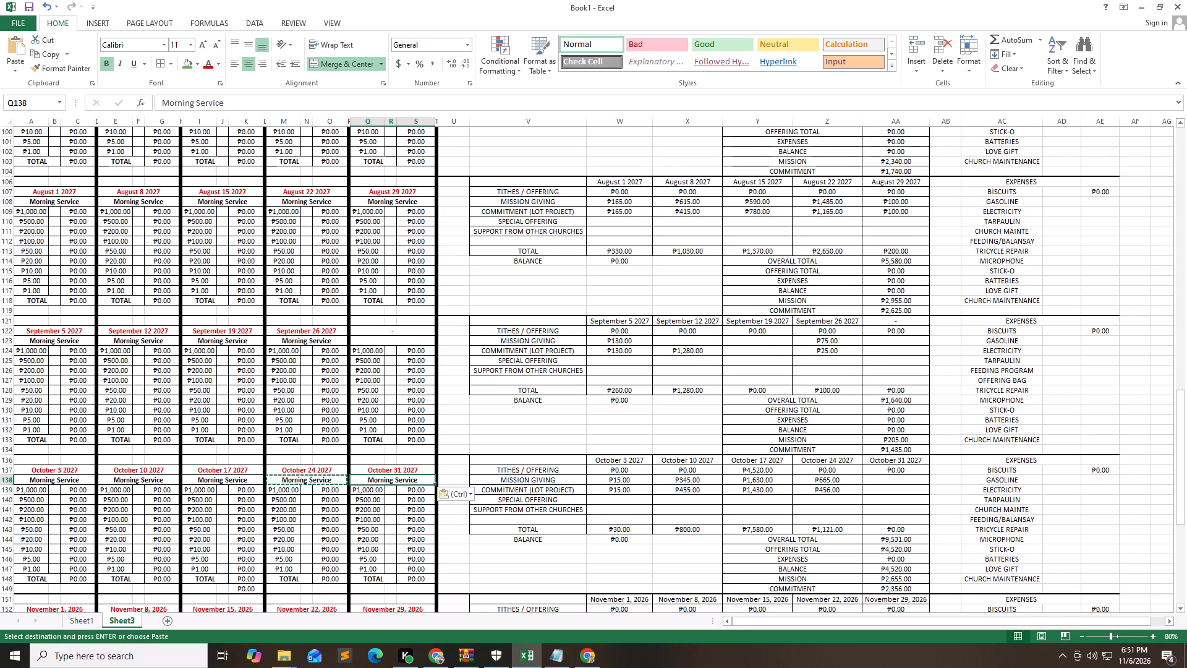
Go to the first November service date, in A152, and look up the November 2027 Sundays in the Windows calendar.
key(Down)
key(Down)
key(Down)
key(Down)
key(Down)
key(Down)
key(Down)
key(Down)
key(Down)
key(Down)
key(Down)
key(Down)
key(Down)
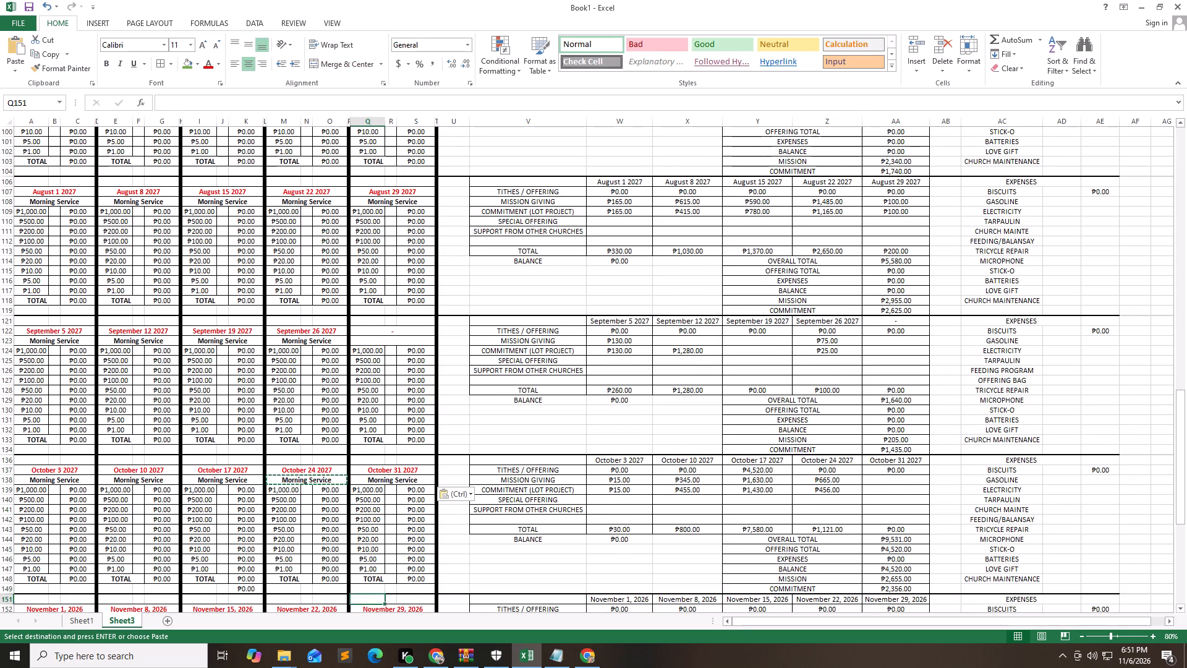
key(Down)
key(Down)
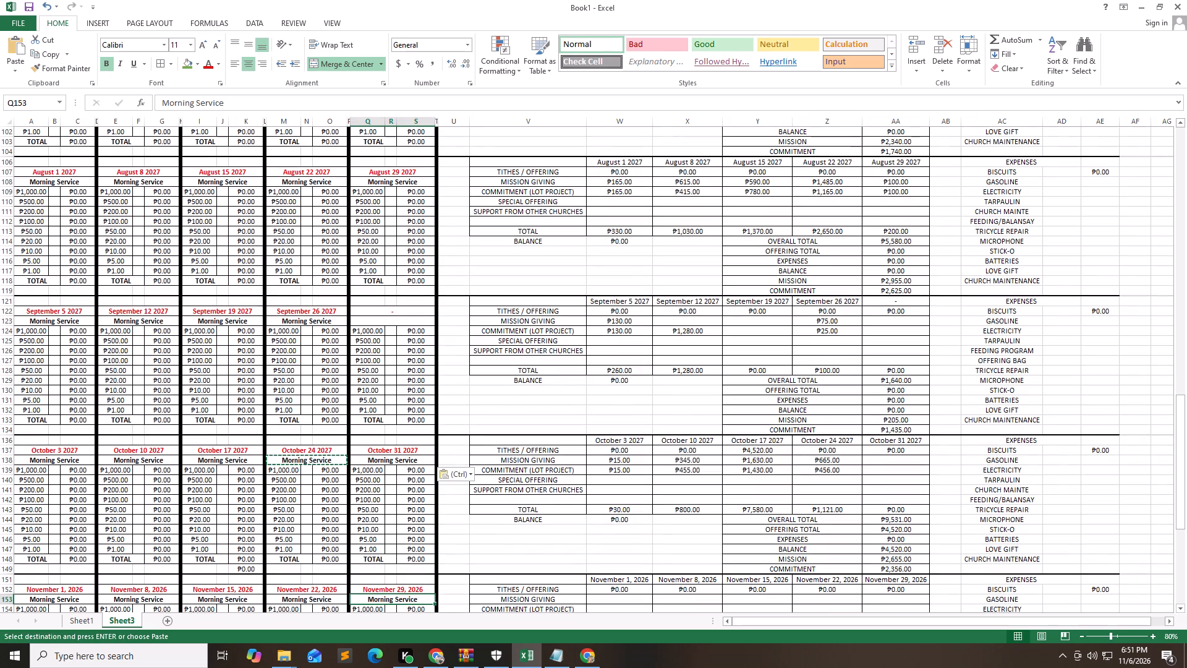
key(Left)
key(Left)
key(Left)
key(Left)
key(Left)
key(Left)
key(Left)
key(Left)
key(Left)
key(Left)
key(Left)
key(Left)
key(Left)
key(Left)
key(Left)
key(Left)
key(Left)
key(Left)
key(Left)
key(Left)
key(Up)
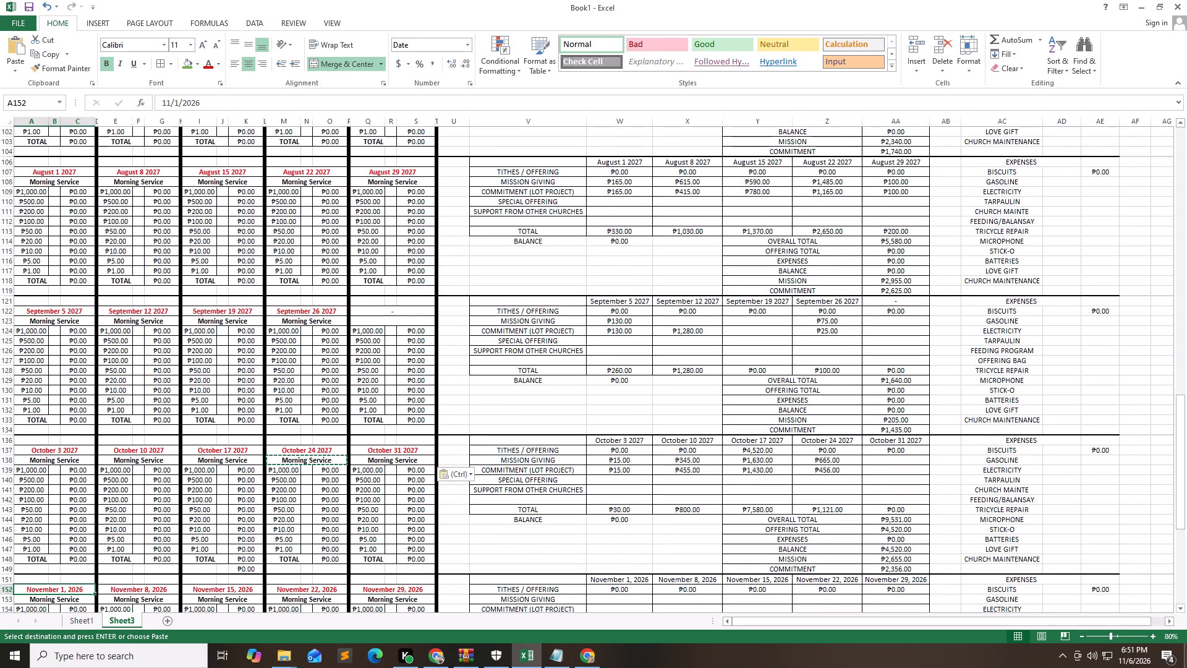
double_click(1121, 649)
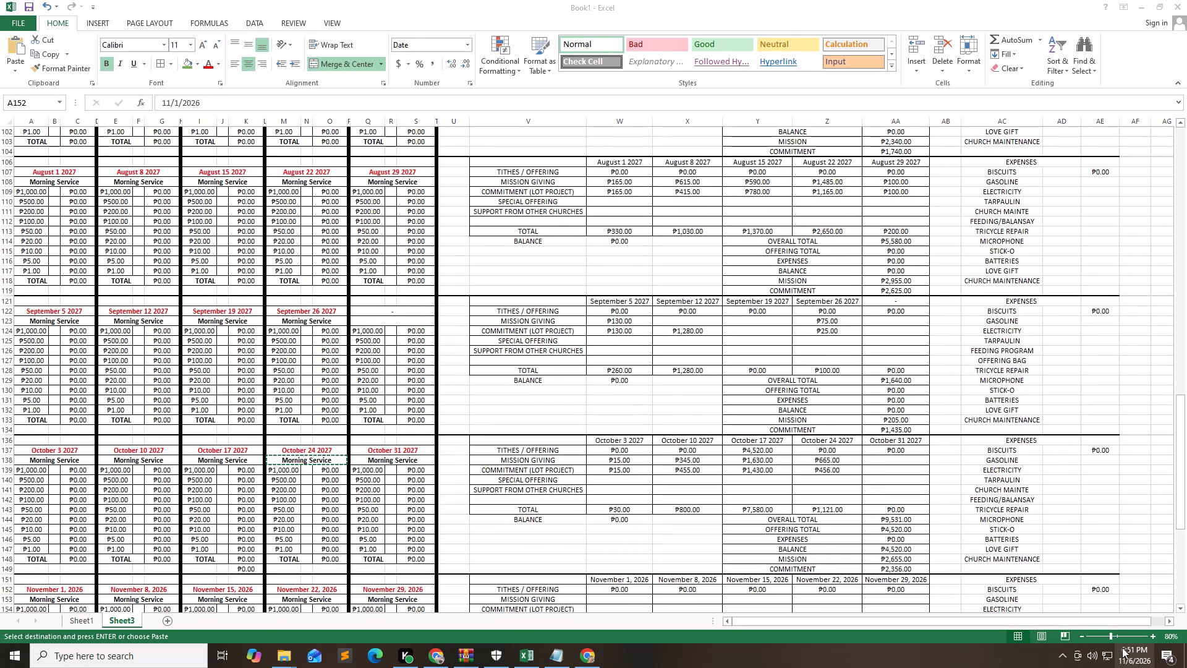
triple_click(1162, 237)
click(1162, 237)
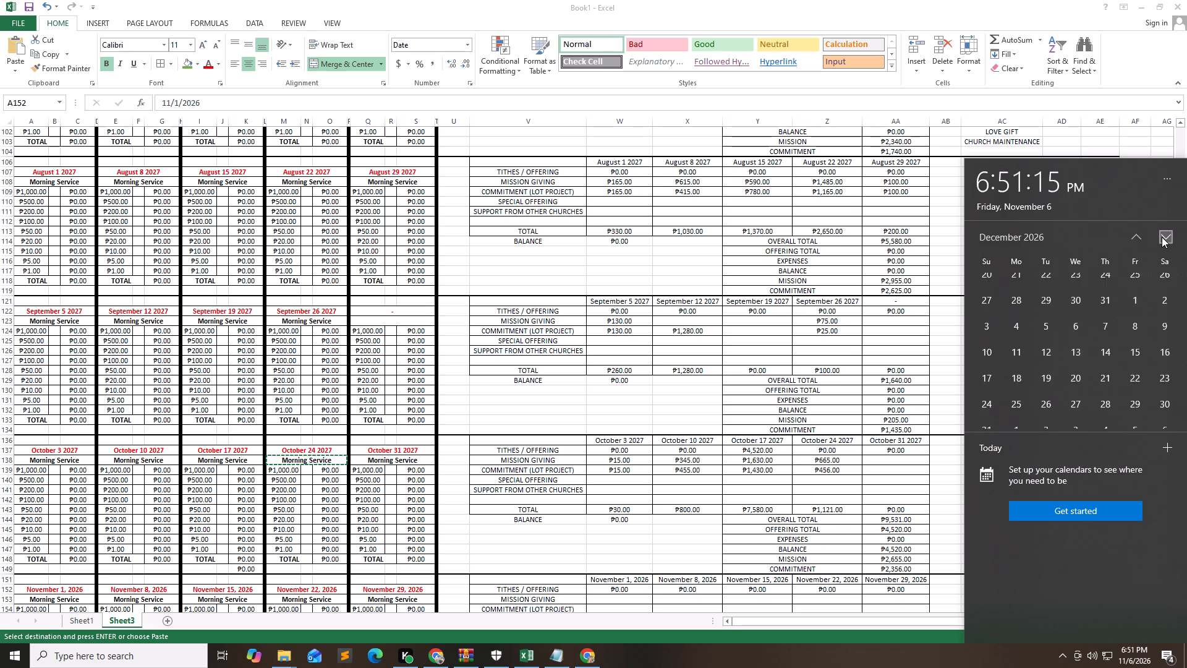
triple_click(1162, 237)
triple_click(1162, 237)
triple_click(1162, 237)
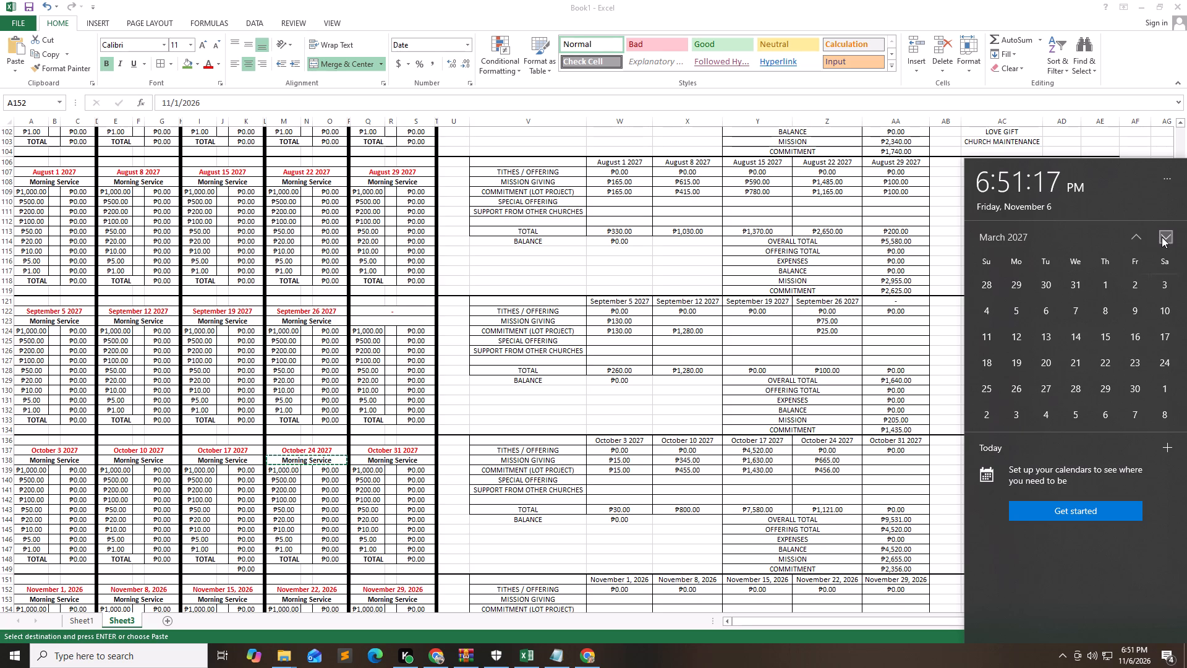
click(1162, 237)
click(1170, 234)
click(1170, 234)
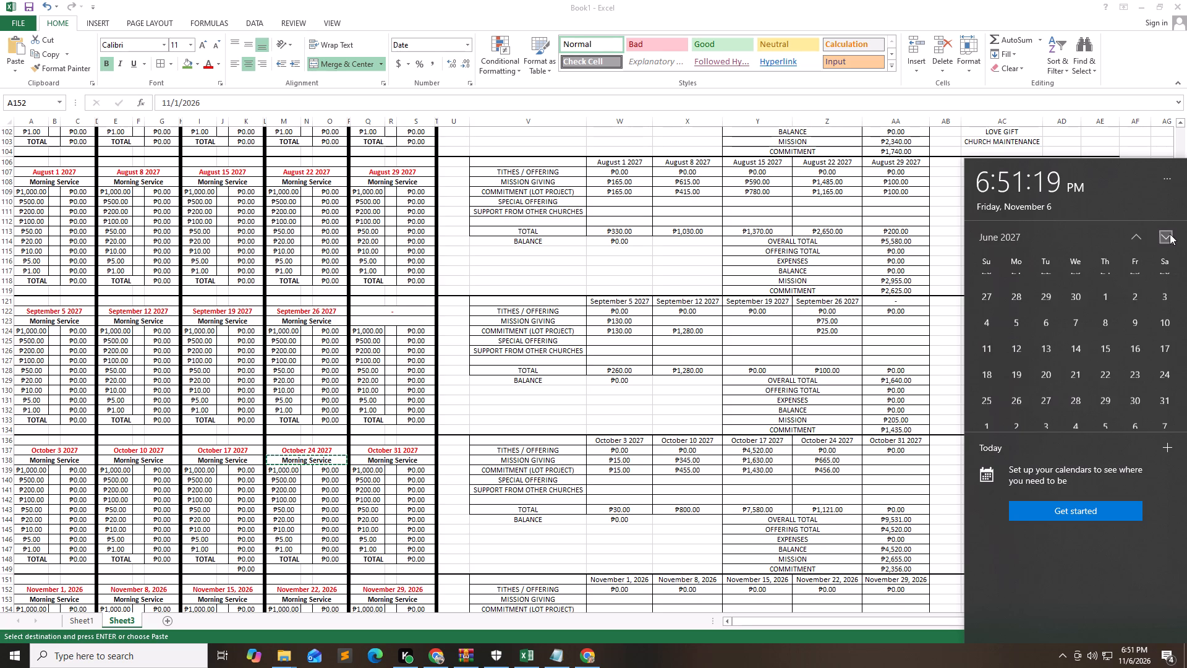
double_click(1170, 234)
click(1170, 234)
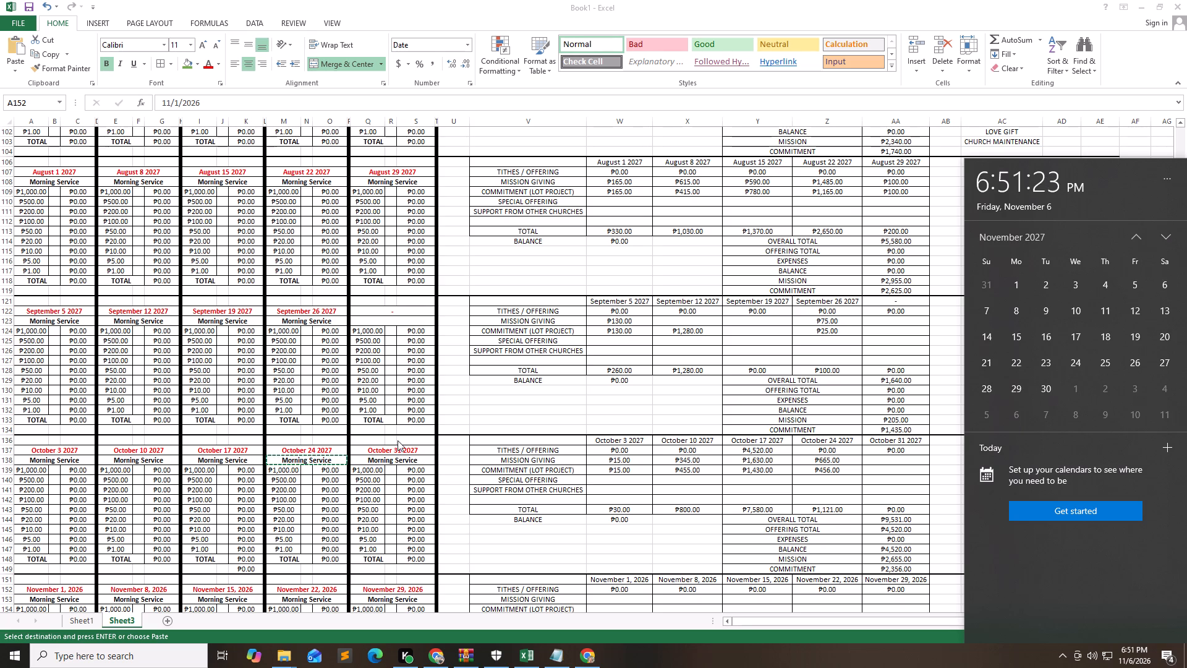
Back in the Excel sheet, set the first November service date, in A152, to November 7 2027.
click(77, 587)
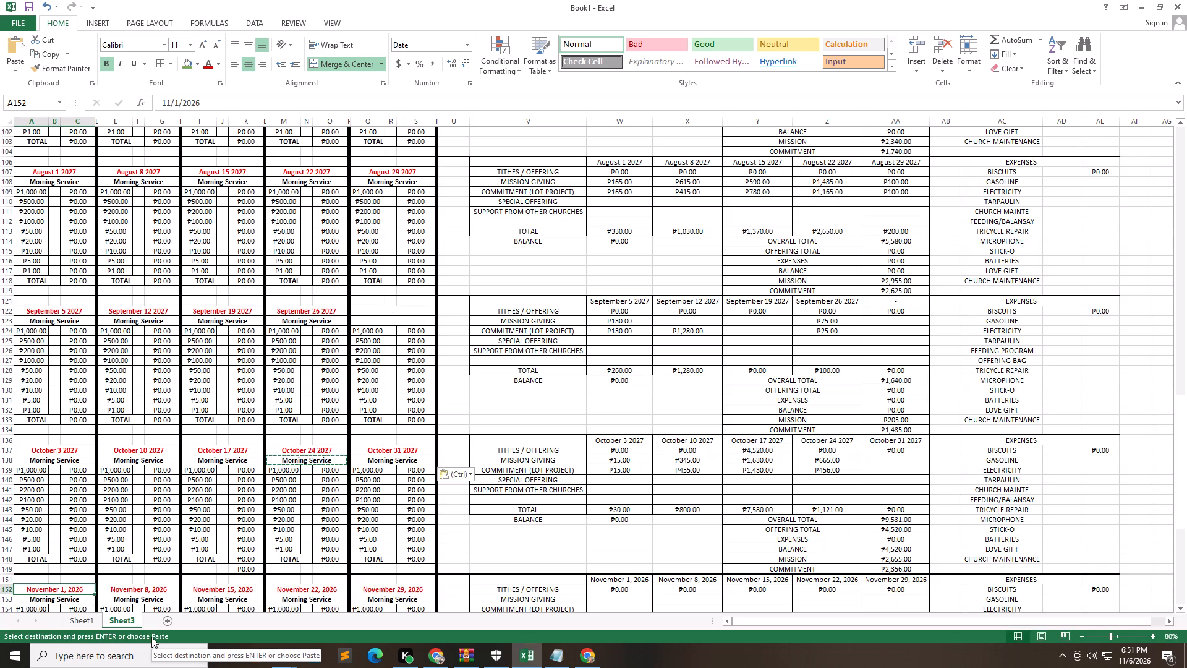
text(November)
key(space)
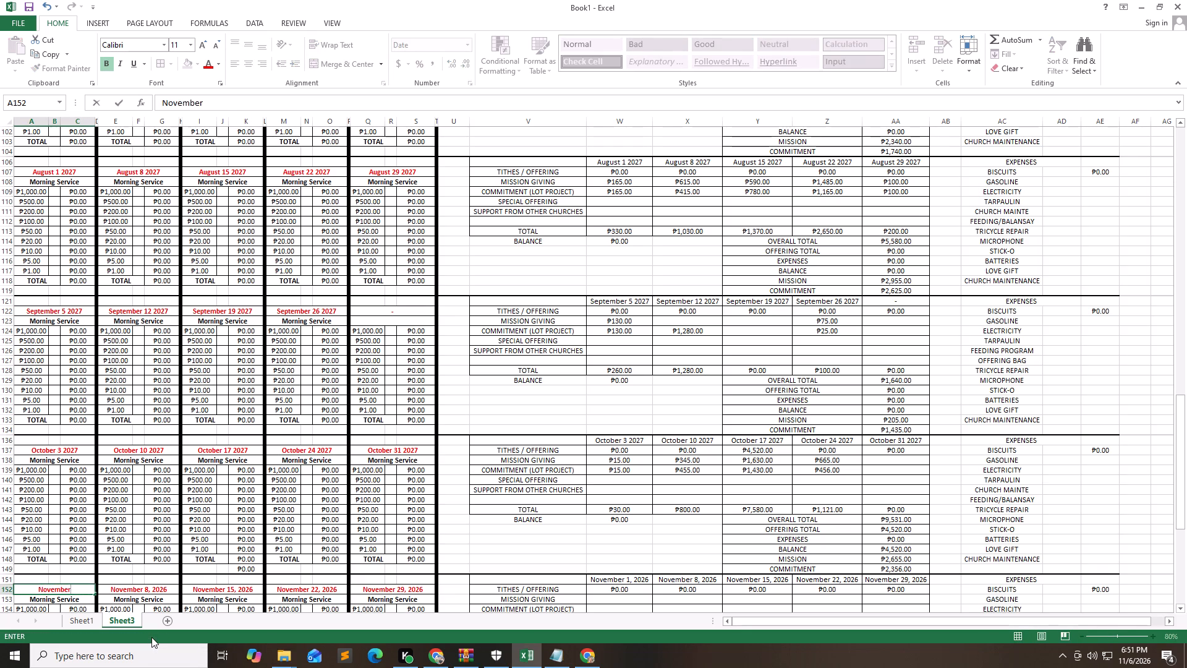
text(7 2027)
key(Tab)
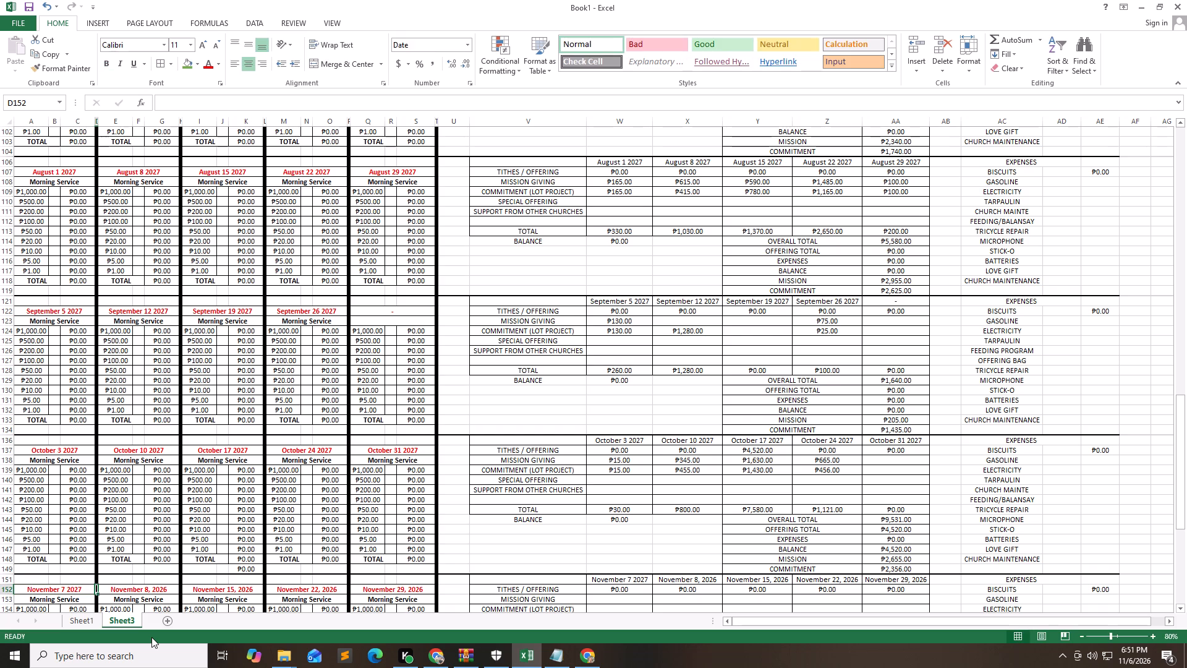
Set the second November service date, in E152, to November 14 2027.
key(Tab)
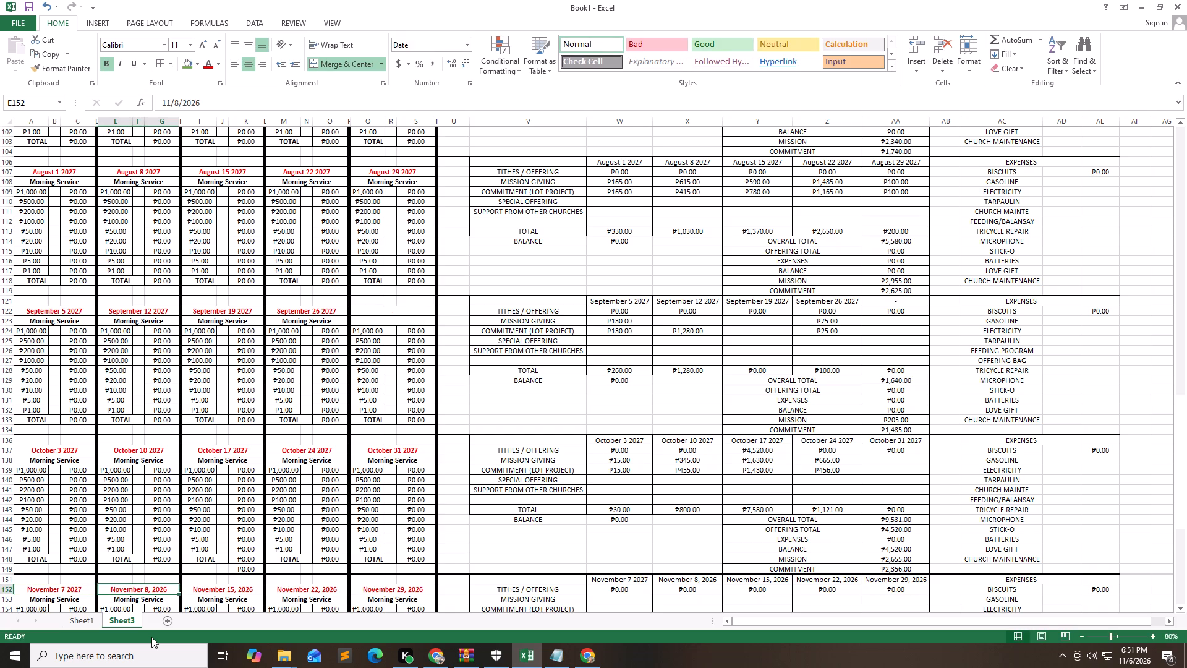
key(shift+n)
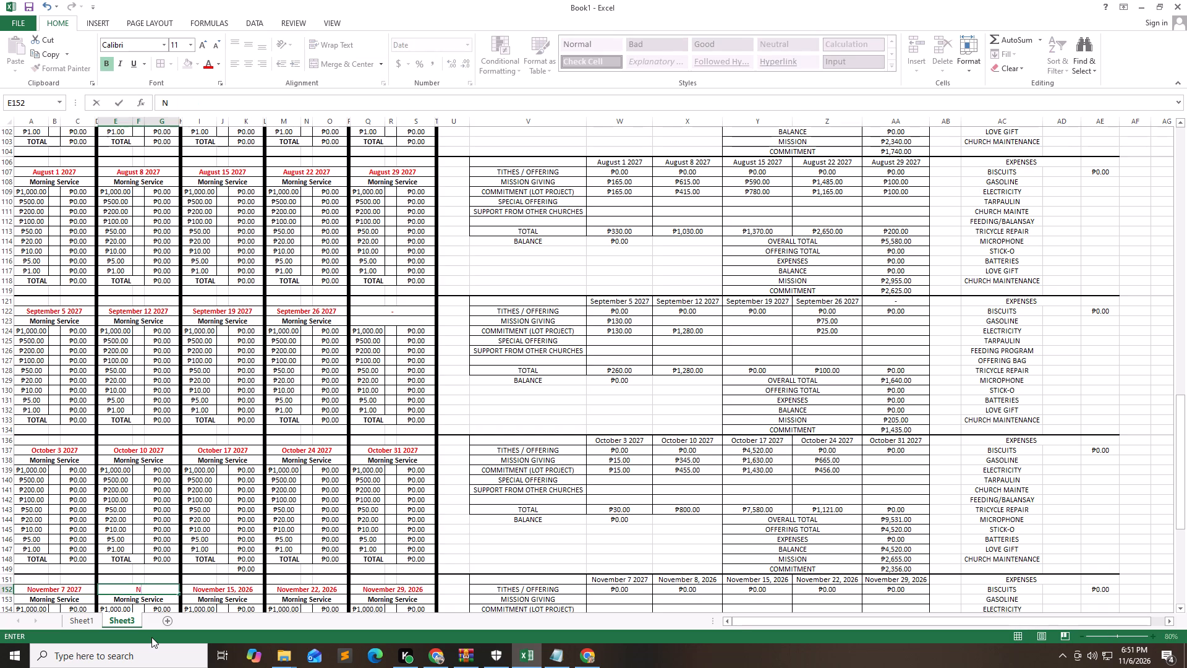
text(ovember)
key(space)
text(14)
key(space)
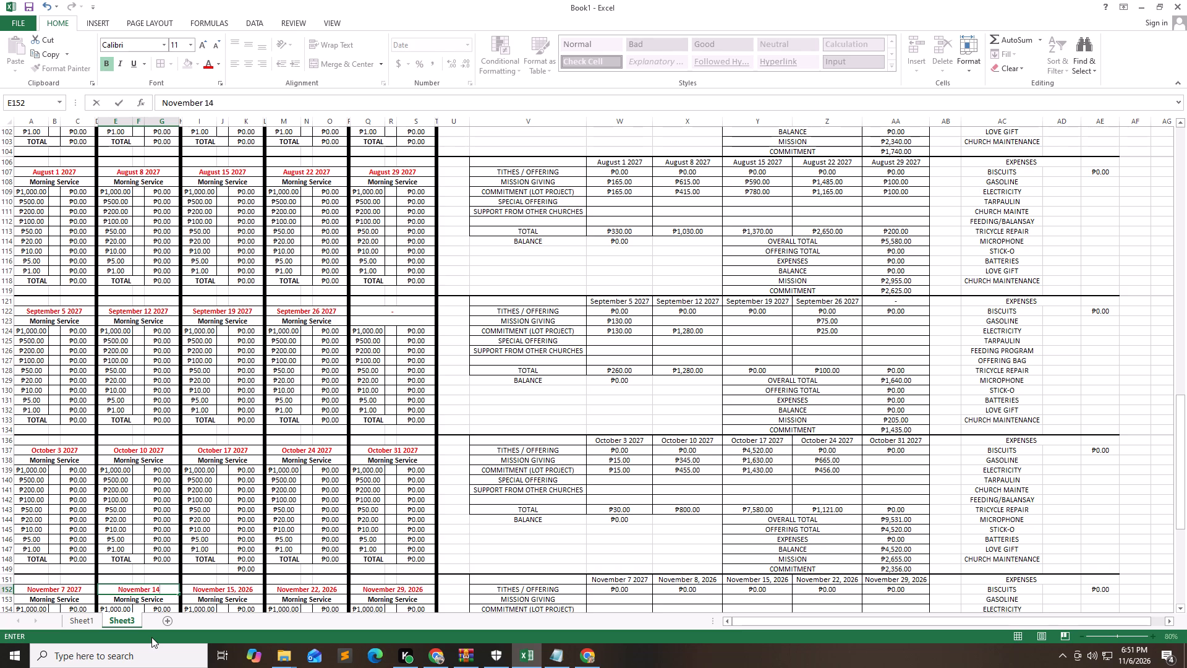
text(2027)
key(Tab)
Set the third November service date, in I152, to November 21 2027.
key(Tab)
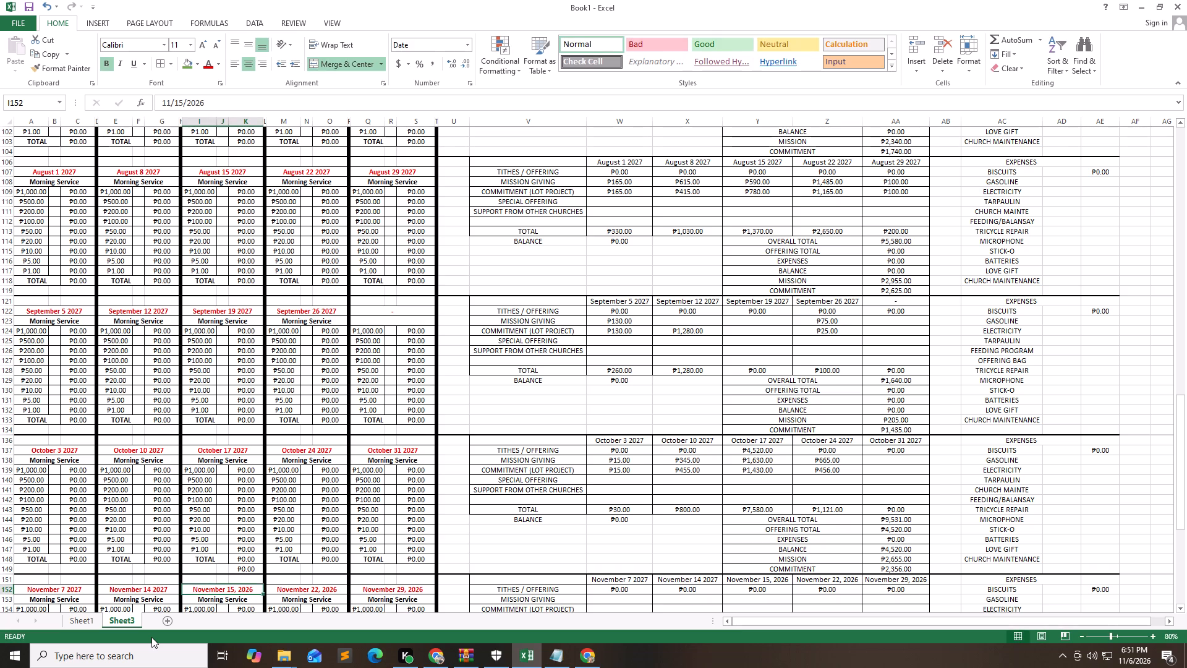
text(November)
key(space)
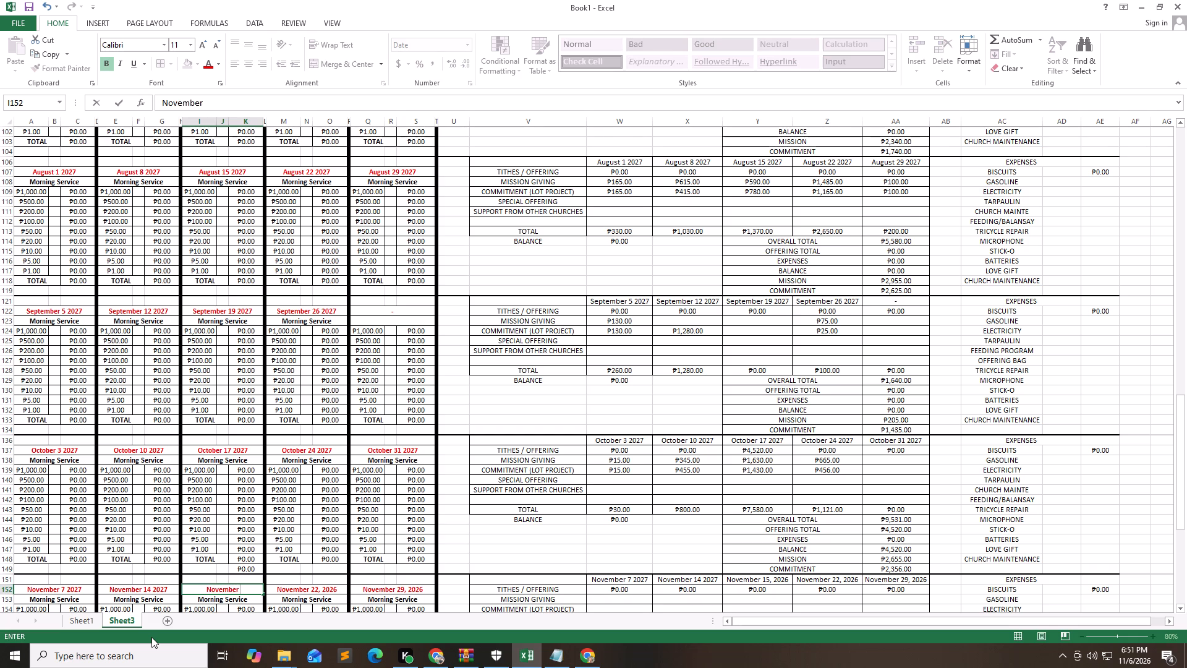
text(21)
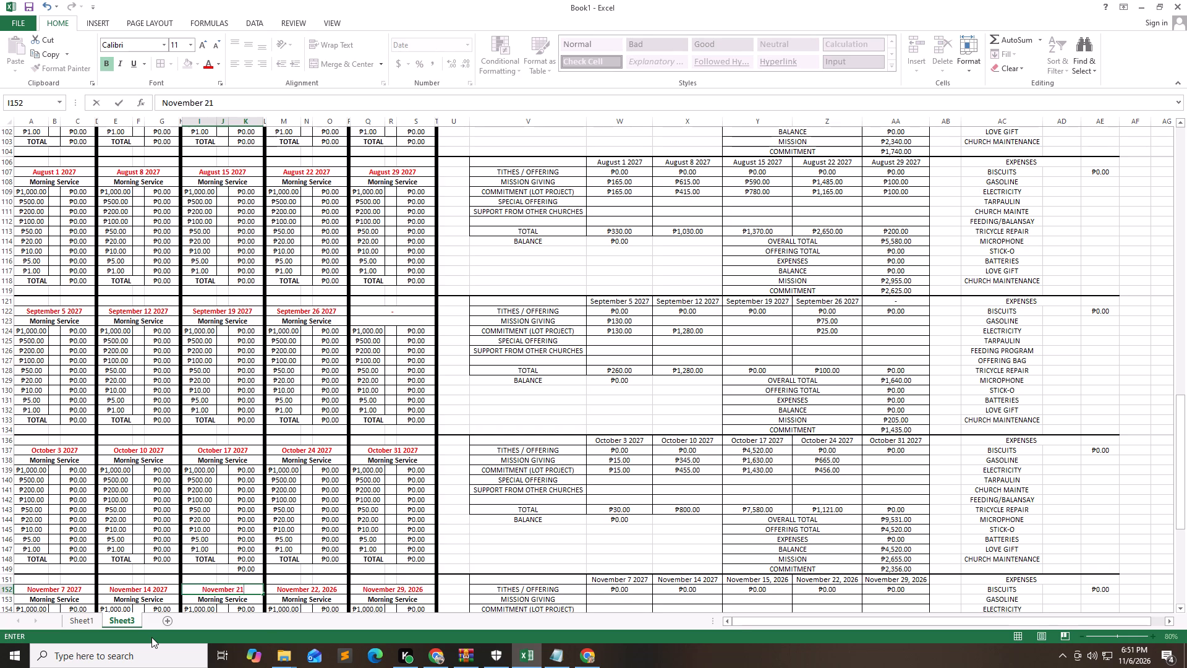
key(space)
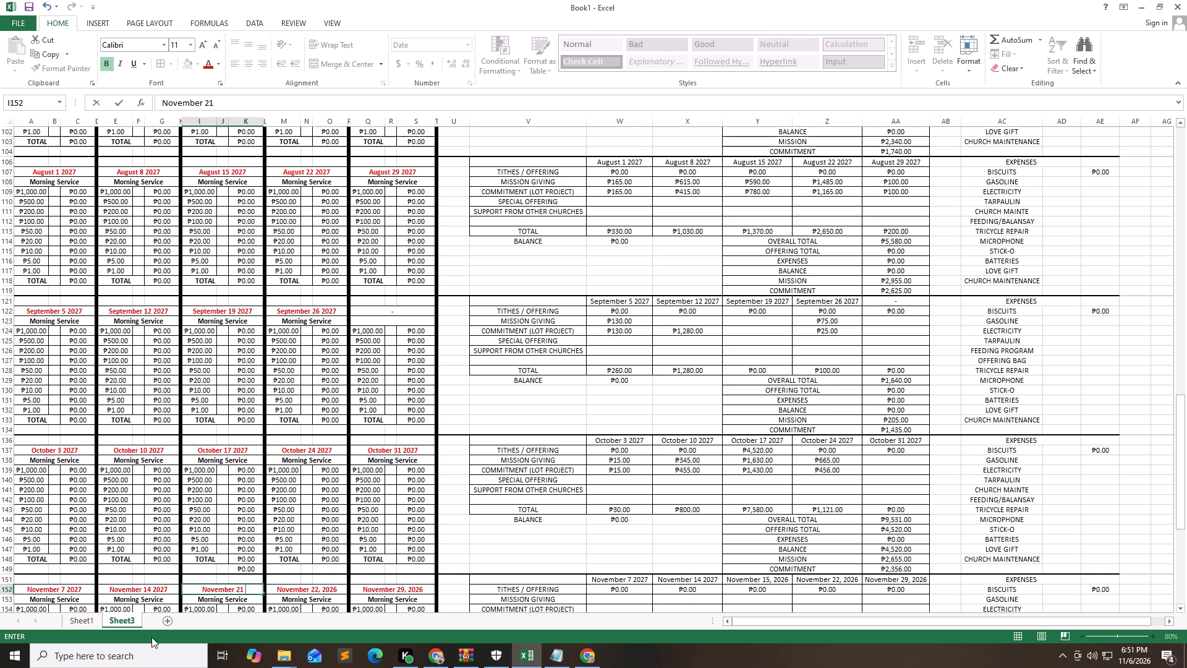
text(2027)
key(Tab)
Set the fourth November service date, in M152, to November 28 2027.
key(Tab)
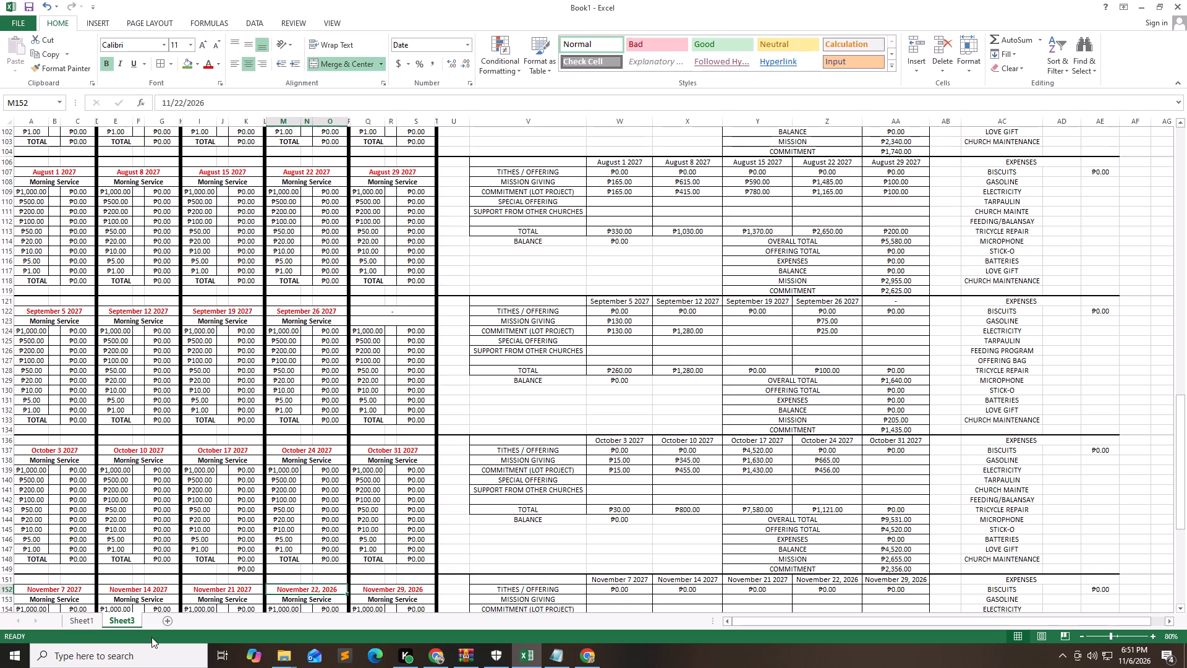
text(Nover)
key(BackSpace)
text(mber)
key(space)
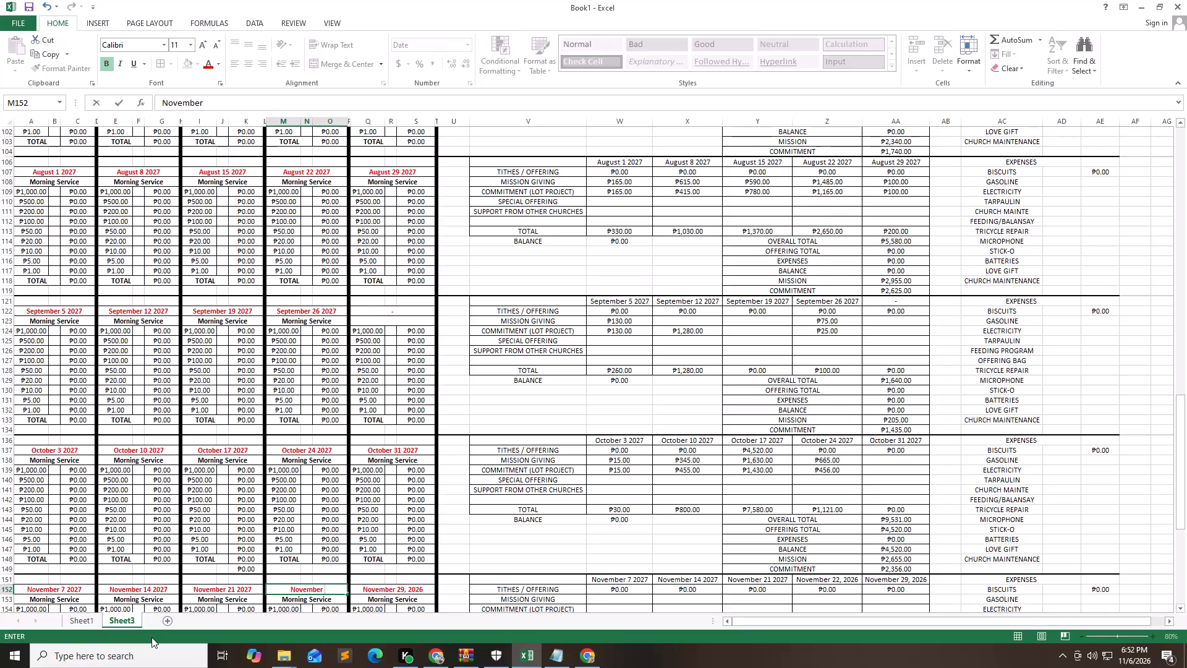
text(28)
key(space)
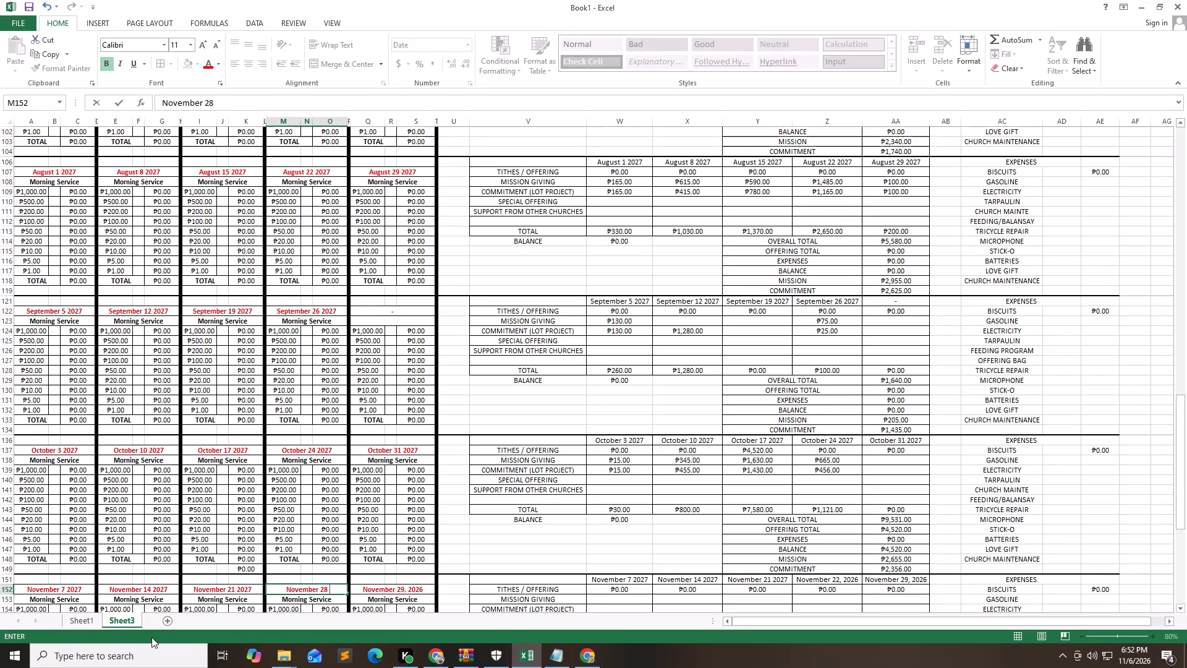
text(2027)
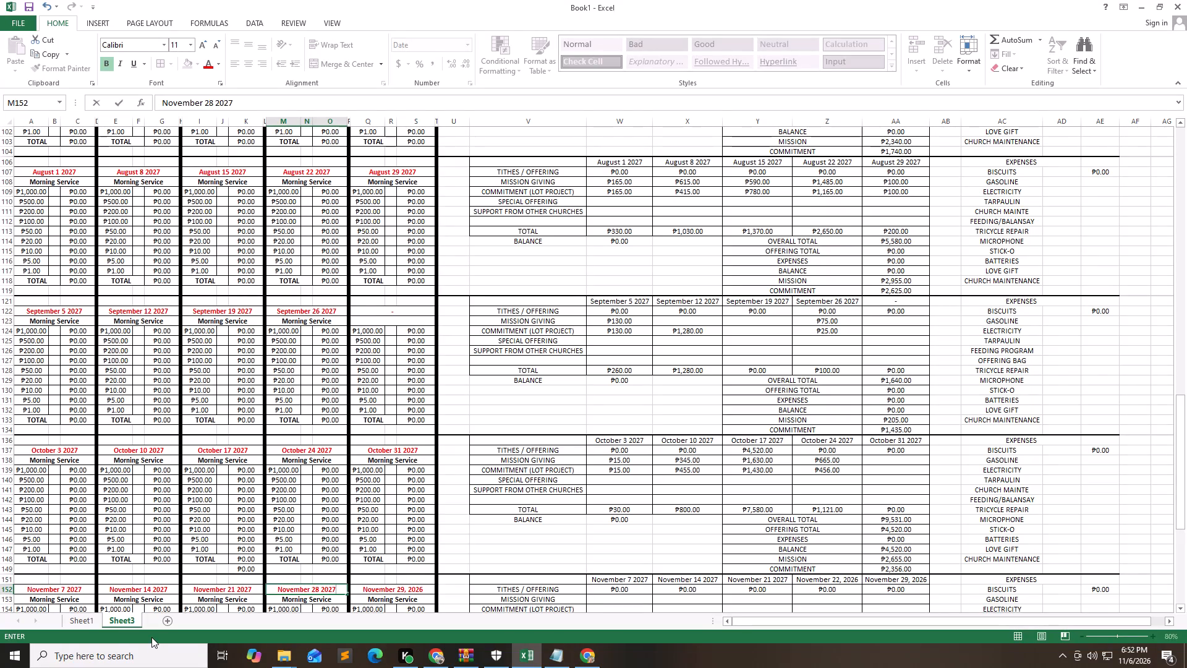
key(Tab)
Replace the fifth November service date, in Q152, with a single dash.
key(Tab)
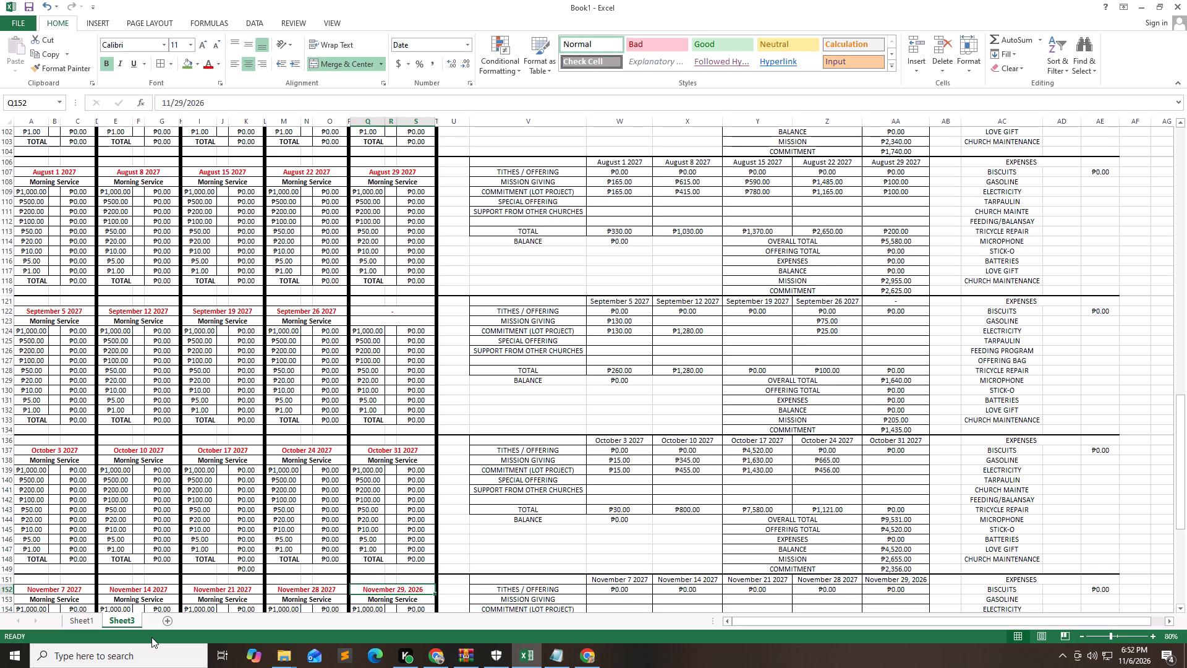
key(minus)
key(Down)
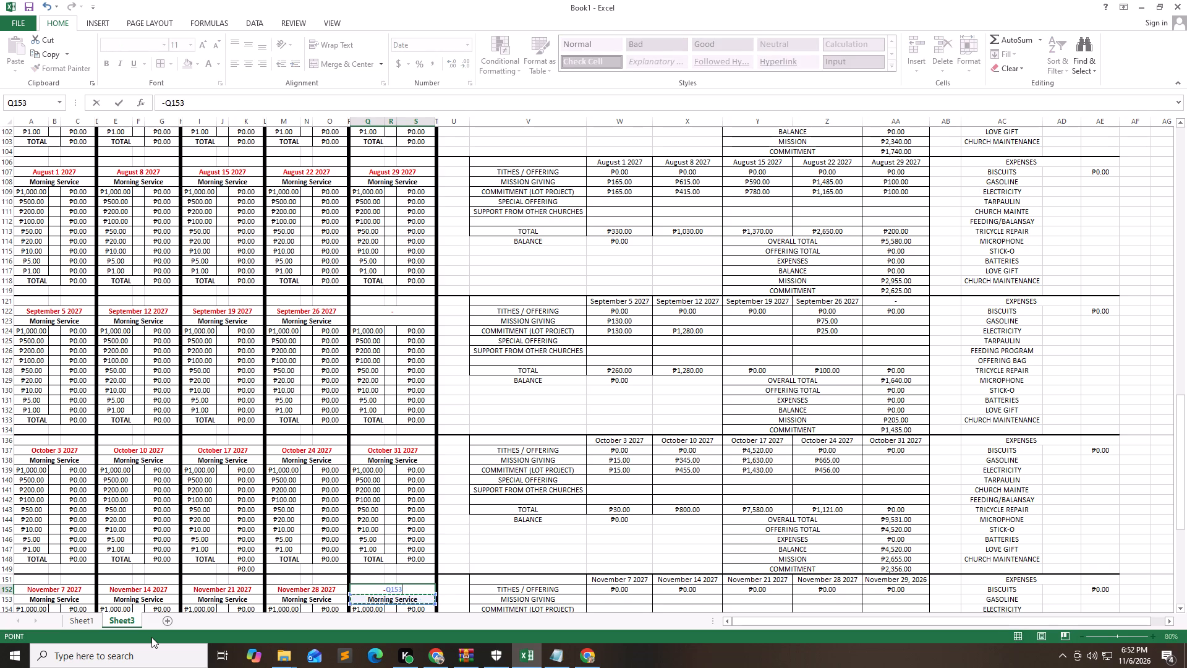
key(Up)
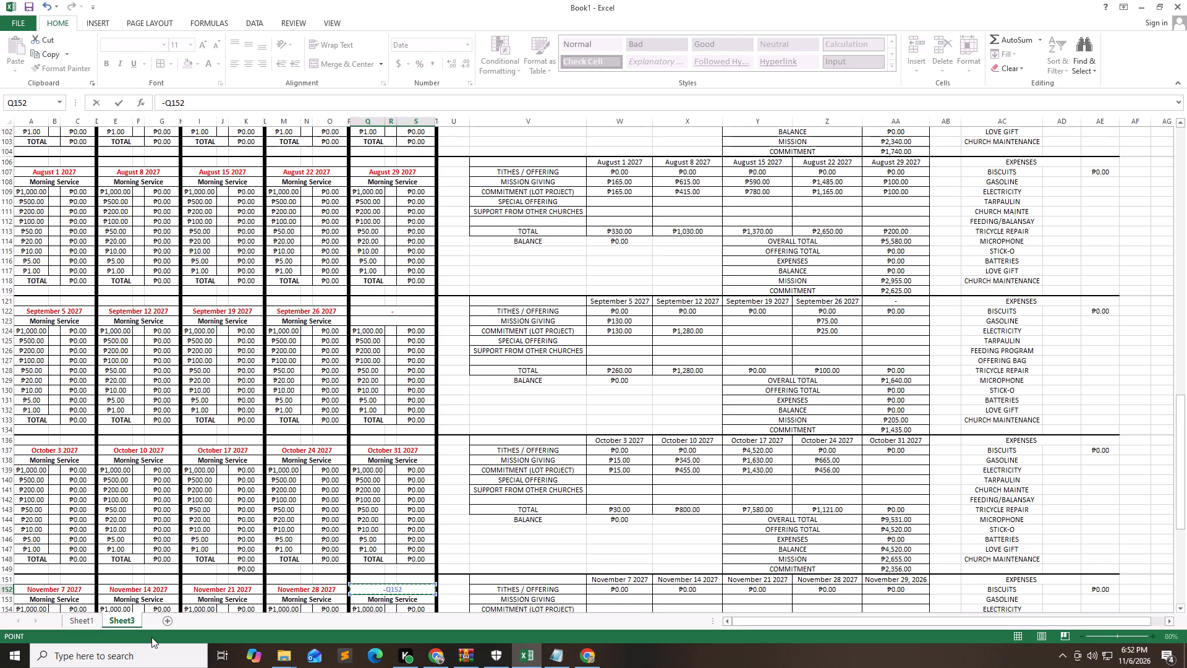
key(BackSpace)
key(BackSpace)
key(BackSpace)
key(BackSpace)
key(Return)
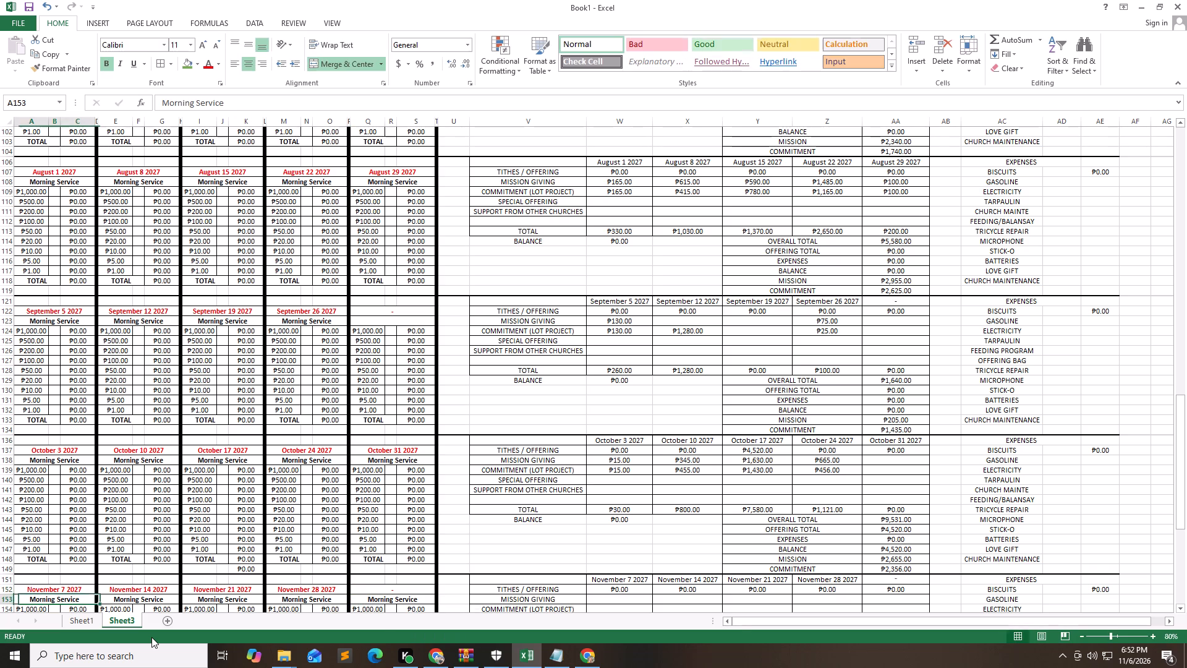
Clear the Morning Service label in Q153, under the dashed fifth November date.
key(Right)
key(Right)
key(Right)
key(Right)
key(Right)
key(Right)
key(Right)
key(Right)
key(Right)
key(Right)
key(Right)
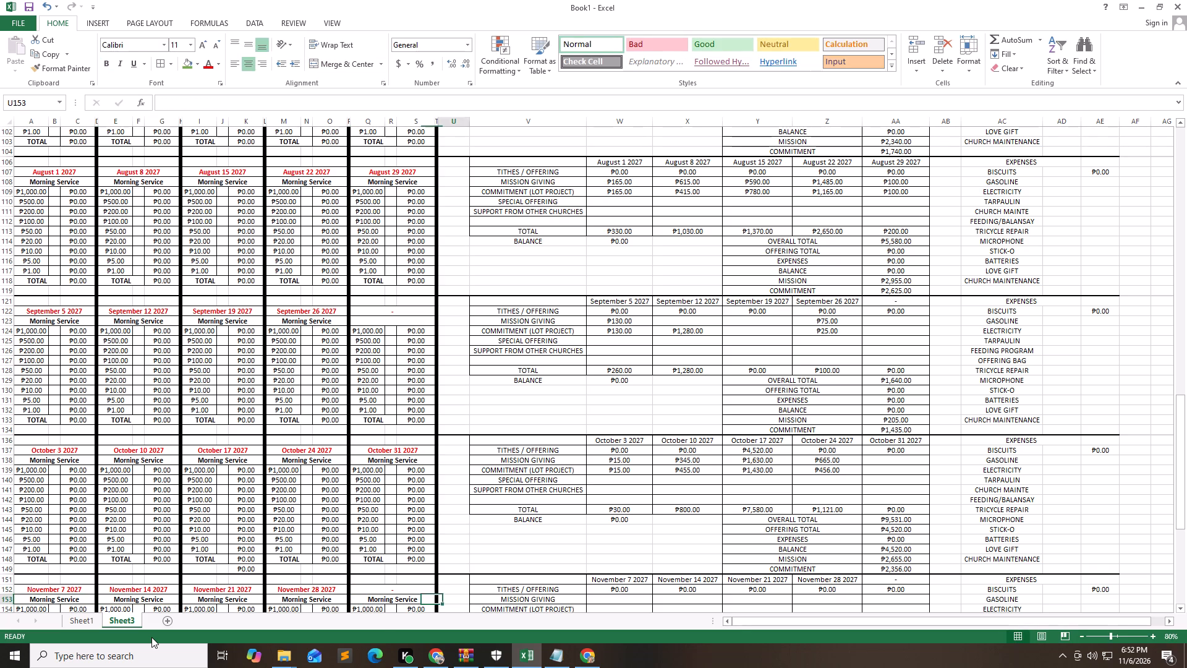
key(Left)
key(Left)
key(Left)
key(BackSpace)
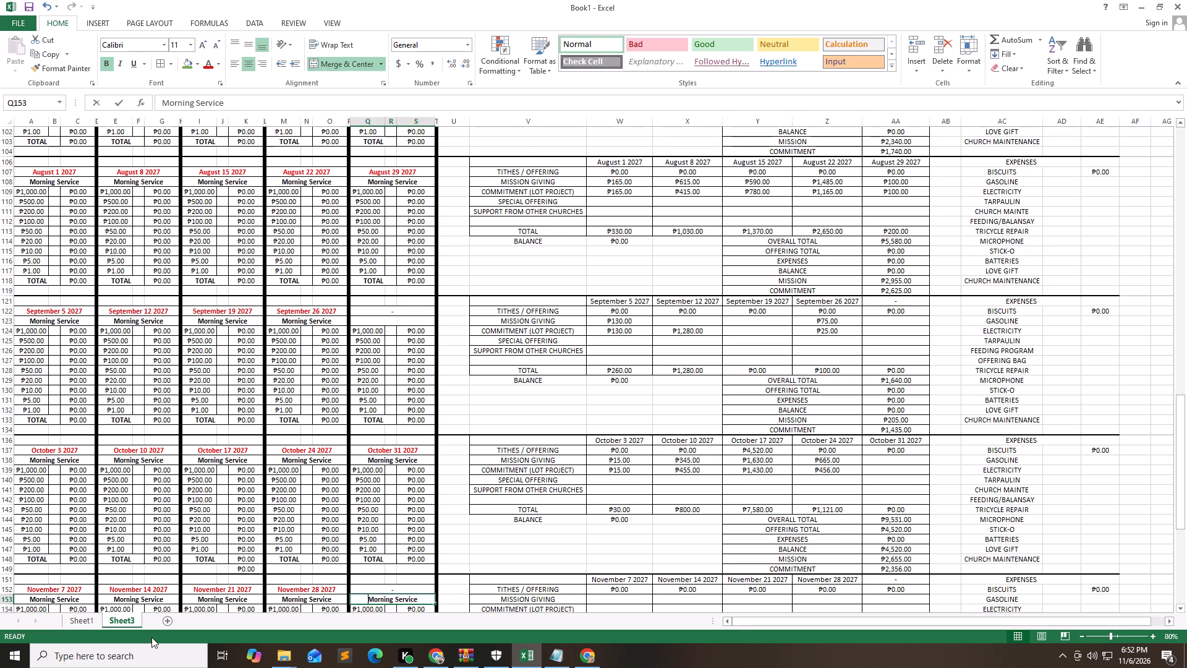
key(Down)
Go to the first December service date, in A167, and look up the December 2027 Sundays in the Windows calendar.
key(Down)
key(Down)
key(Down)
key(Down)
key(Down)
key(Down)
key(Down)
key(Down)
key(Down)
key(Down)
key(Down)
key(Down)
key(Down)
key(Down)
key(Down)
key(Down)
key(Down)
key(Down)
key(Down)
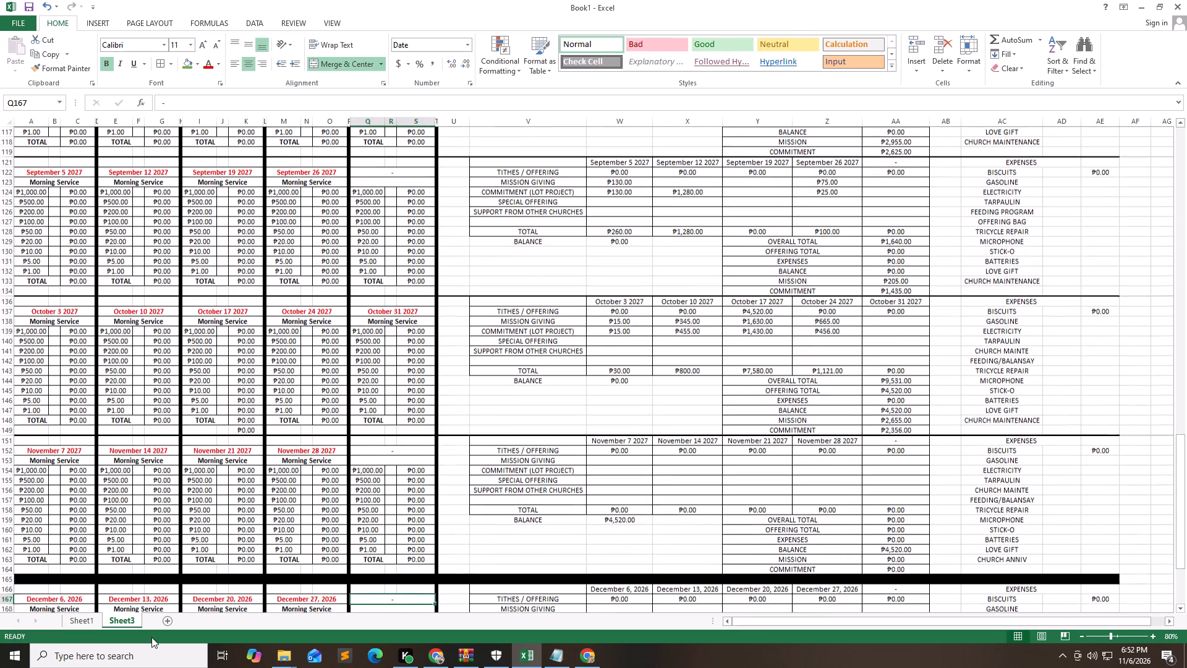
key(Up)
key(Up)
key(Up)
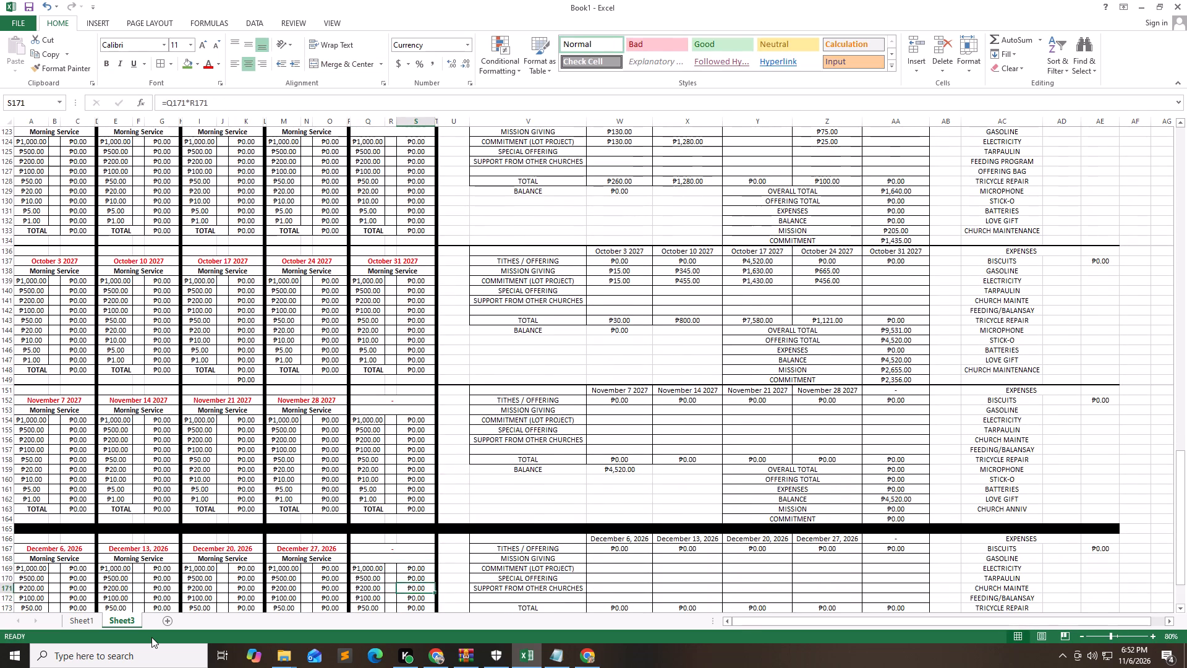
key(Up)
key(Up)
key(Up)
key(Left)
key(Left)
key(Left)
key(Left)
key(Left)
key(Left)
key(Left)
key(Left)
key(Left)
key(Left)
key(Left)
key(Left)
key(Left)
key(Left)
key(Left)
key(Left)
key(Left)
key(Left)
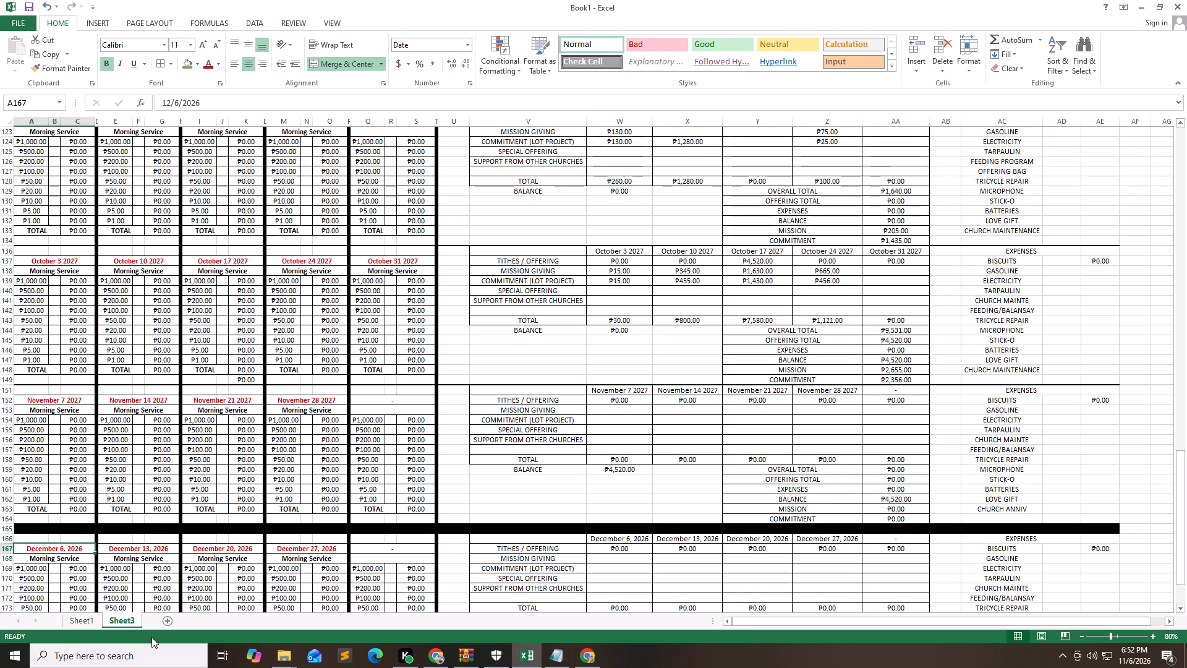
click(1146, 667)
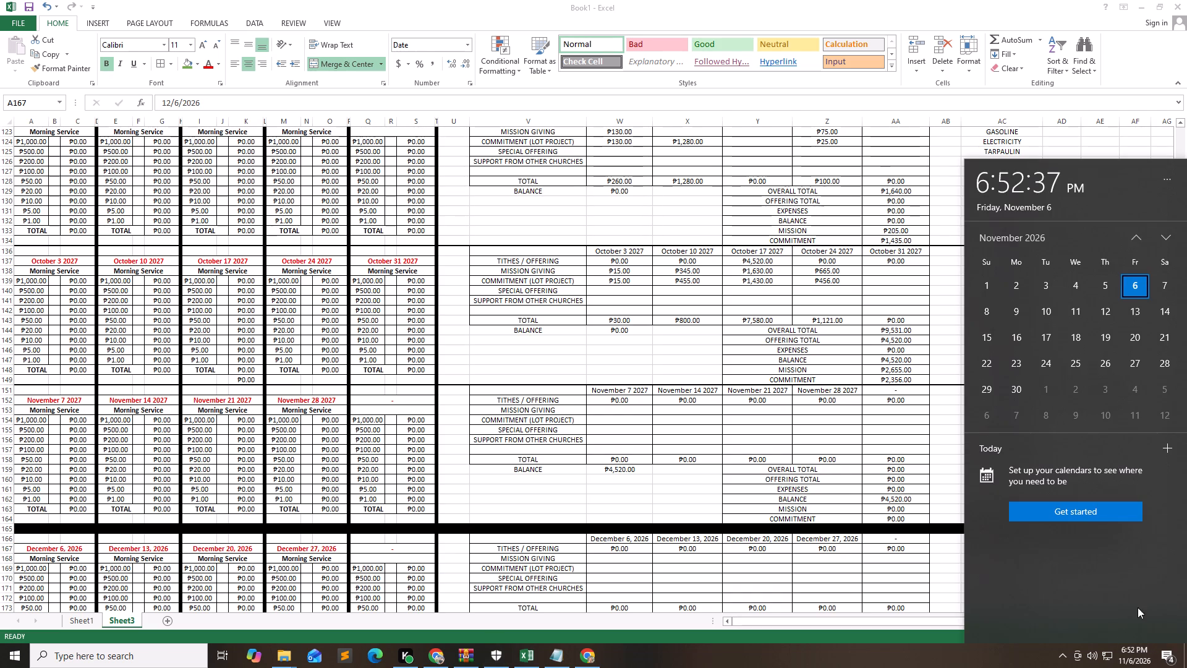
triple_click(1170, 231)
triple_click(1170, 231)
triple_click(1170, 231)
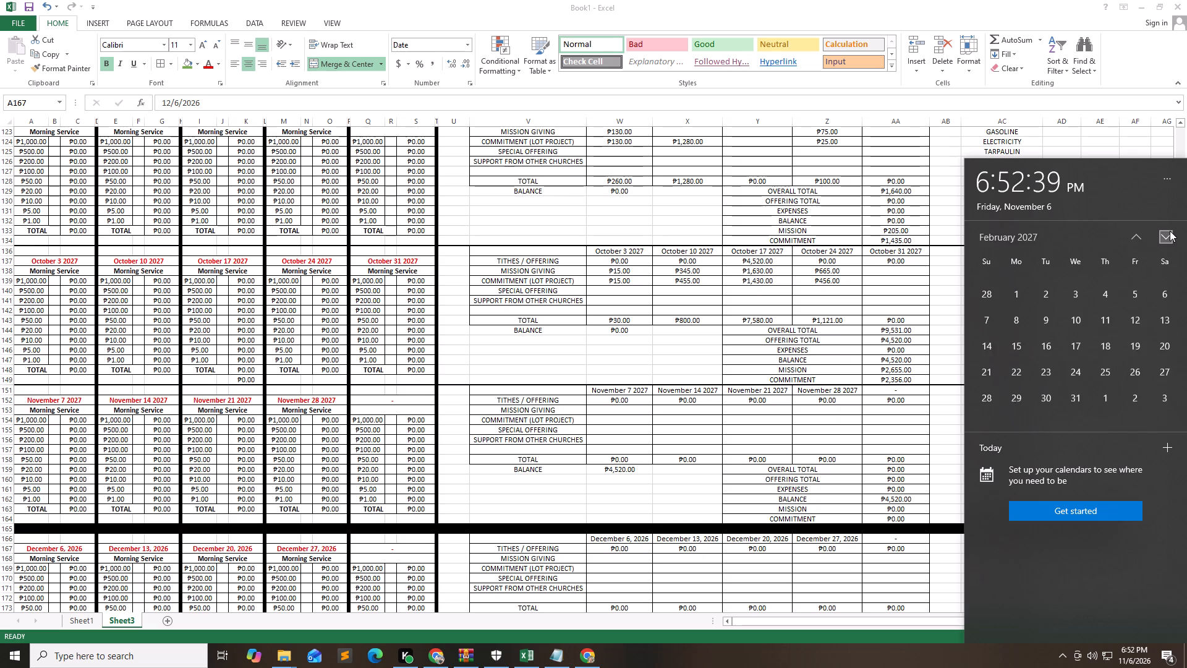
triple_click(1170, 231)
double_click(1170, 231)
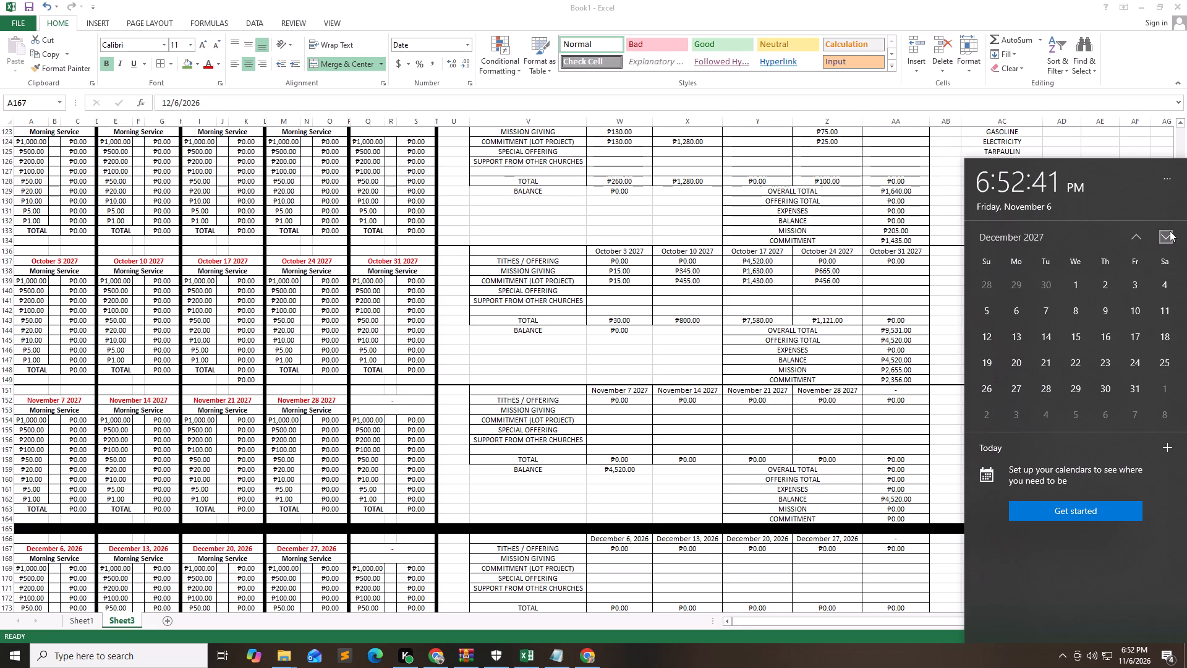
Back in the Excel sheet, set the first December service date, in A167, to December 5 2027.
click(56, 549)
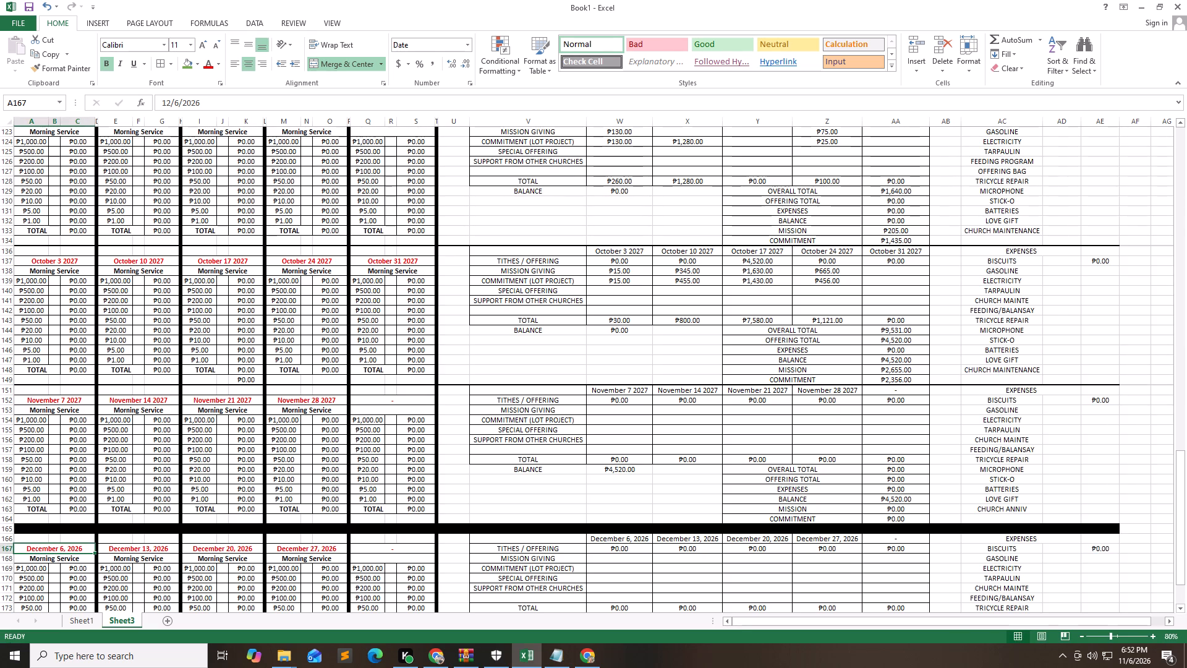
text(December)
key(space)
key(5)
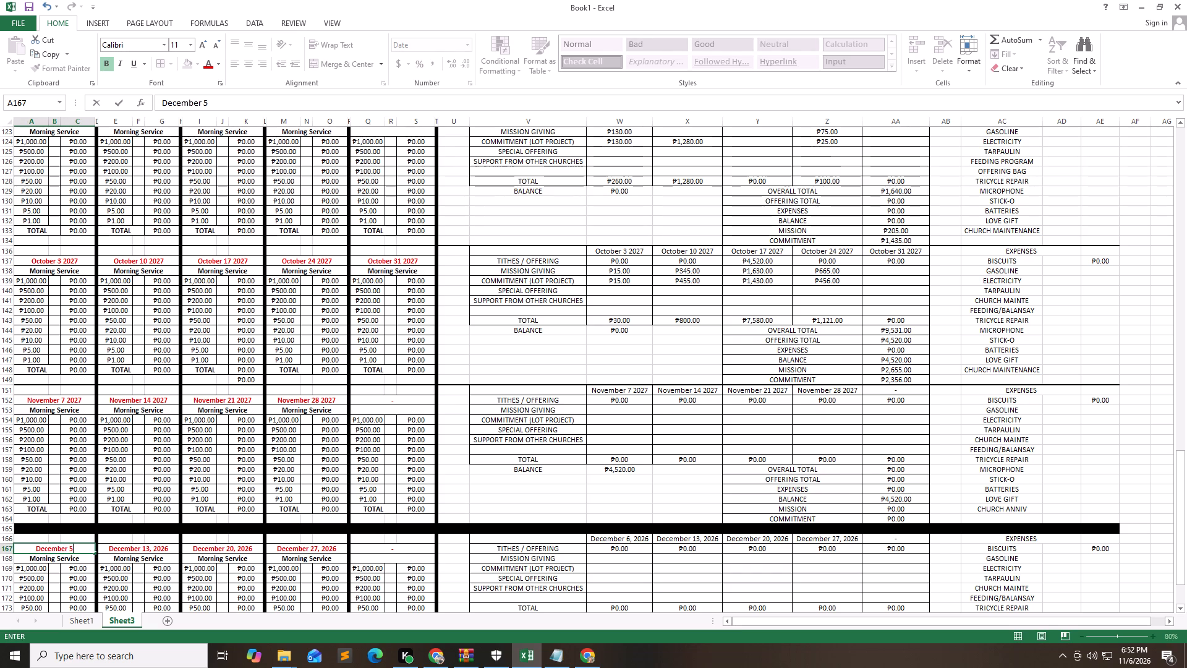
key(space)
text(2027)
key(Tab)
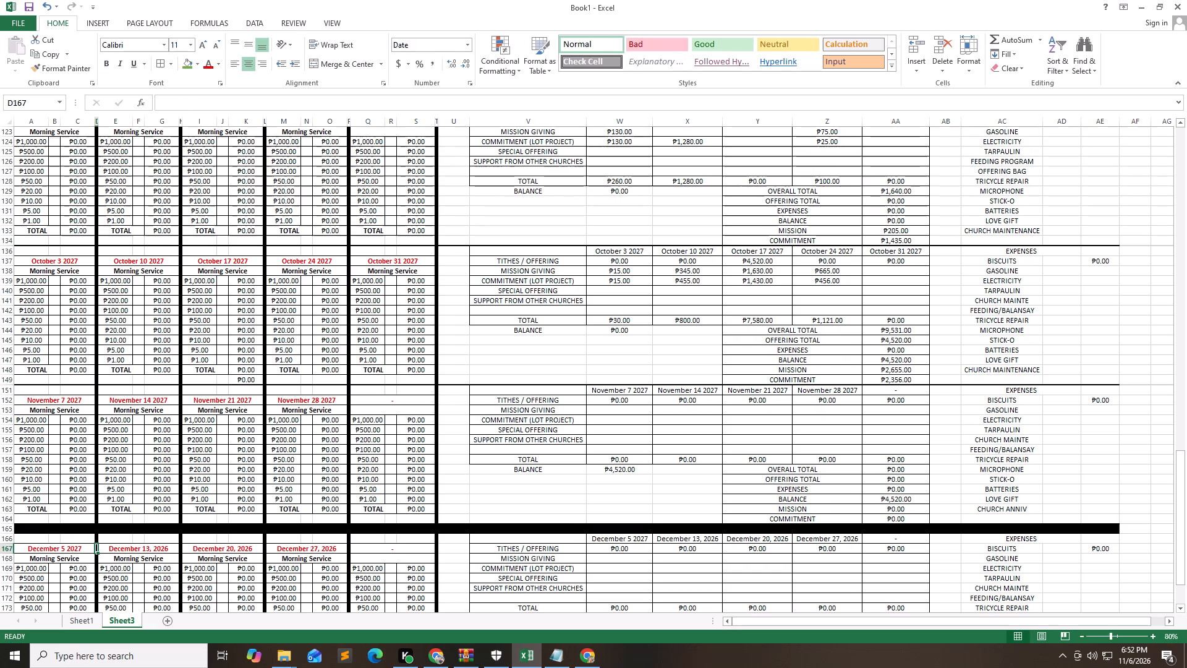
Set the second December service date, in E167, to December 12 2027.
key(Tab)
key(shift+d)
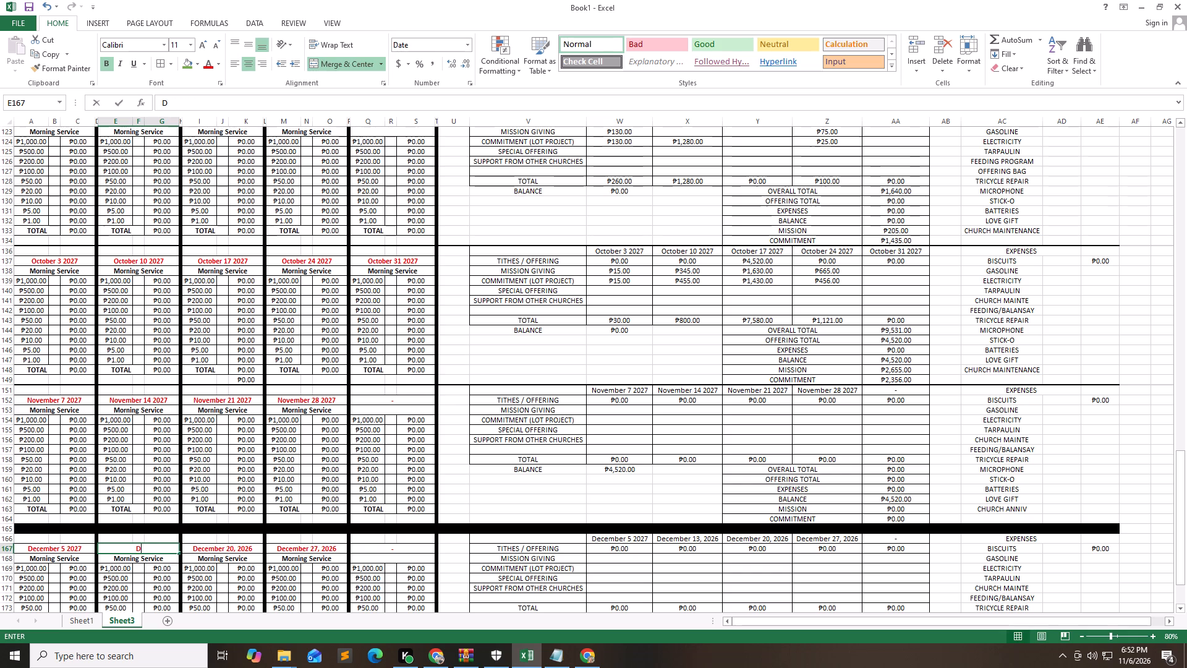
text(ece)
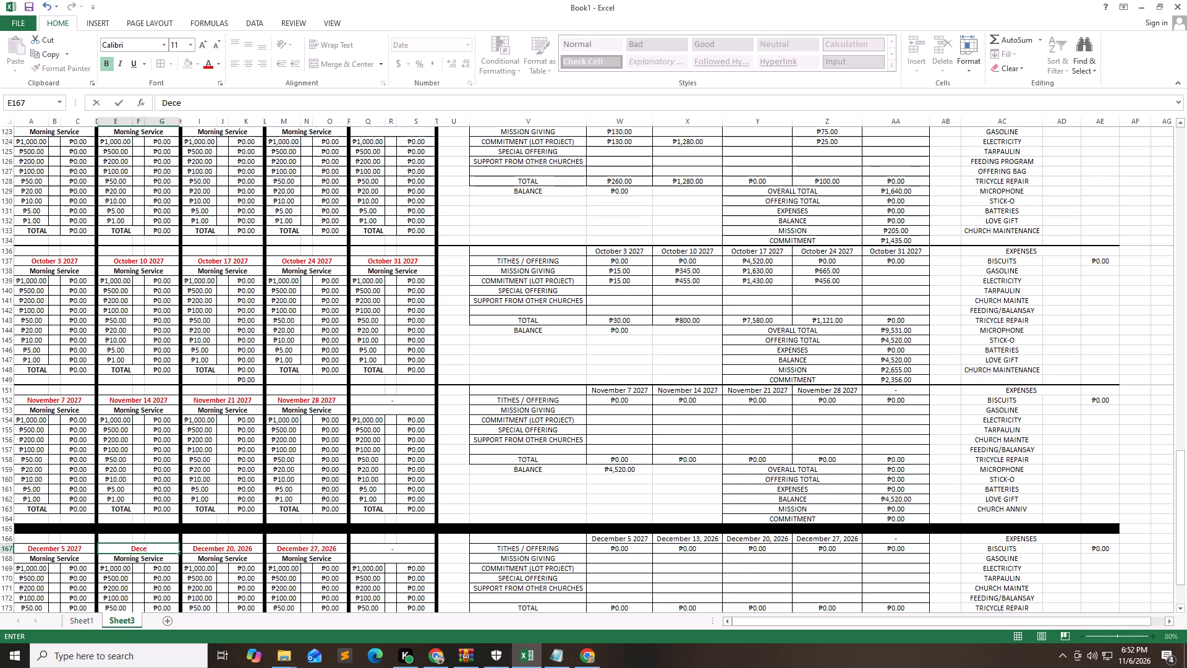
text(mber)
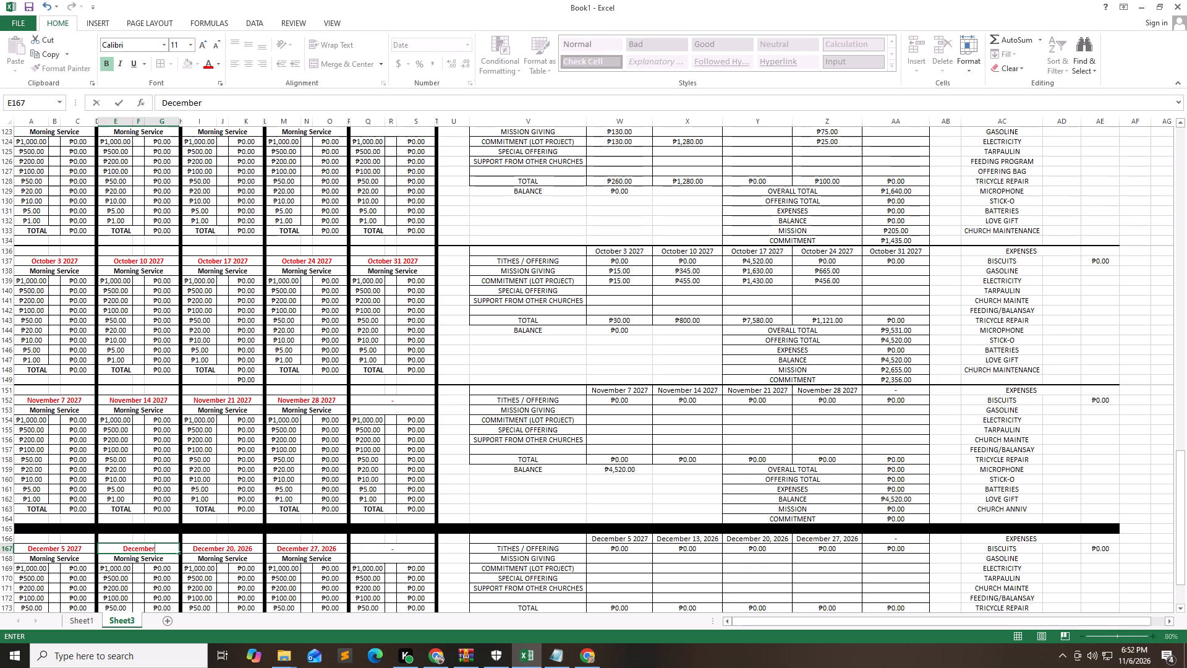
key(space)
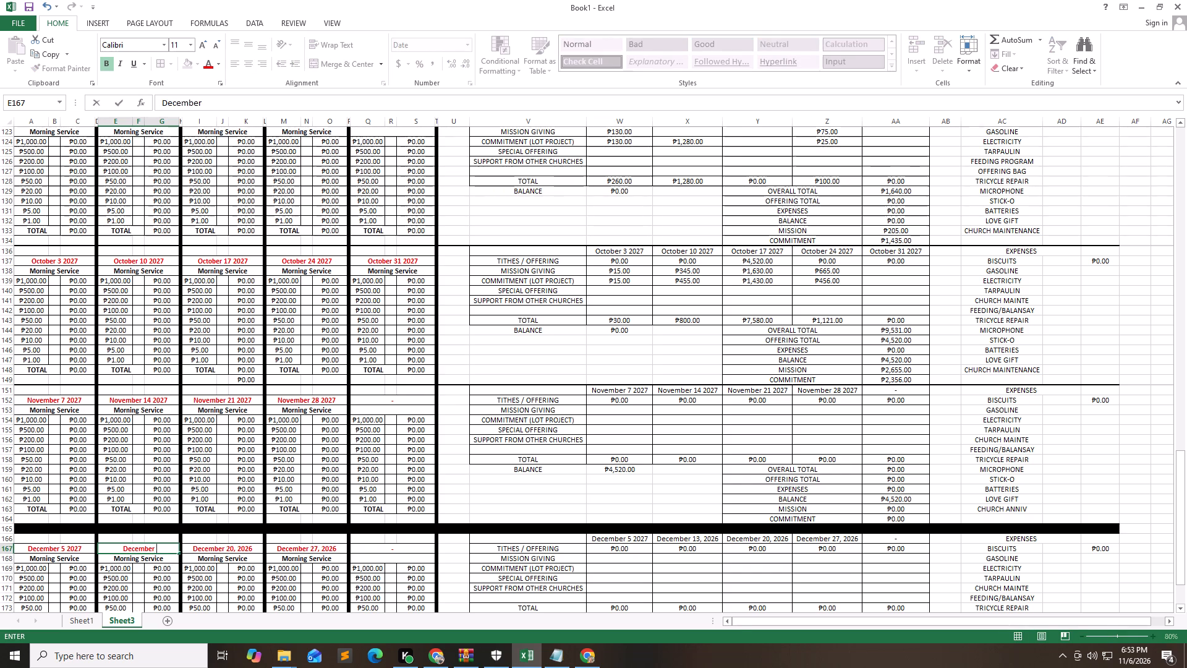
text(12)
key(space)
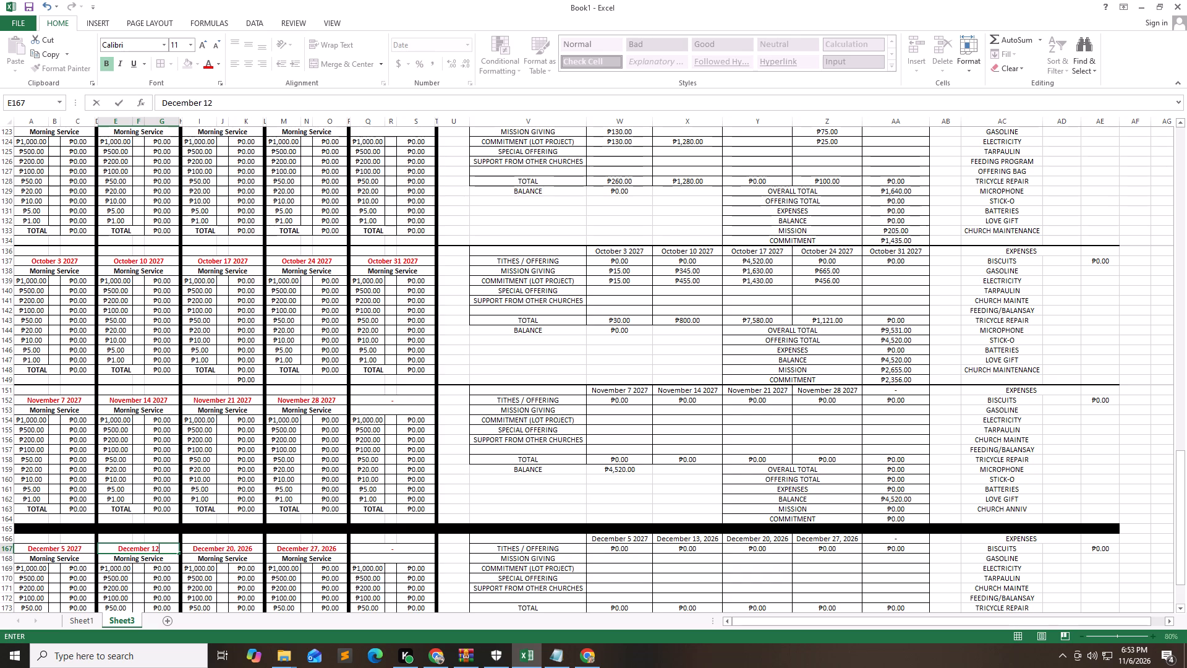
text(2027)
key(Tab)
key(Tab)
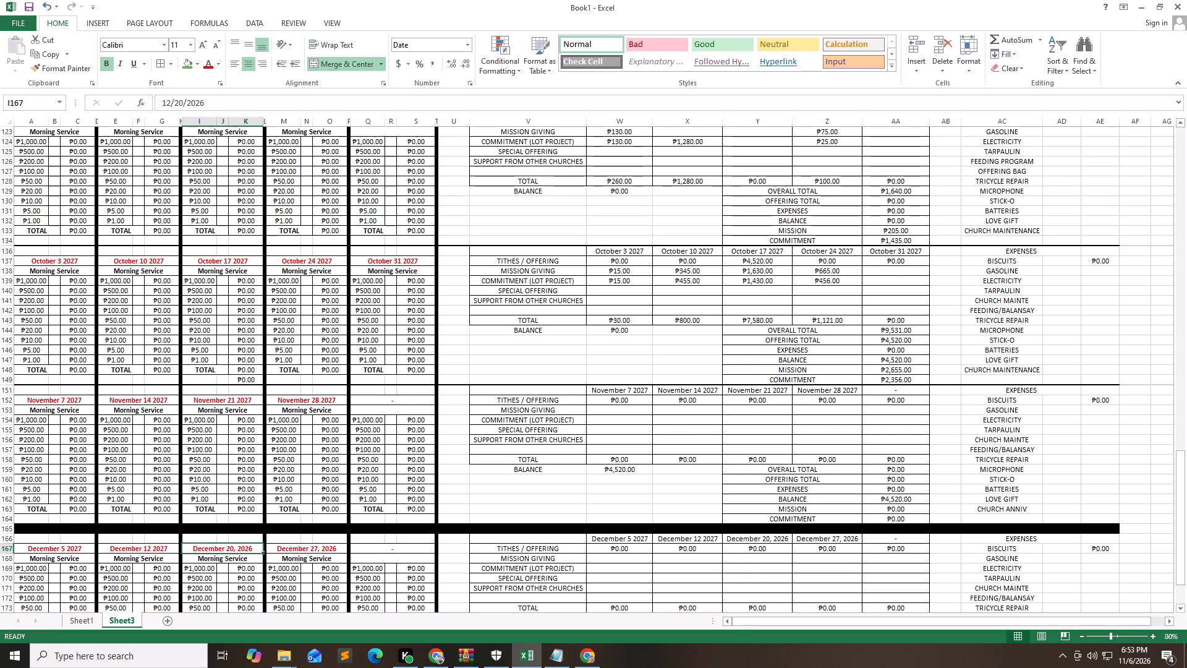
Set the third December service date, in I167, to December 19 2027.
text(Decem)
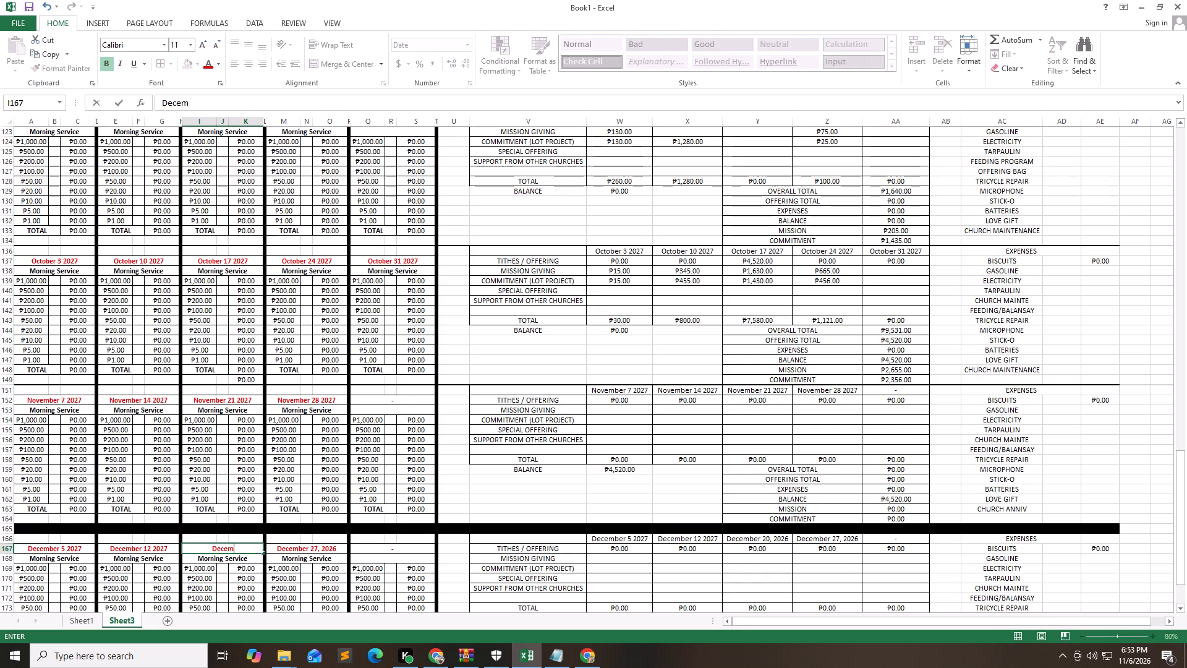
text(ber 19)
key(space)
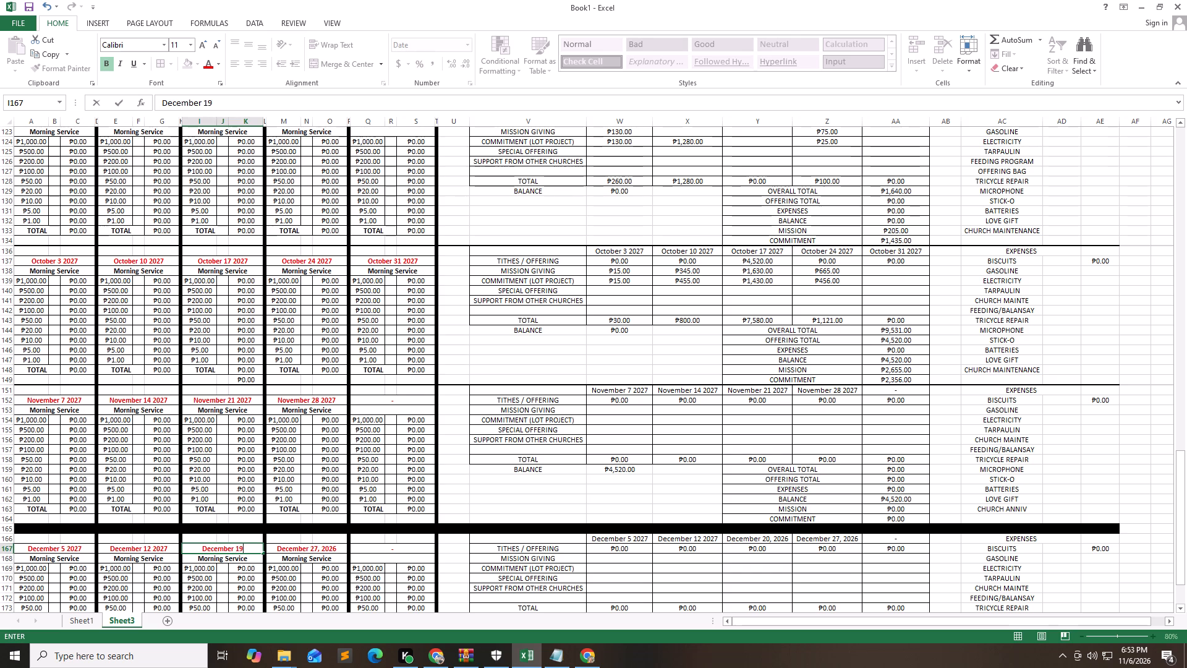
text(2027)
key(Tab)
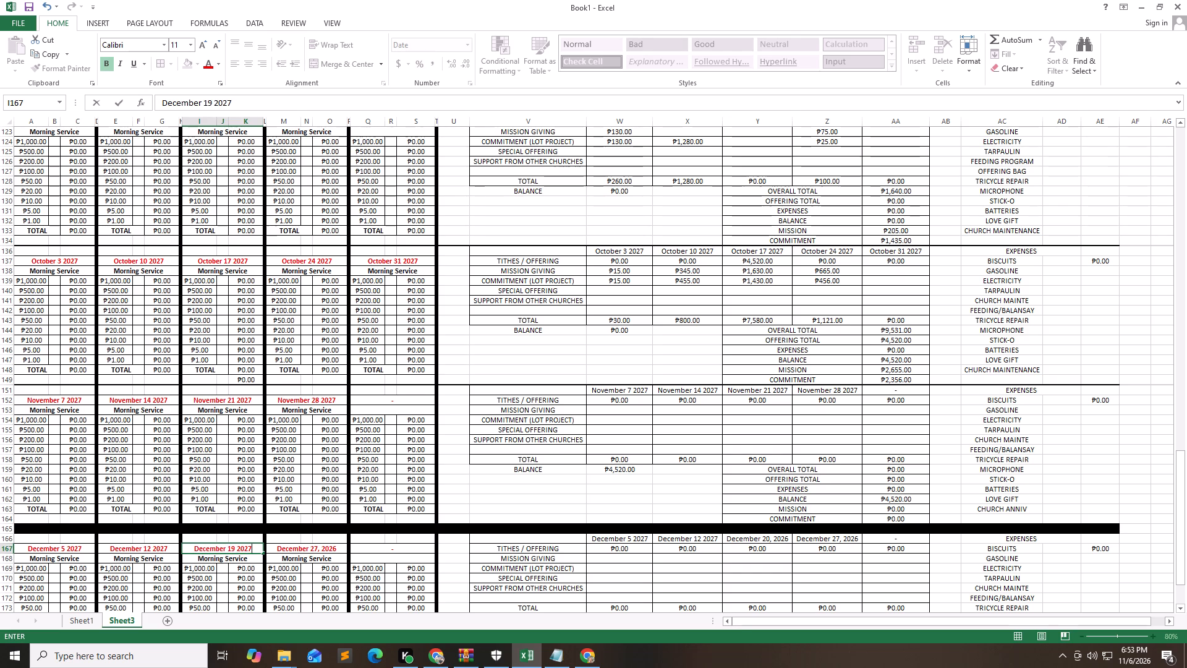
key(Tab)
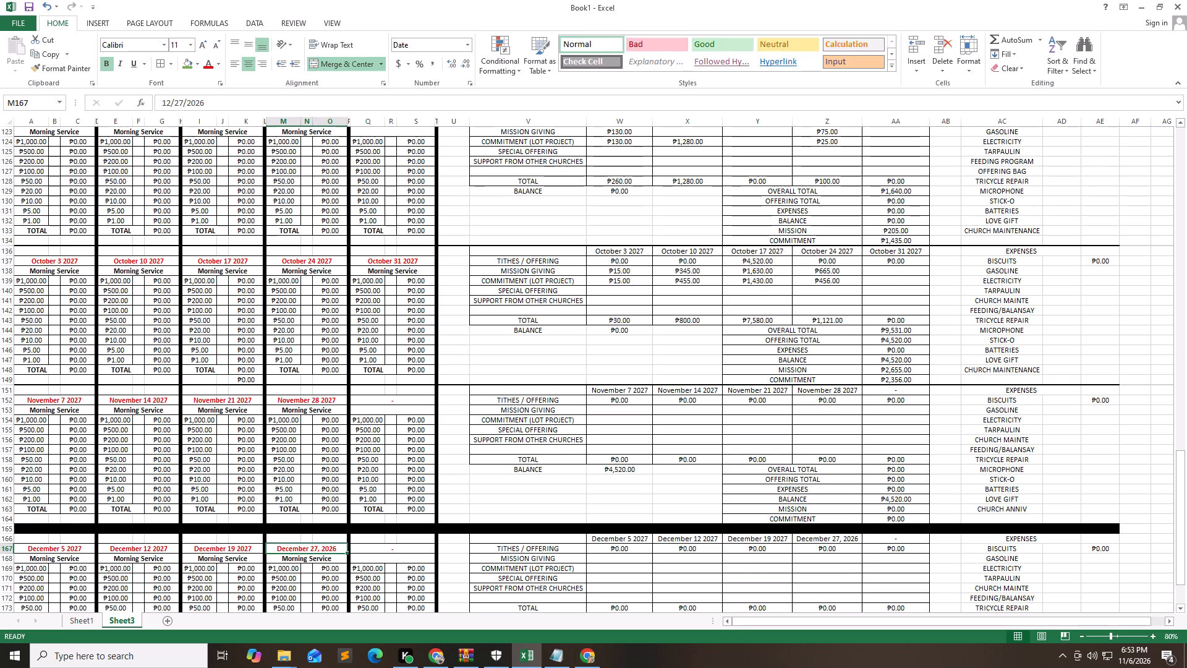
Set the fourth December service date, in M167, to December 26 2027.
text(December 2)
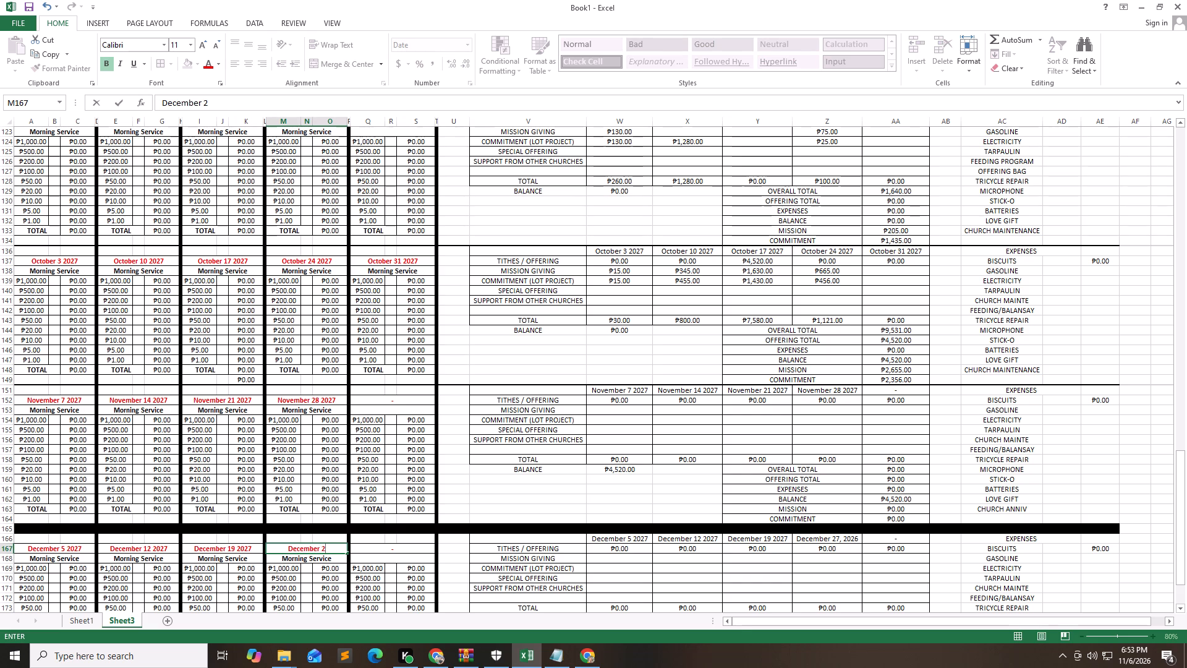
text(6)
key(space)
text(2027)
key(Tab)
key(Tab)
Examine the December section and the thick black divider rows down to the end of the sheet.
key(Down)
key(Down)
key(Down)
key(Down)
key(Down)
key(Down)
key(Down)
key(Down)
key(Down)
key(Down)
key(Down)
key(Down)
key(Down)
key(Down)
key(Down)
key(Down)
key(Down)
key(Down)
key(Down)
key(Down)
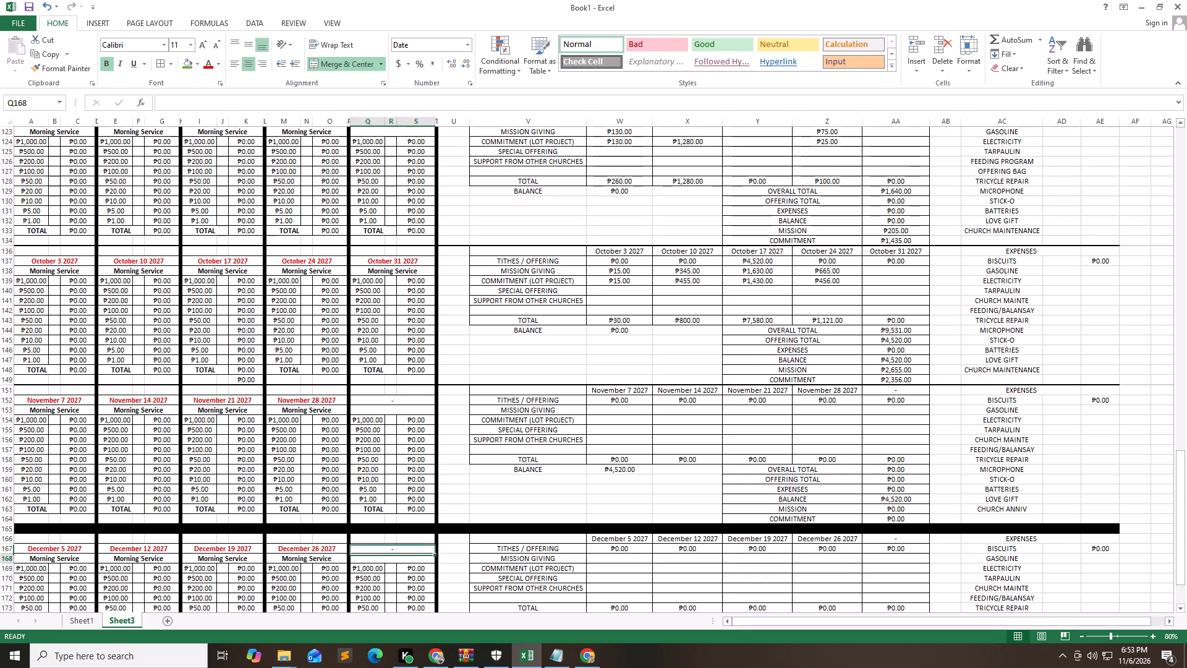
key(Up)
key(Up)
key(Up)
key(Up)
key(Up)
key(Up)
key(Up)
key(Up)
key(Up)
key(Up)
key(Up)
key(Up)
key(Up)
key(Up)
key(Up)
key(Up)
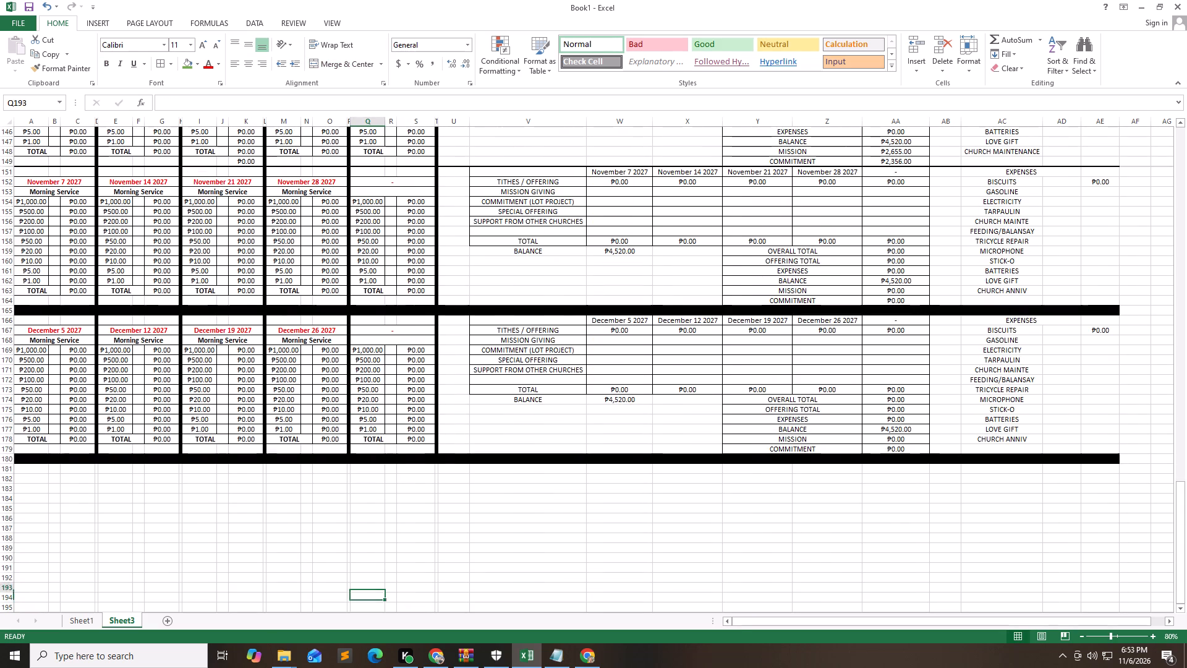
key(Left)
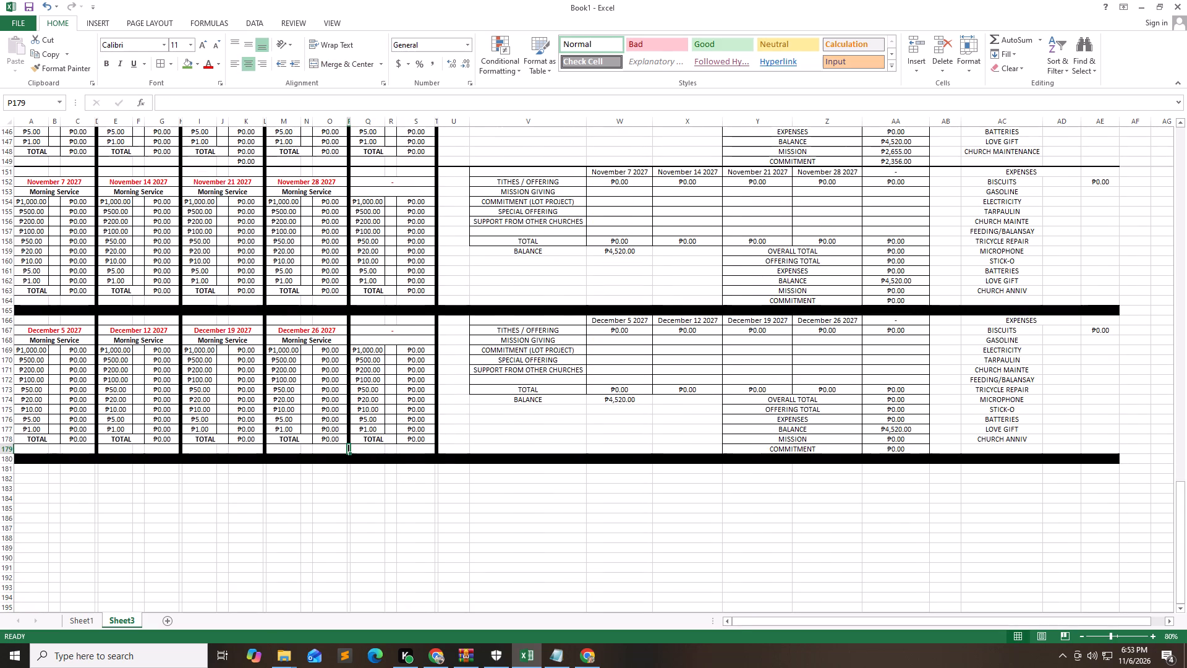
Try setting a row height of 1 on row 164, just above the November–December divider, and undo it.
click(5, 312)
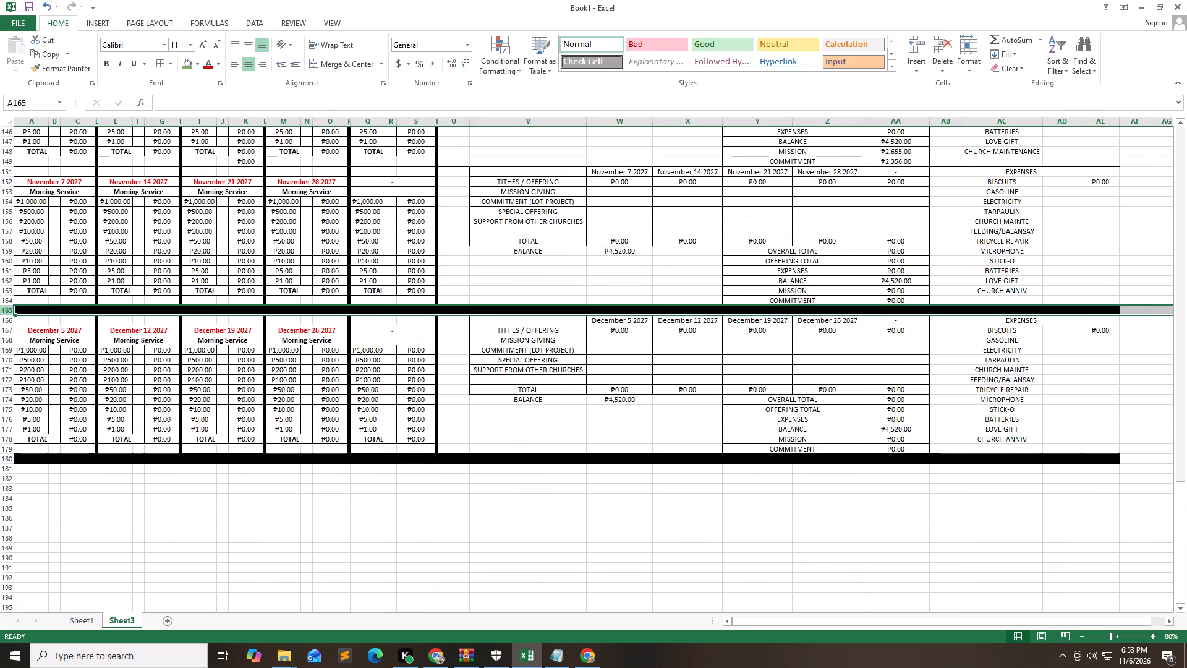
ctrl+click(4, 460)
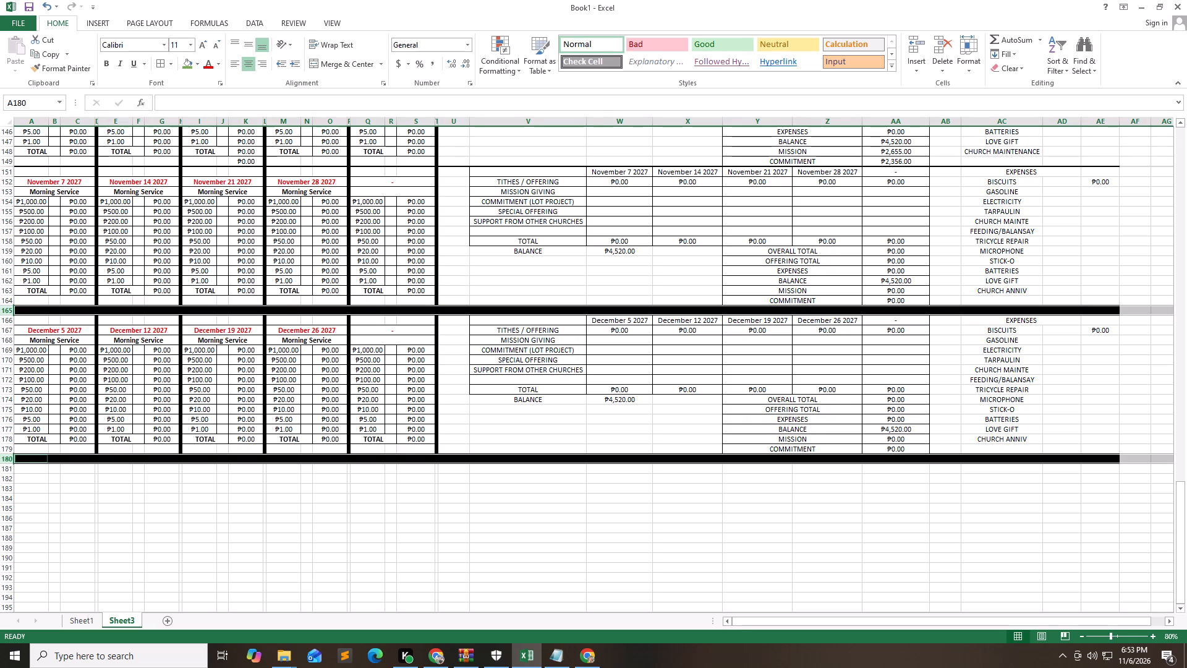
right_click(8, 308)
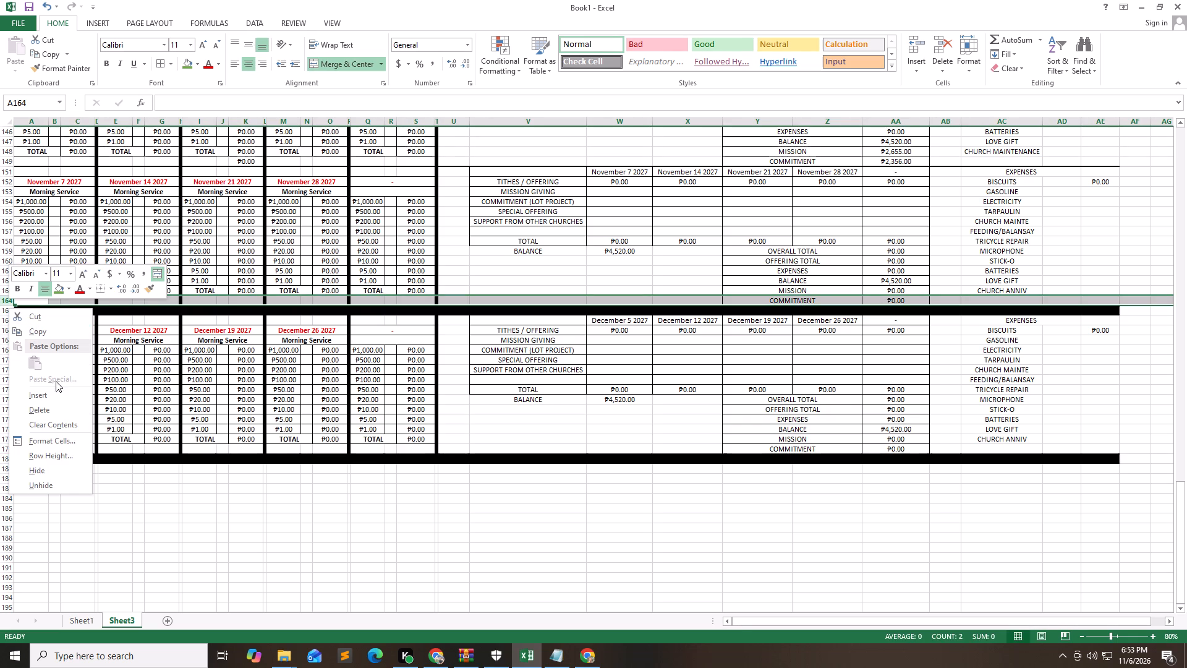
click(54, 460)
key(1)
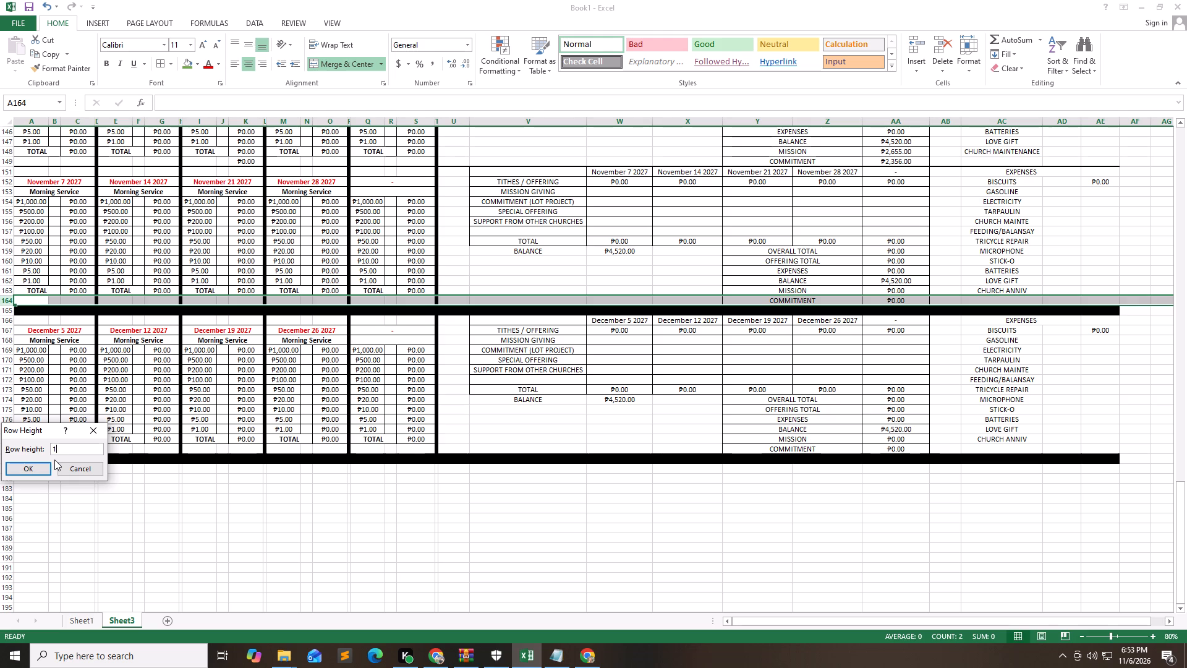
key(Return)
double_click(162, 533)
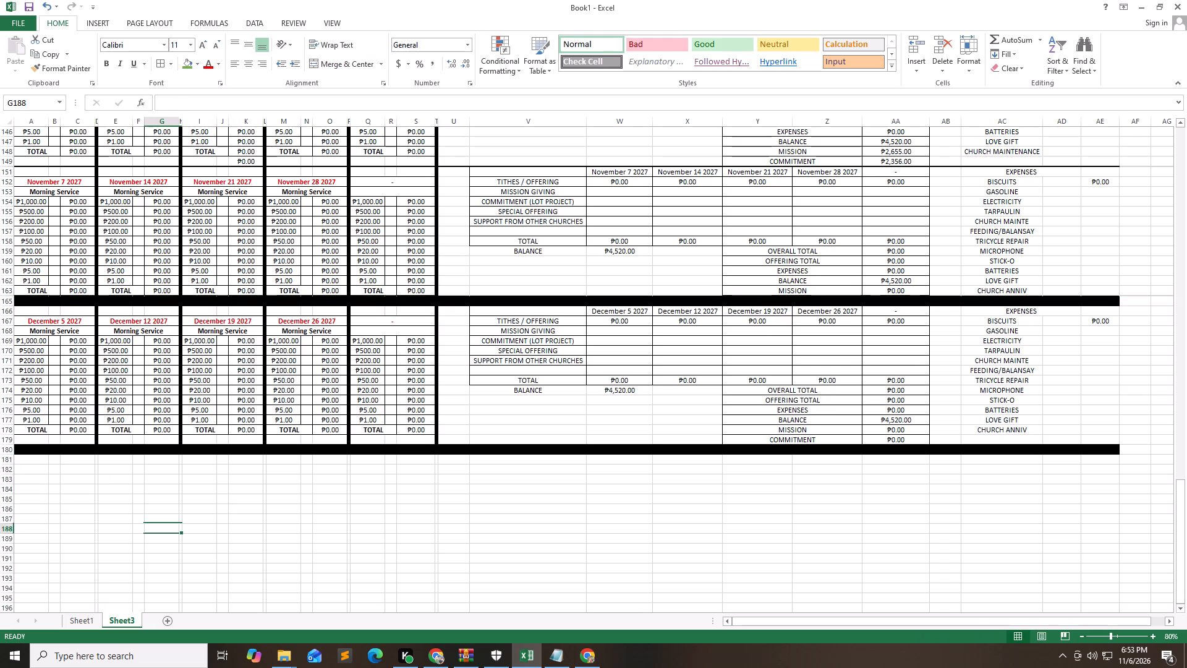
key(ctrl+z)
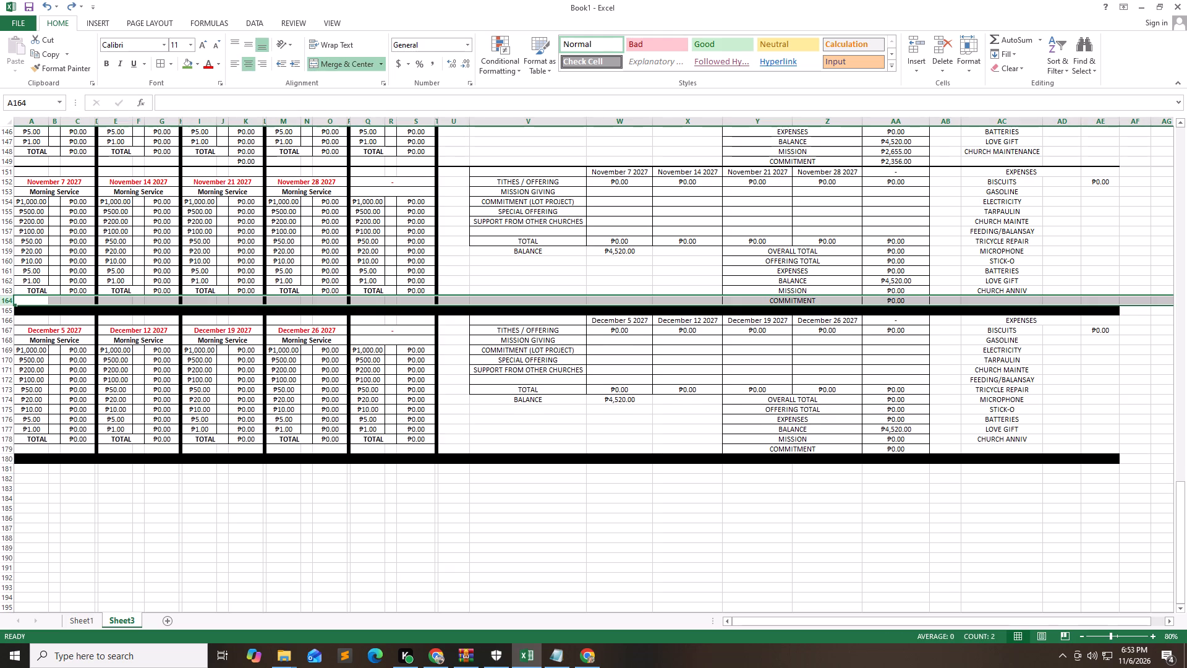
Set the row height of both black divider rows, 165 and 180, to 1.
click(8, 312)
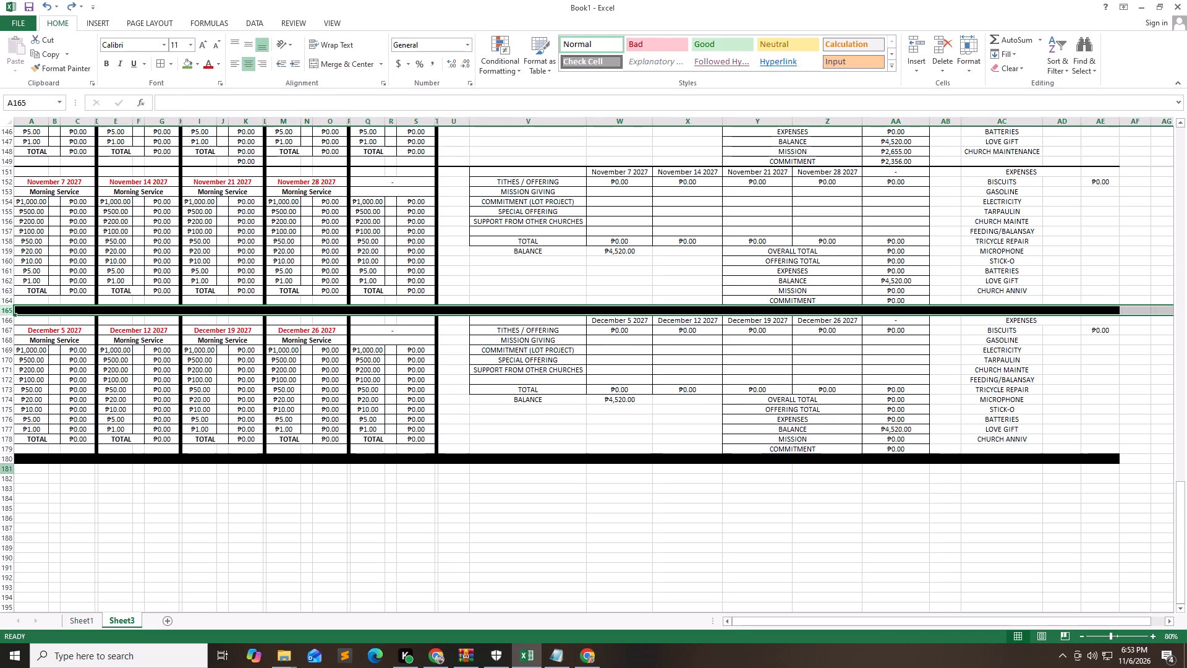
ctrl+click(8, 460)
ctrl+right_click(8, 460)
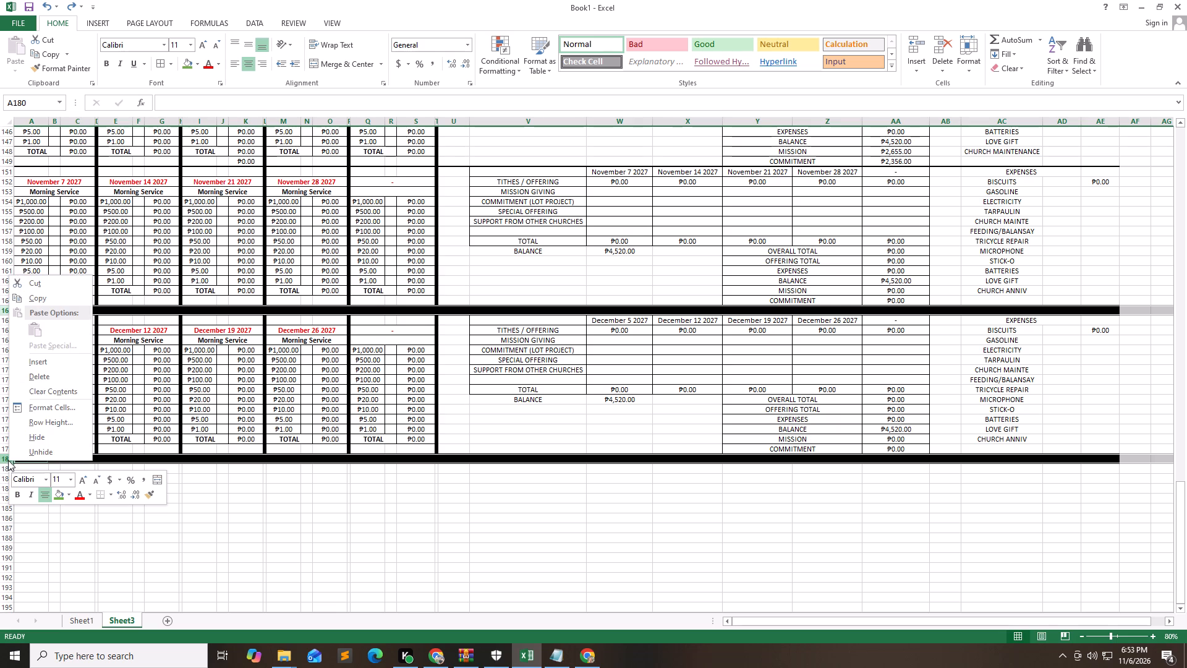
click(46, 426)
key(1)
key(Return)
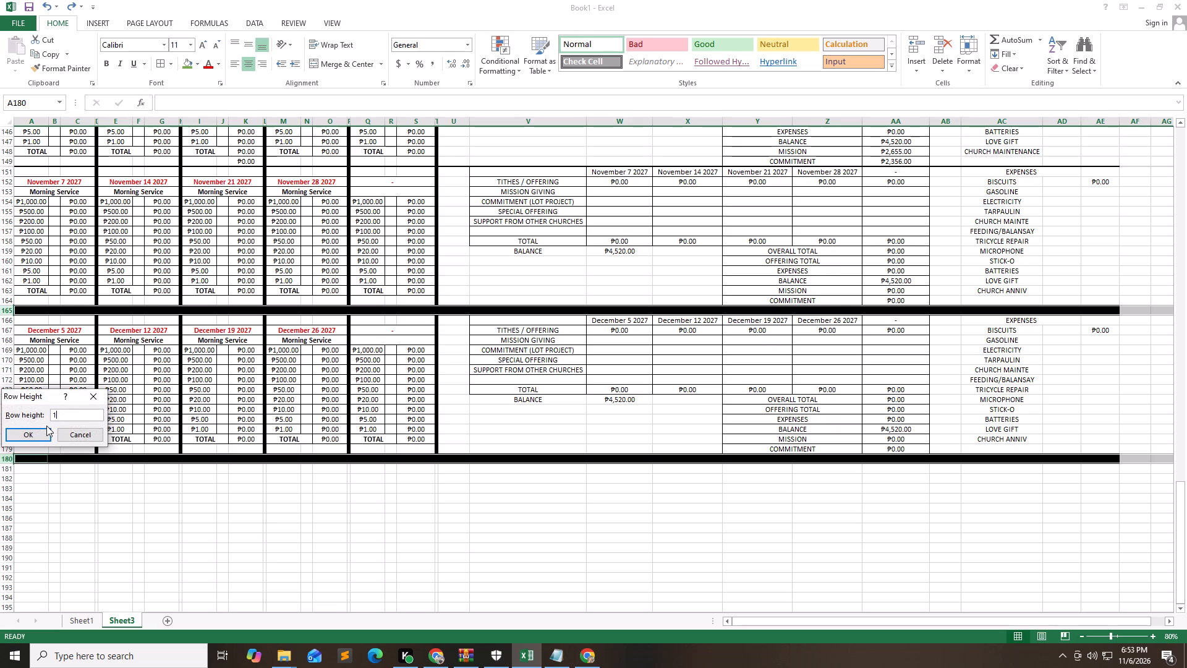
double_click(118, 508)
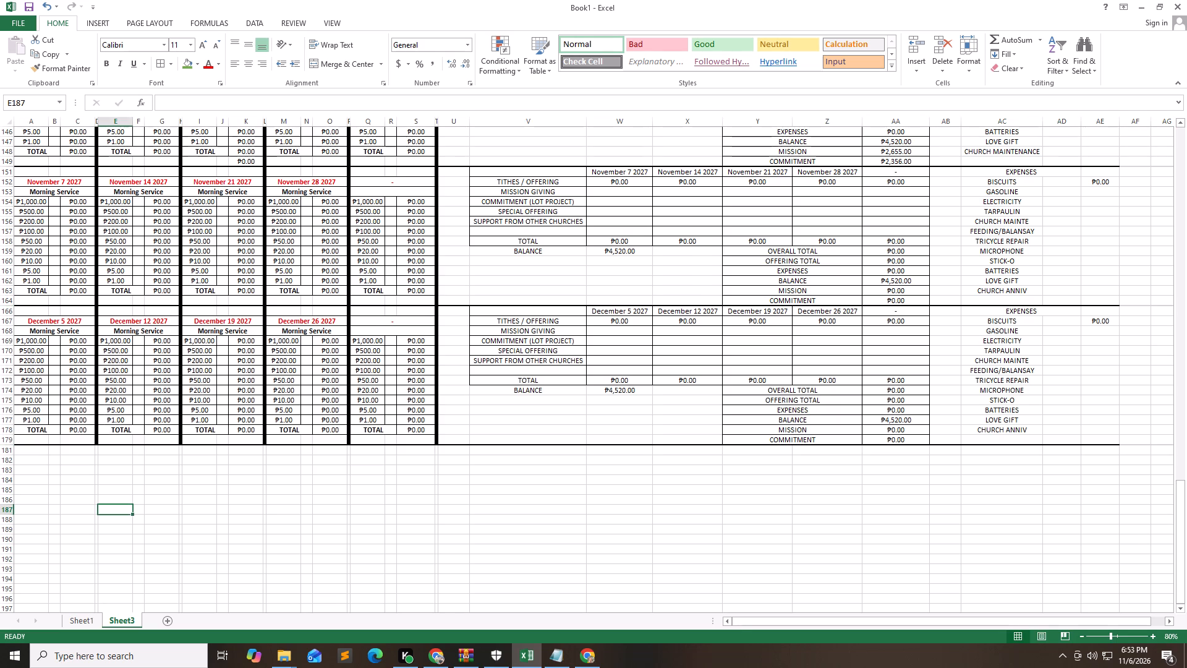
Go back up to the January section, looking over the monthly sections on the way.
click(348, 466)
double_click(261, 466)
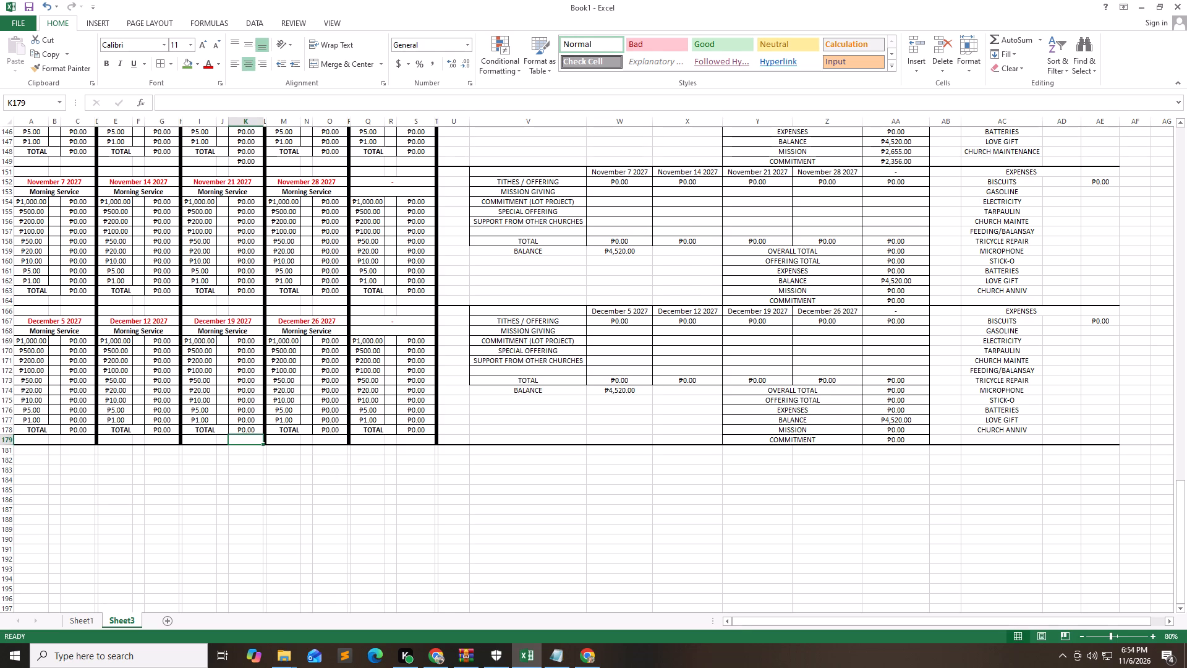
key(Up)
key(Up)
key(Up)
key(Up)
key(Up)
key(Up)
key(Up)
key(Up)
key(Up)
key(Up)
key(Up)
key(Up)
key(Up)
key(Up)
key(Up)
key(Up)
key(Up)
key(Up)
key(Up)
key(Up)
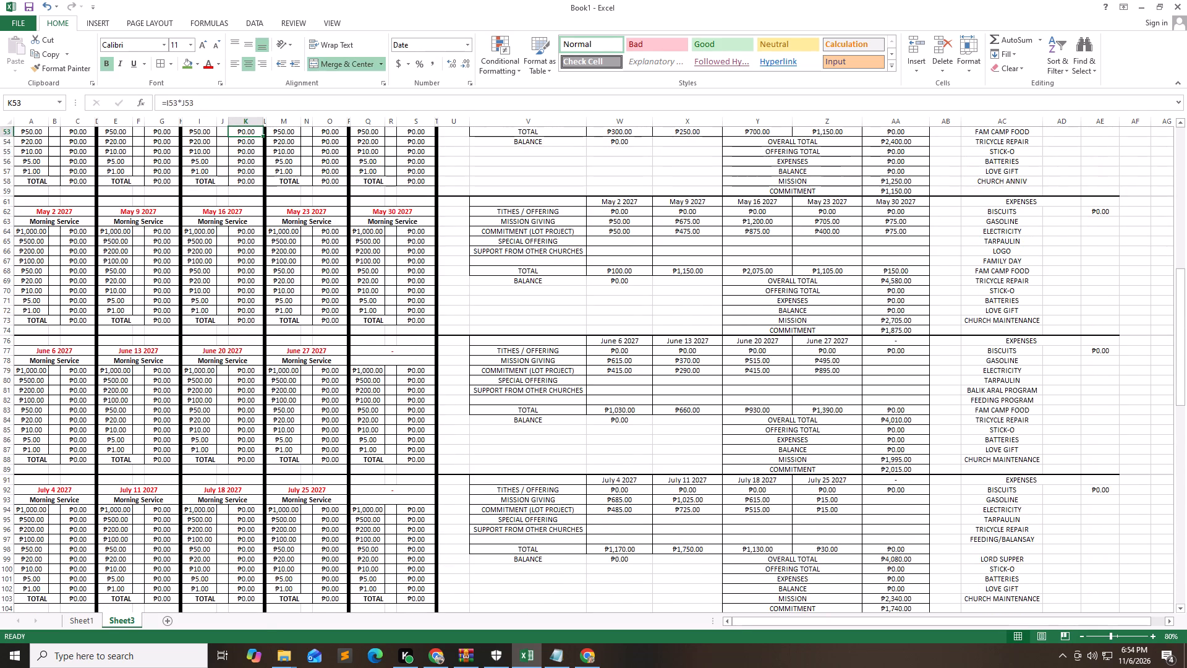
key(Up)
key(Up)
key(Up)
key(Up)
key(Up)
key(Up)
key(Up)
key(Up)
key(Up)
key(Up)
key(Up)
key(Up)
key(Up)
key(Up)
key(Up)
key(Up)
key(Up)
key(Up)
key(Up)
key(Up)
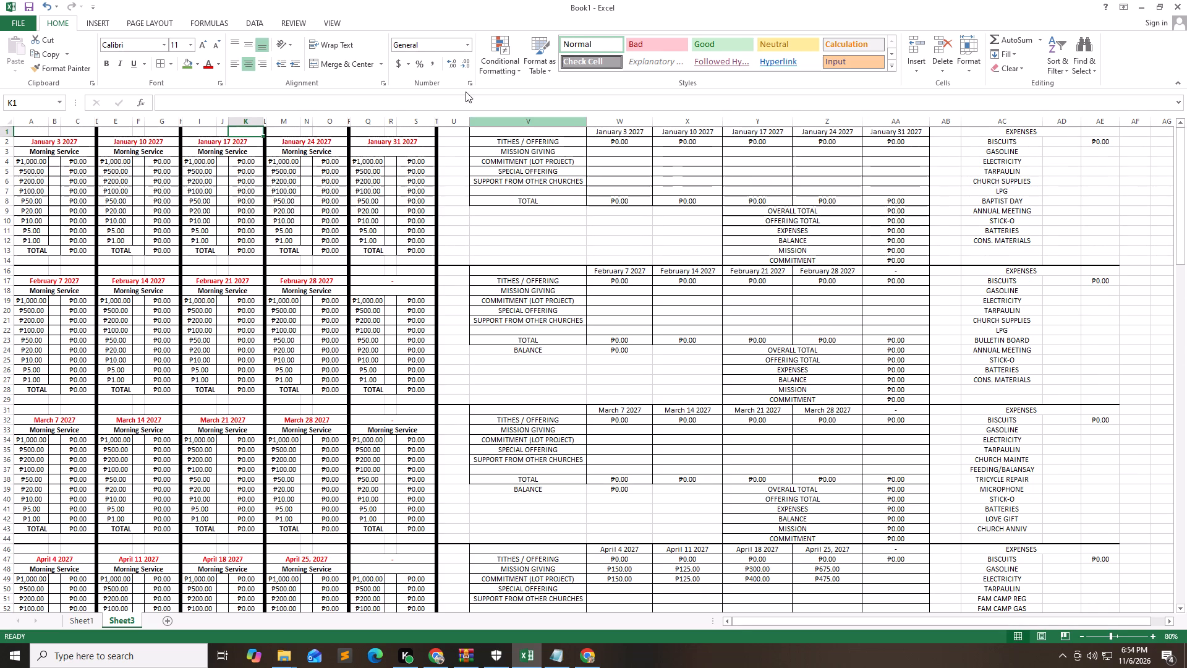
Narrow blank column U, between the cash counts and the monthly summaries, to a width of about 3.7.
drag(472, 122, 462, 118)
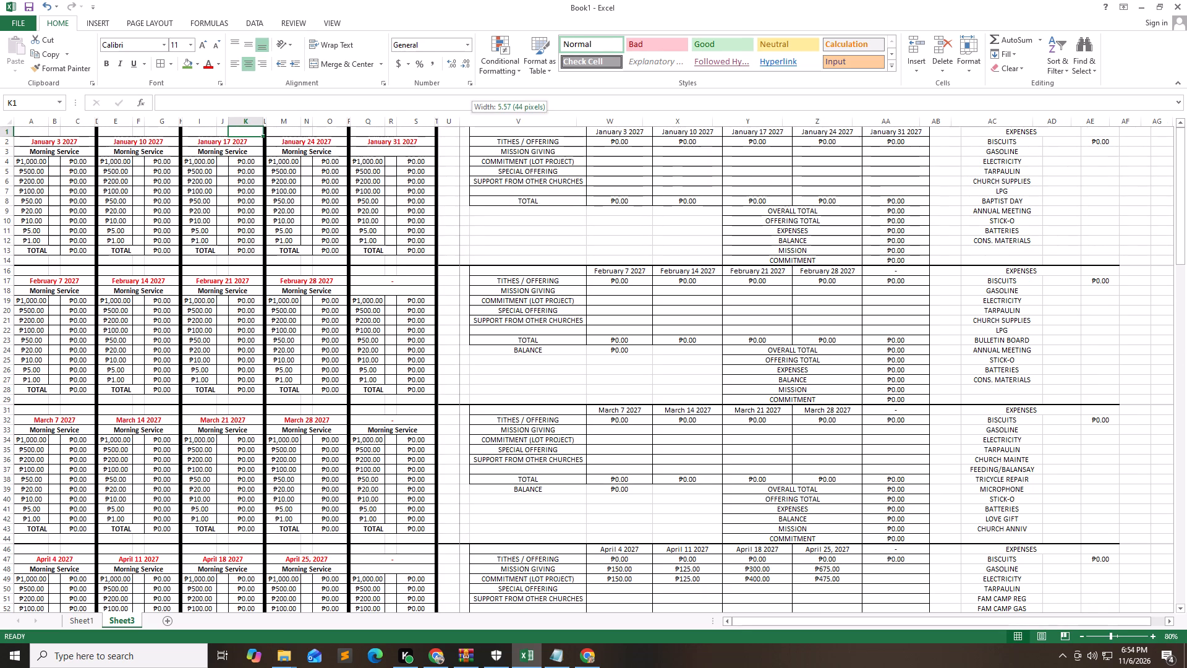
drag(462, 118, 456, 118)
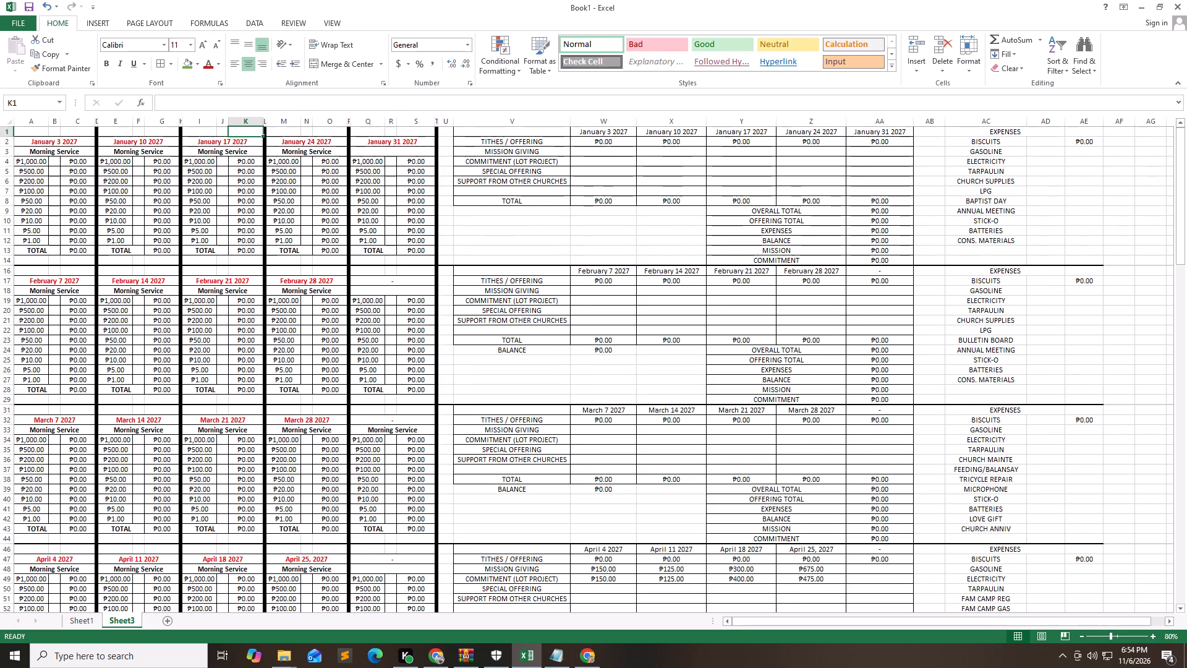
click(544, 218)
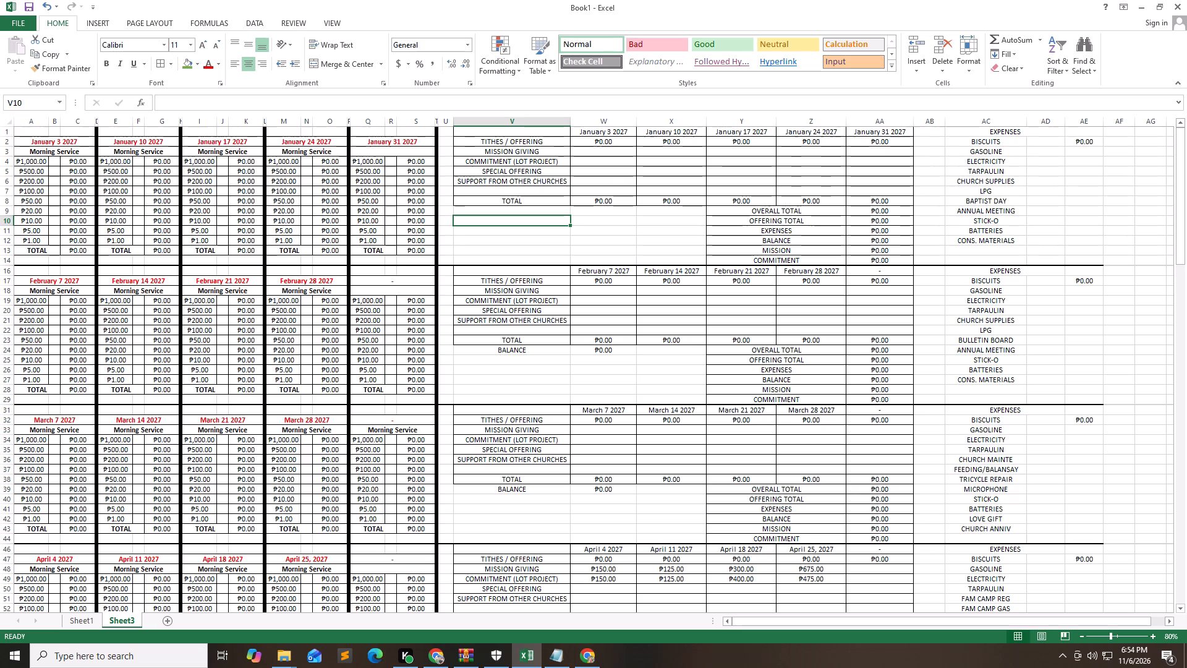
Set the width of blank column AB, between the monthly summaries and the expenses list, to 2.
click(943, 124)
click(935, 121)
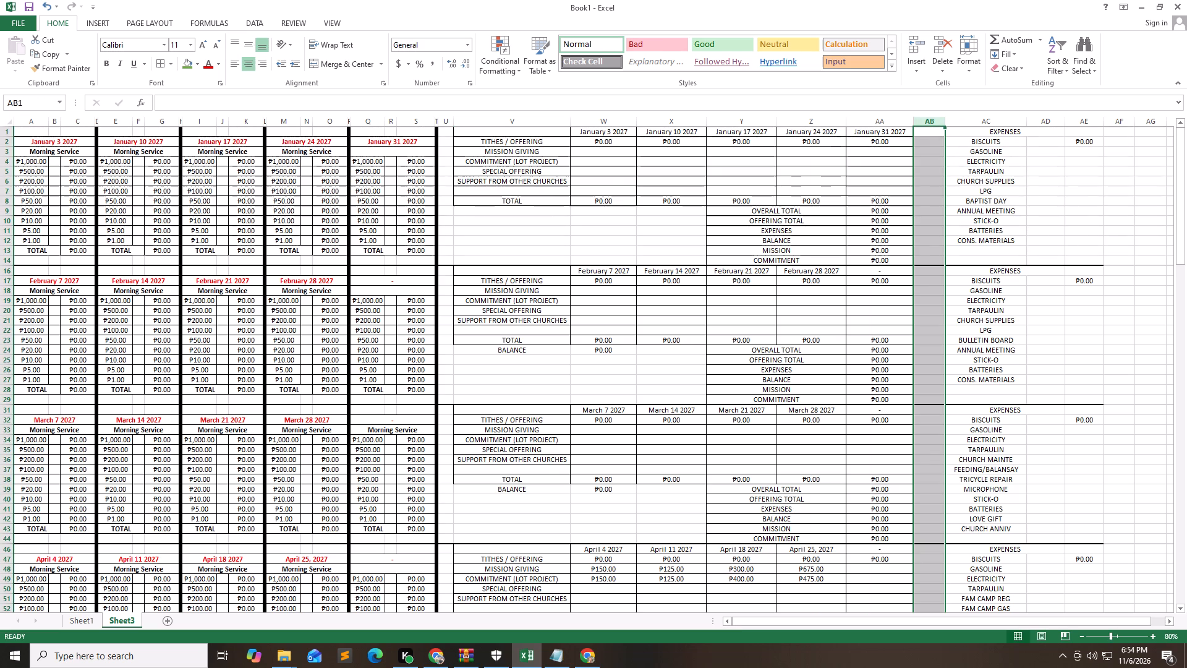
drag(945, 120, 932, 115)
middle_click(932, 115)
click(932, 115)
middle_click(930, 114)
click(930, 114)
middle_click(930, 114)
click(930, 114)
middle_click(930, 114)
click(930, 114)
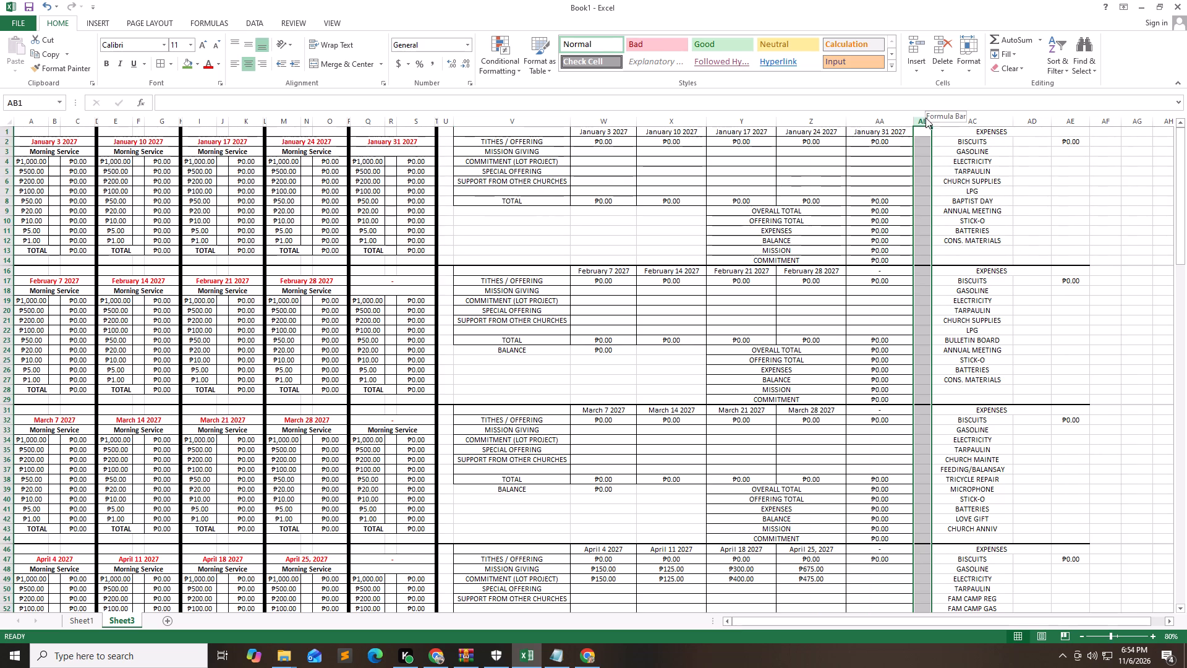
click(924, 121)
right_click(924, 121)
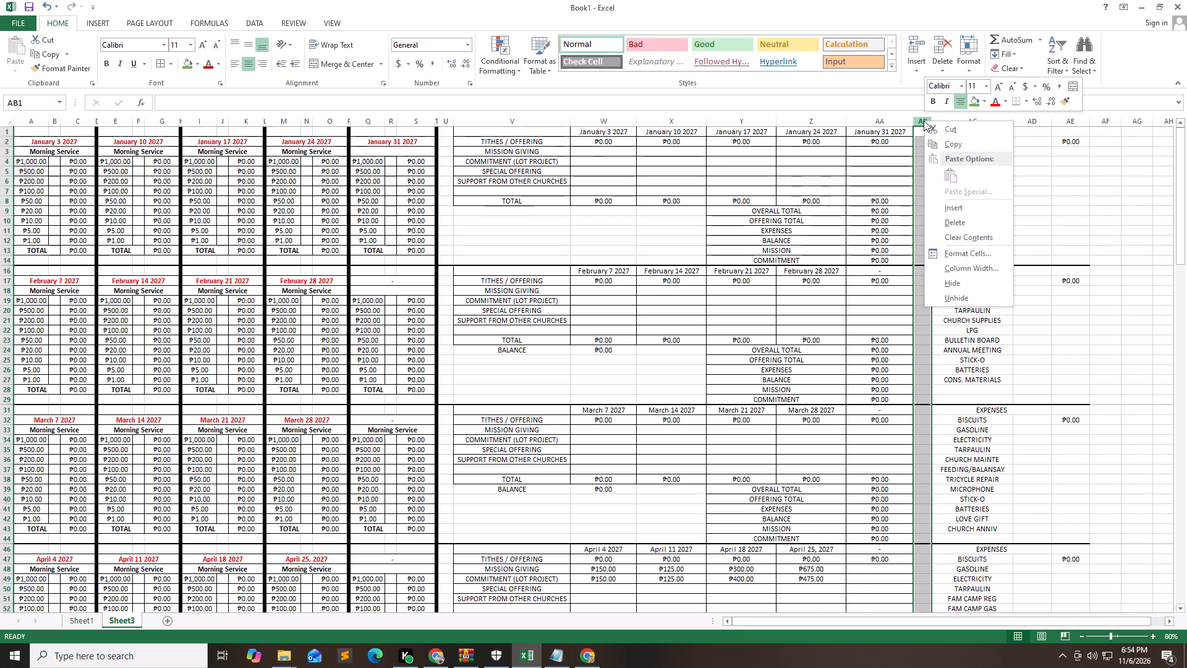
triple_click(956, 270)
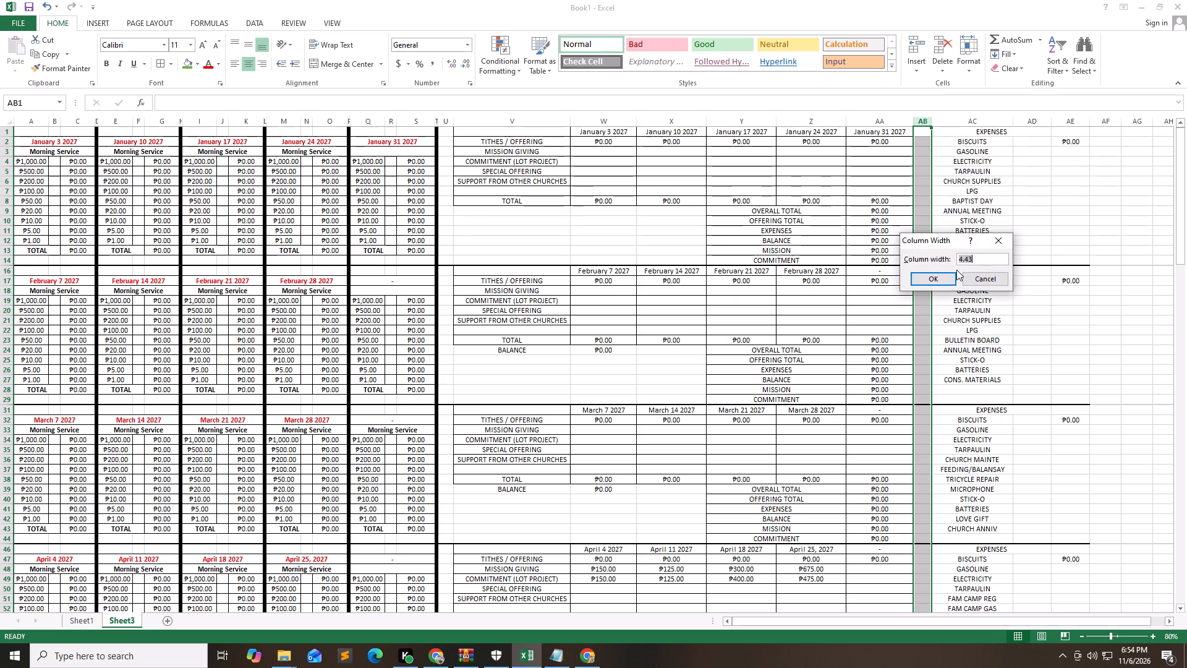
key(2)
key(Return)
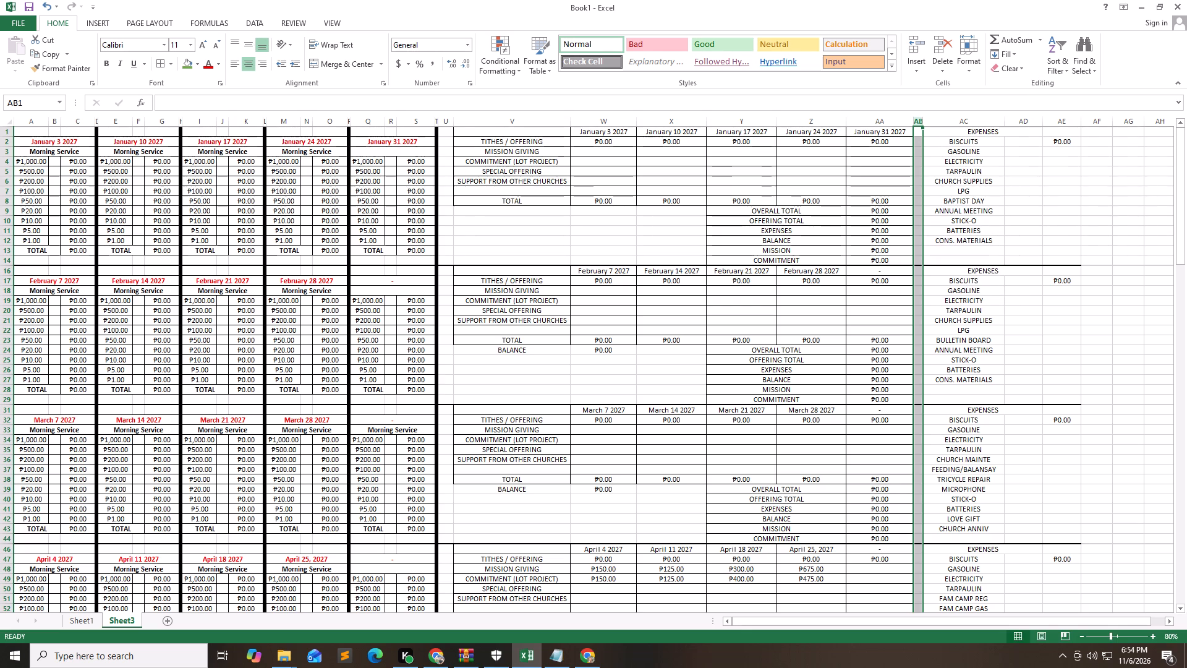
Set the width of blank column U, between the cash counts and the monthly summaries, to 2.
click(444, 121)
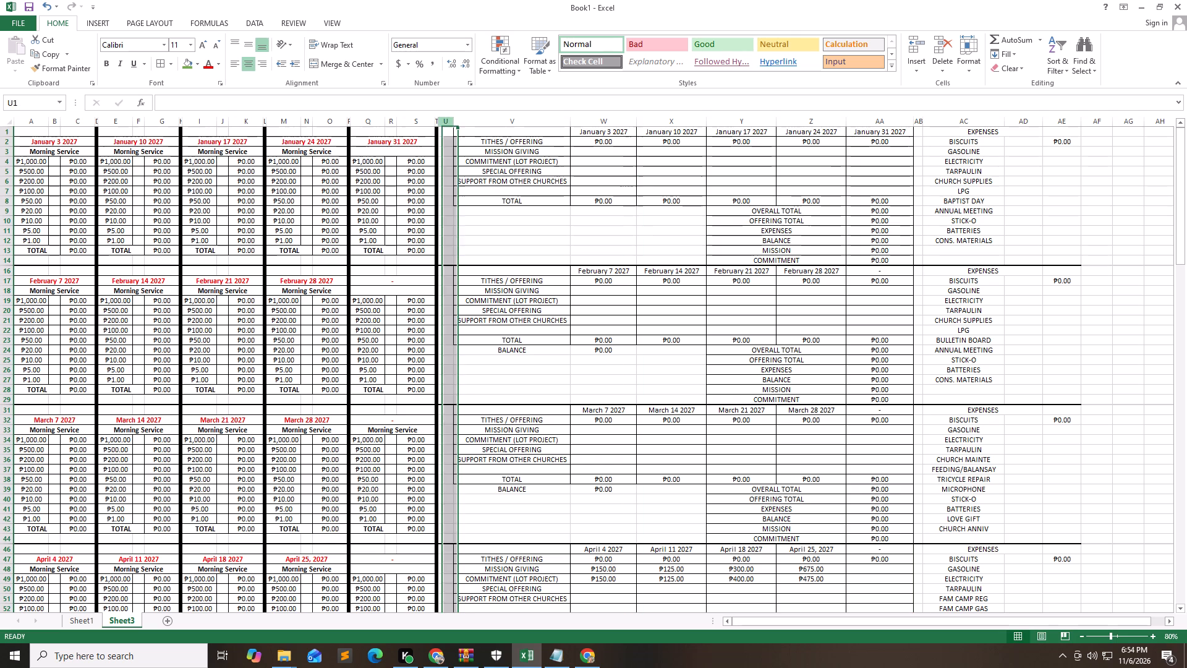
right_click(444, 121)
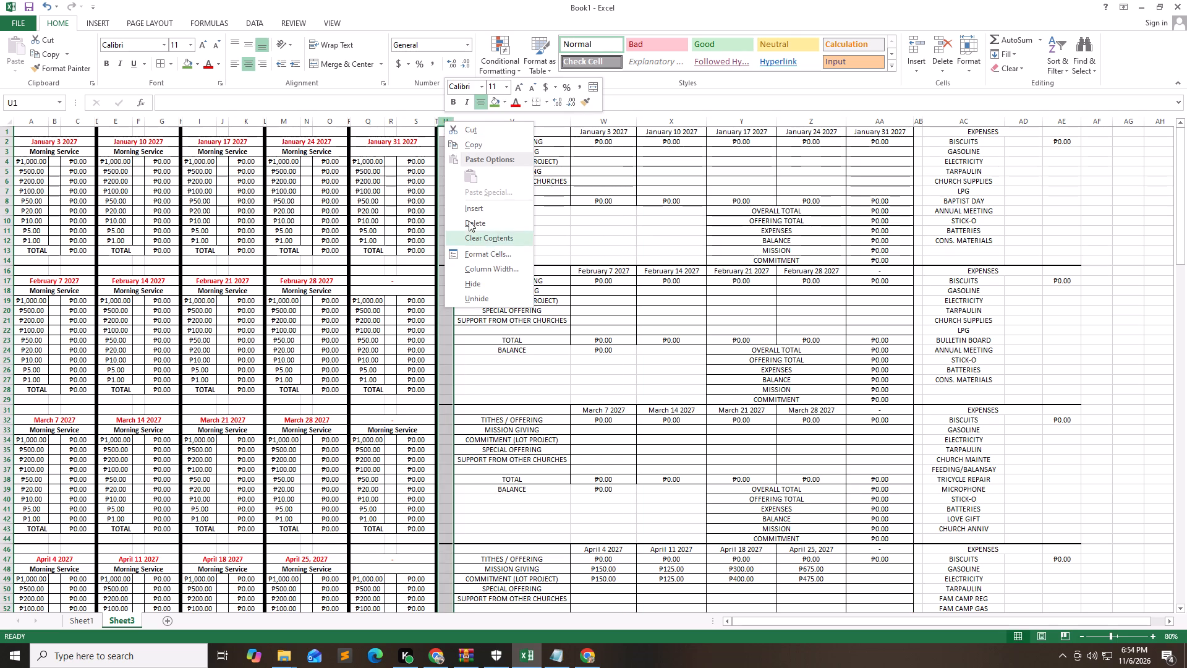
click(504, 265)
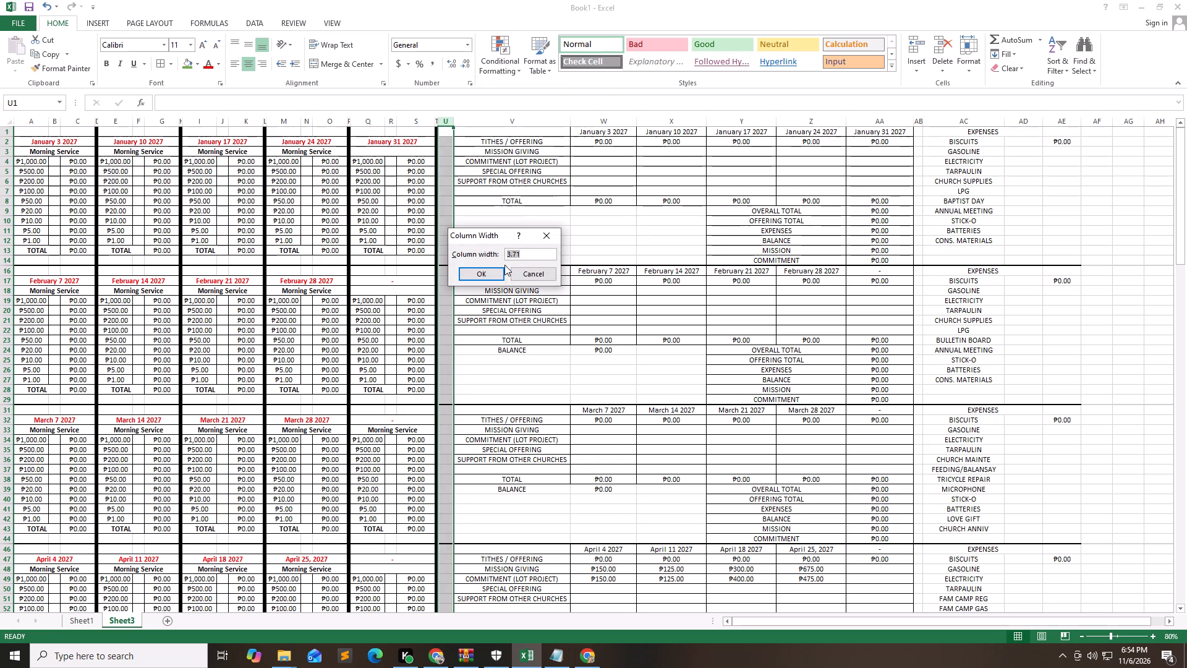
key(2)
key(Return)
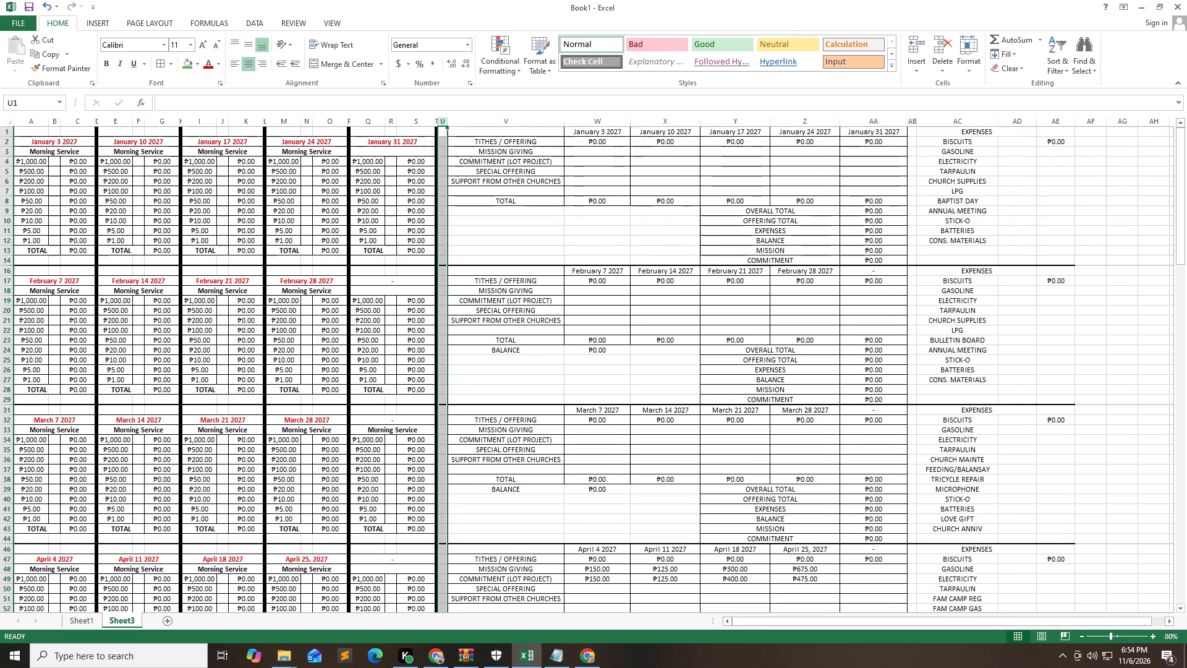
double_click(1022, 202)
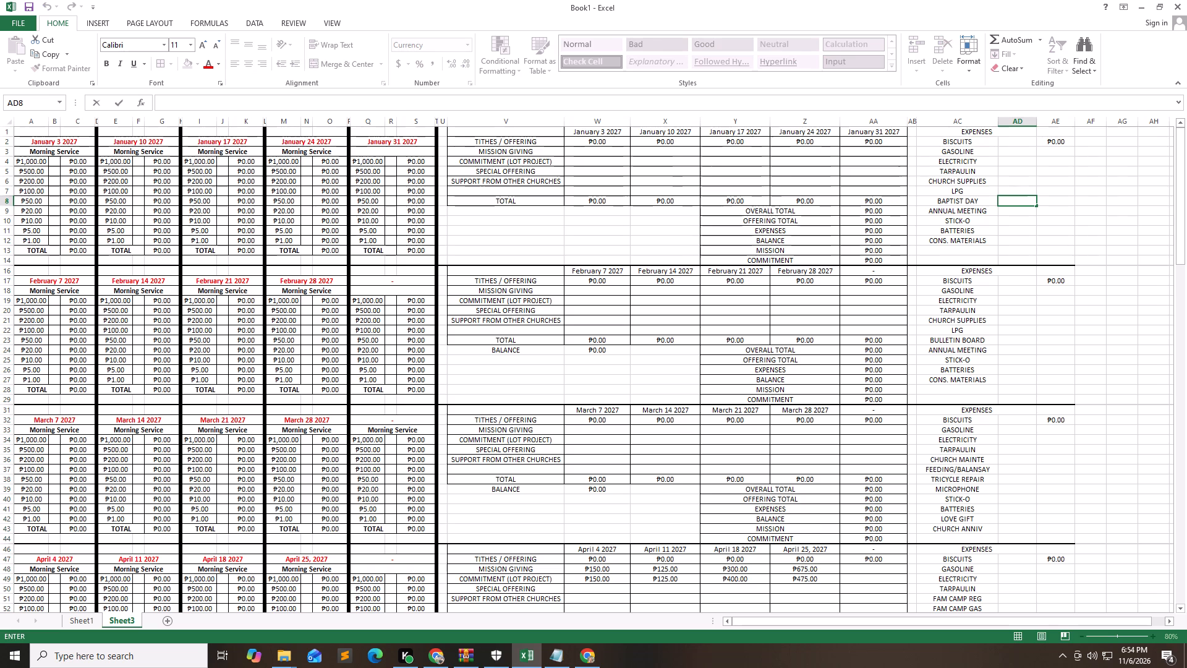
Rename Sheet3 as 2027.
click(1046, 189)
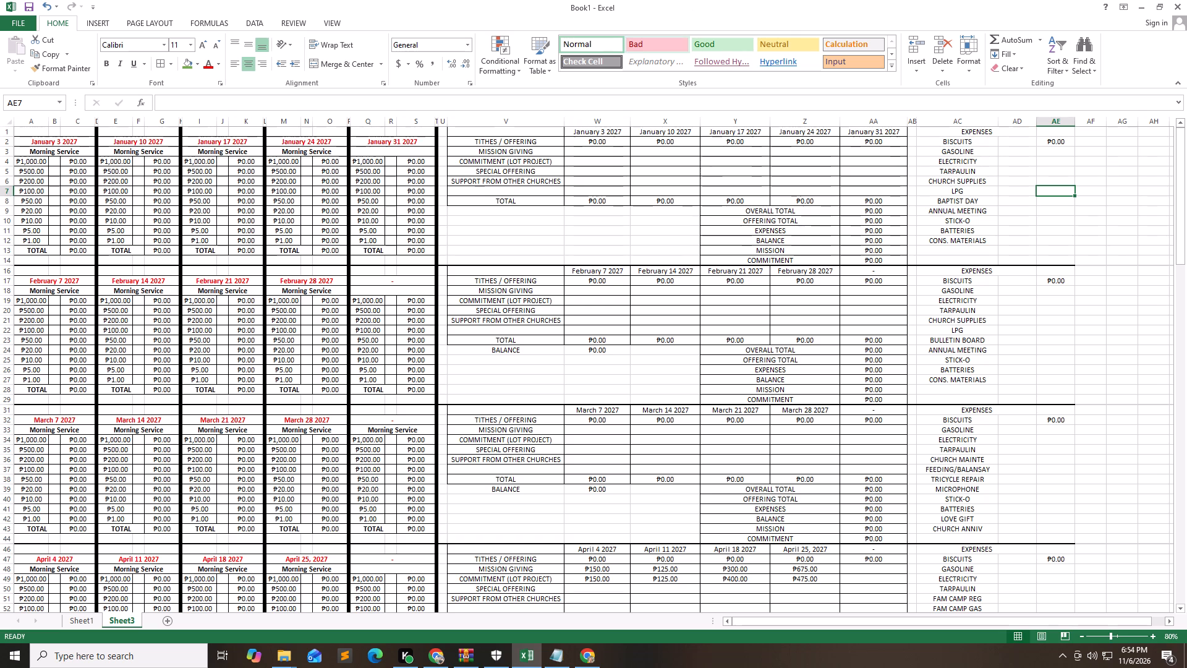
click(129, 619)
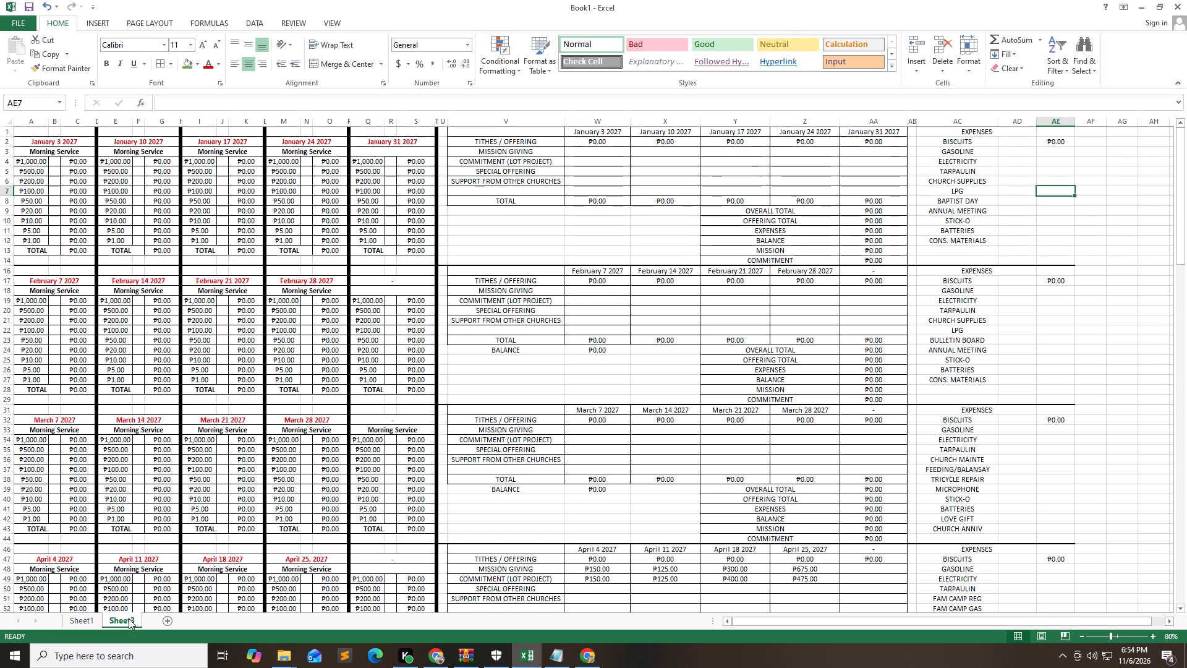
right_click(129, 619)
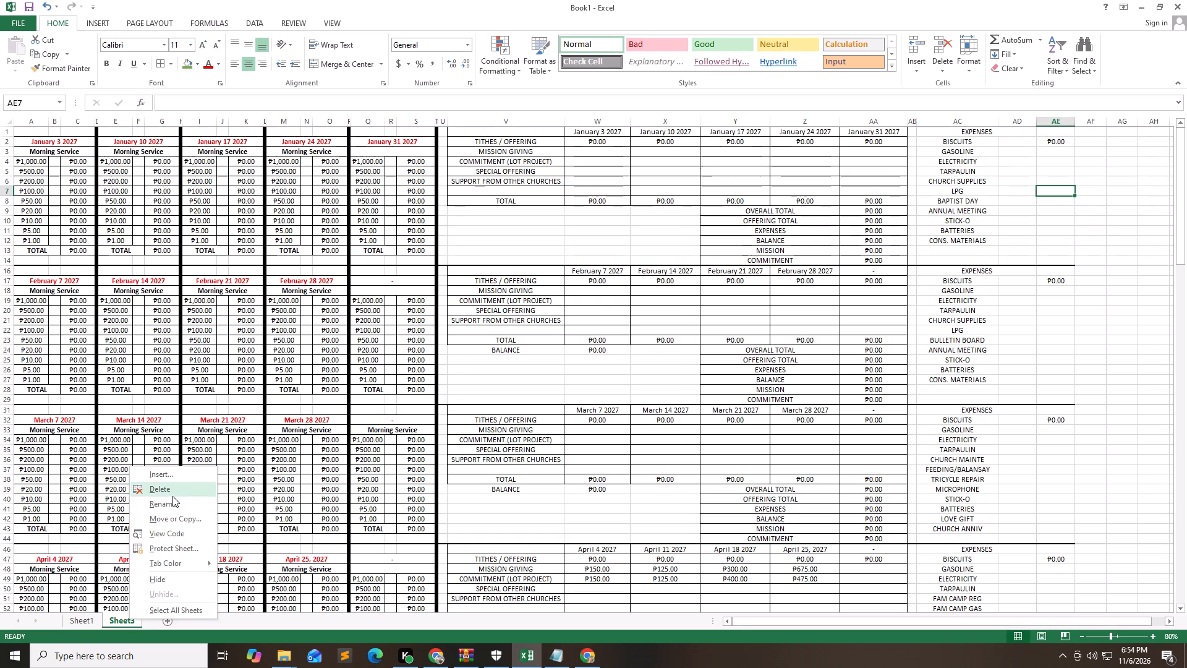
click(182, 505)
text(2027)
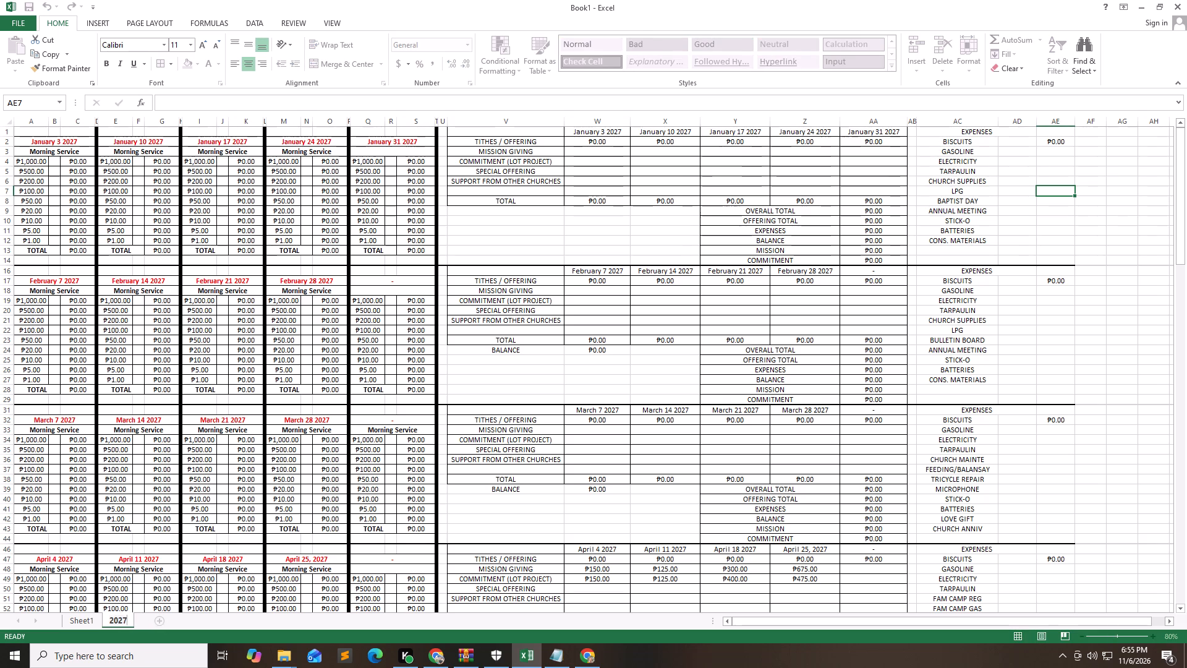
Rename Sheet1 as 2026.
click(87, 619)
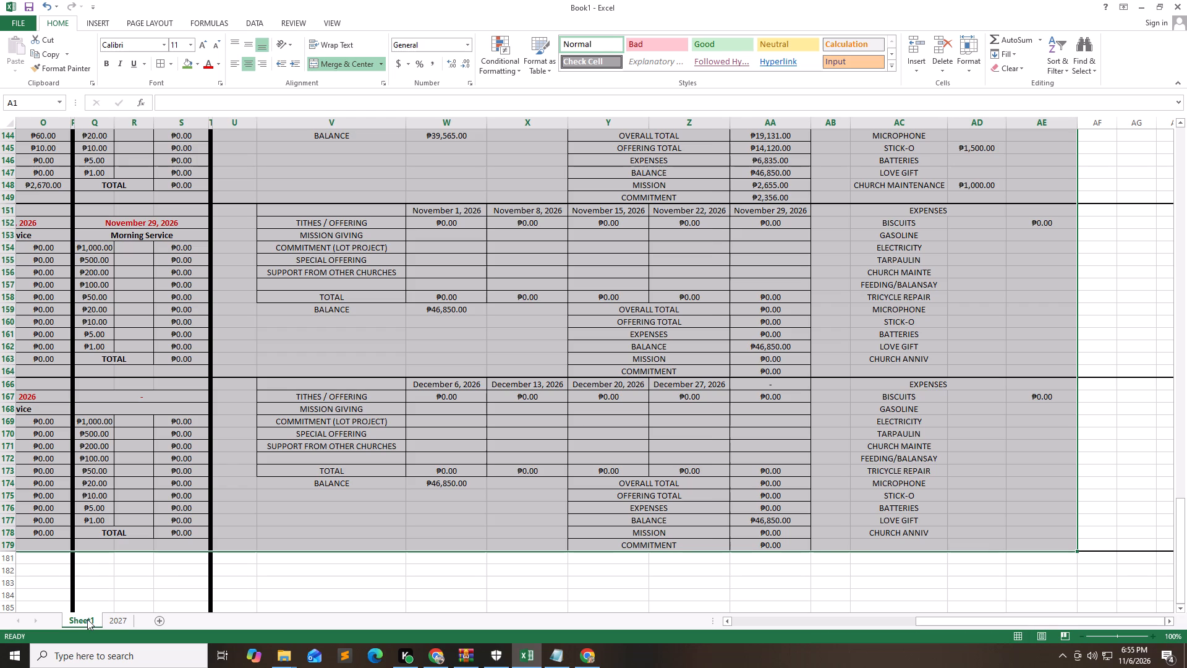
right_click(87, 619)
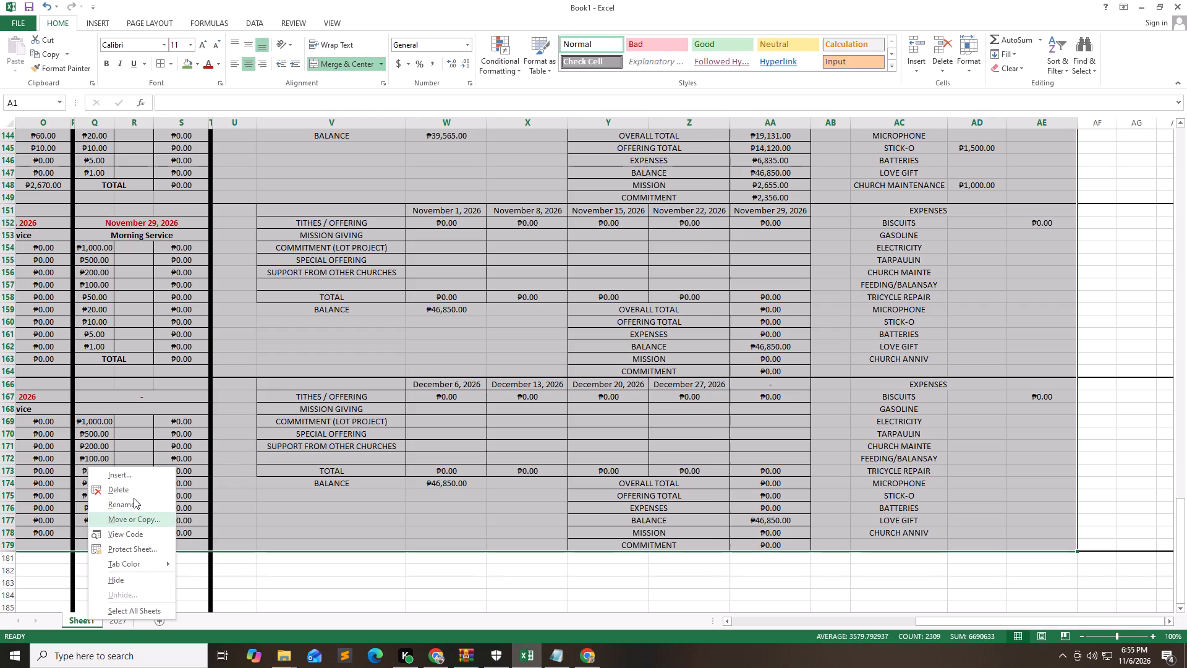
click(142, 505)
text(2026)
key(Return)
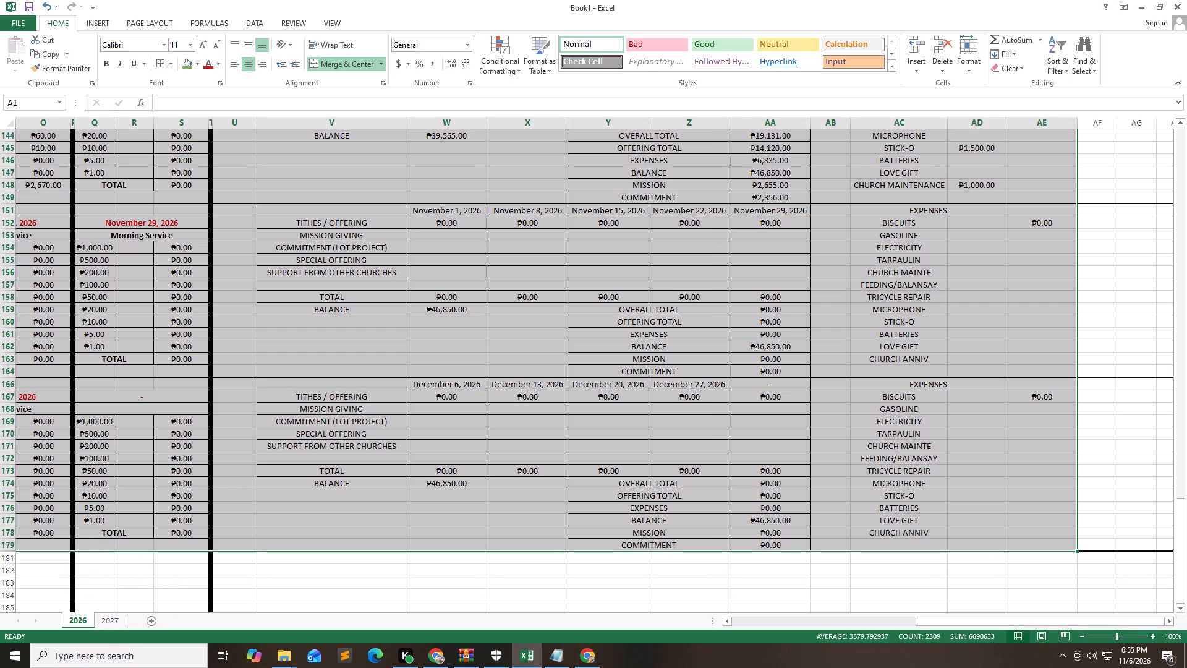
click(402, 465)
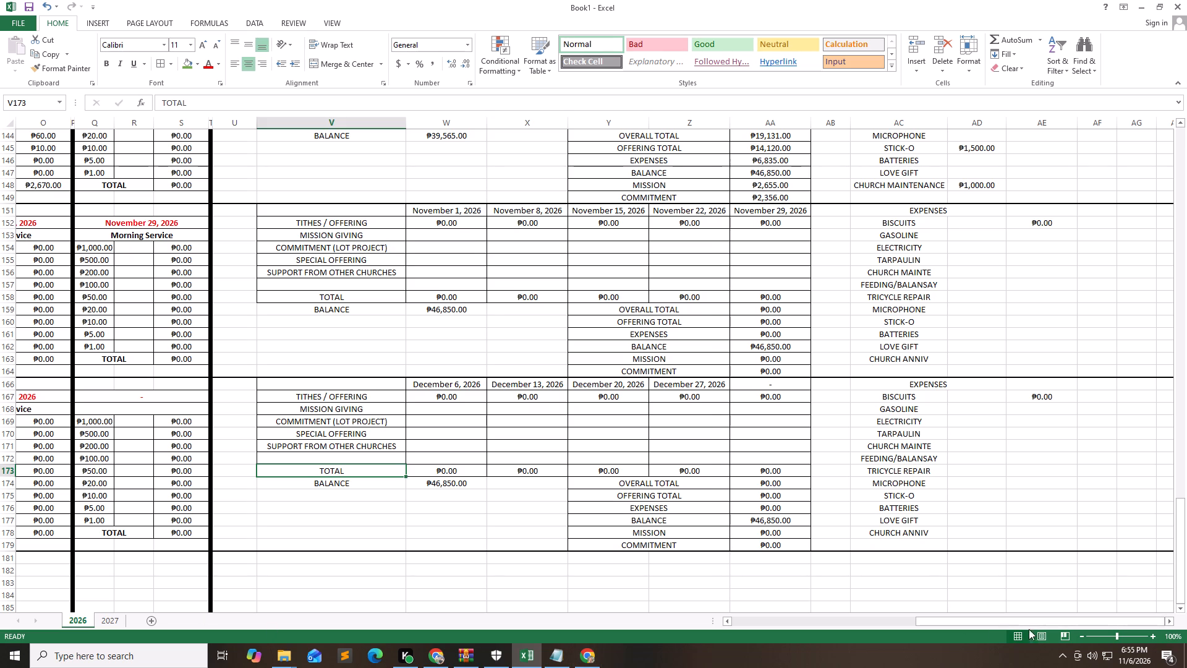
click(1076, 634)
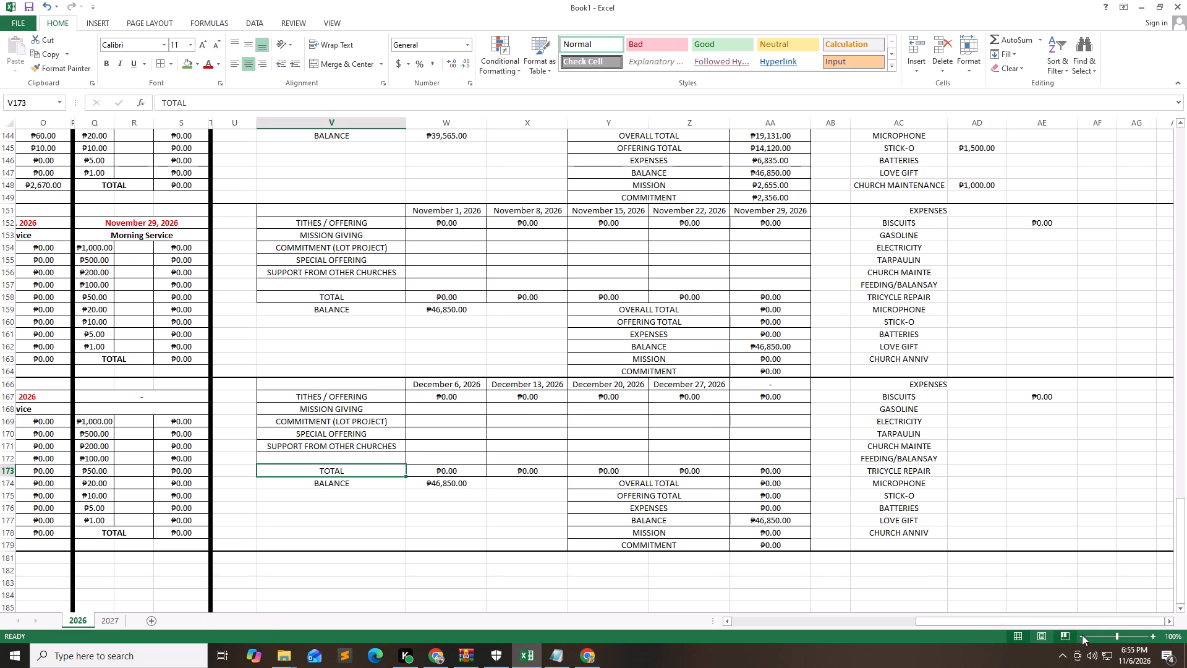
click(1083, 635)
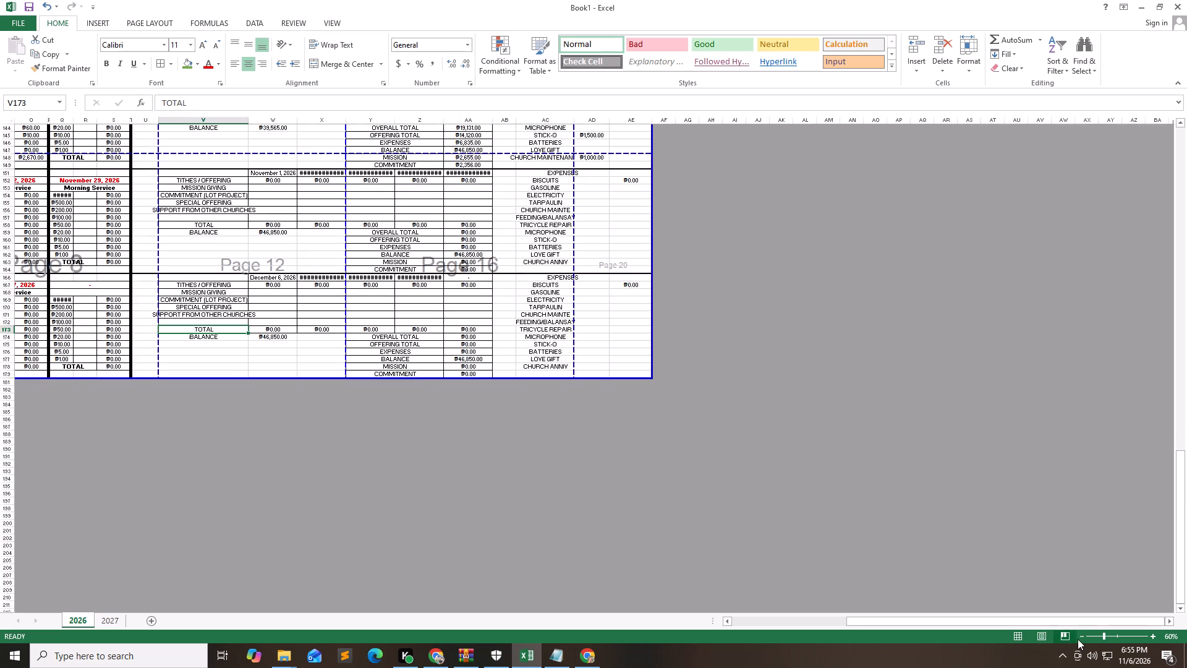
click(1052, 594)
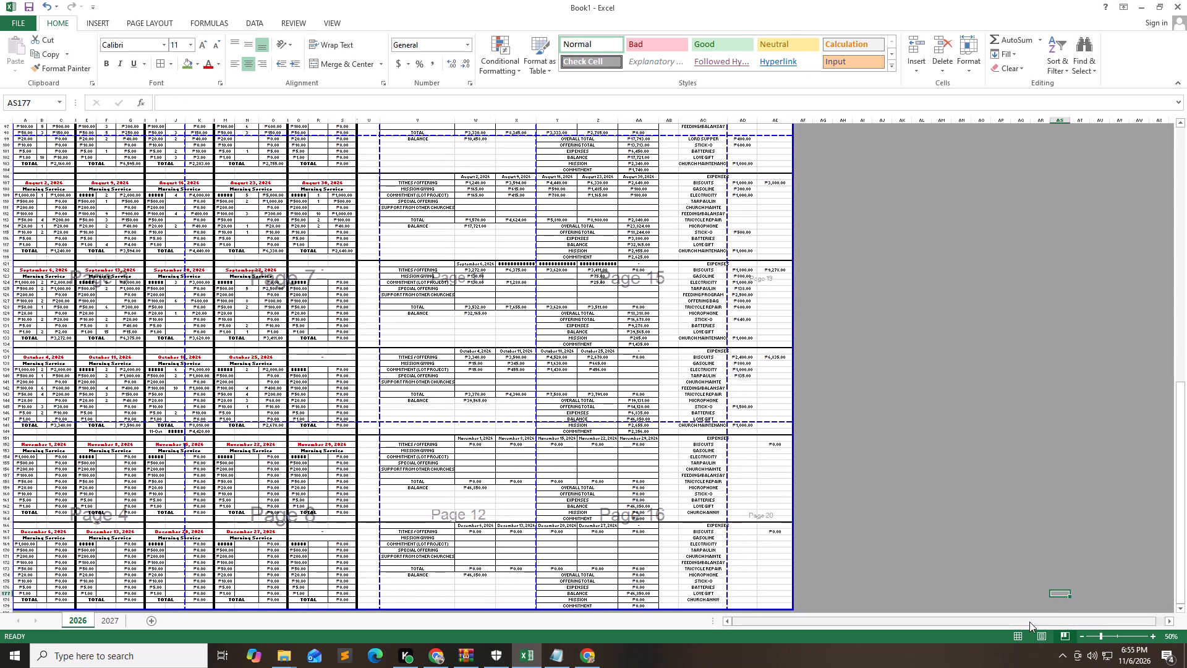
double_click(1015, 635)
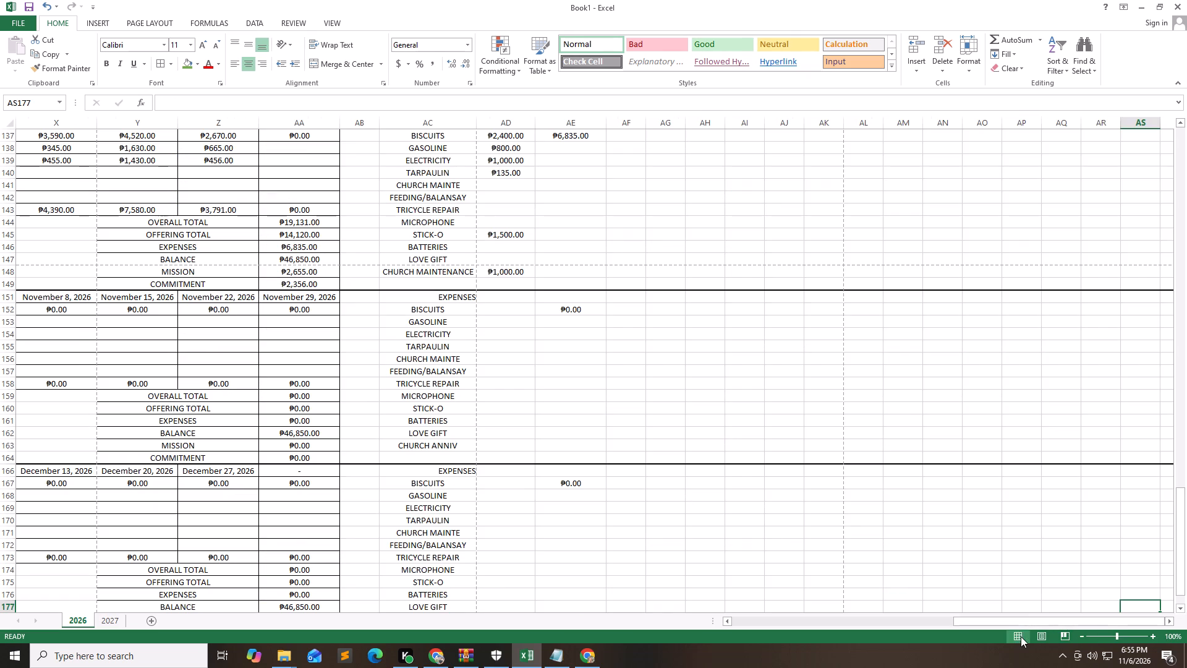
On sheet 2026, AutoFit the denomination, count and black divider columns of the first three cash-count blocks, within columns A to J.
triple_click(1082, 634)
click(1082, 634)
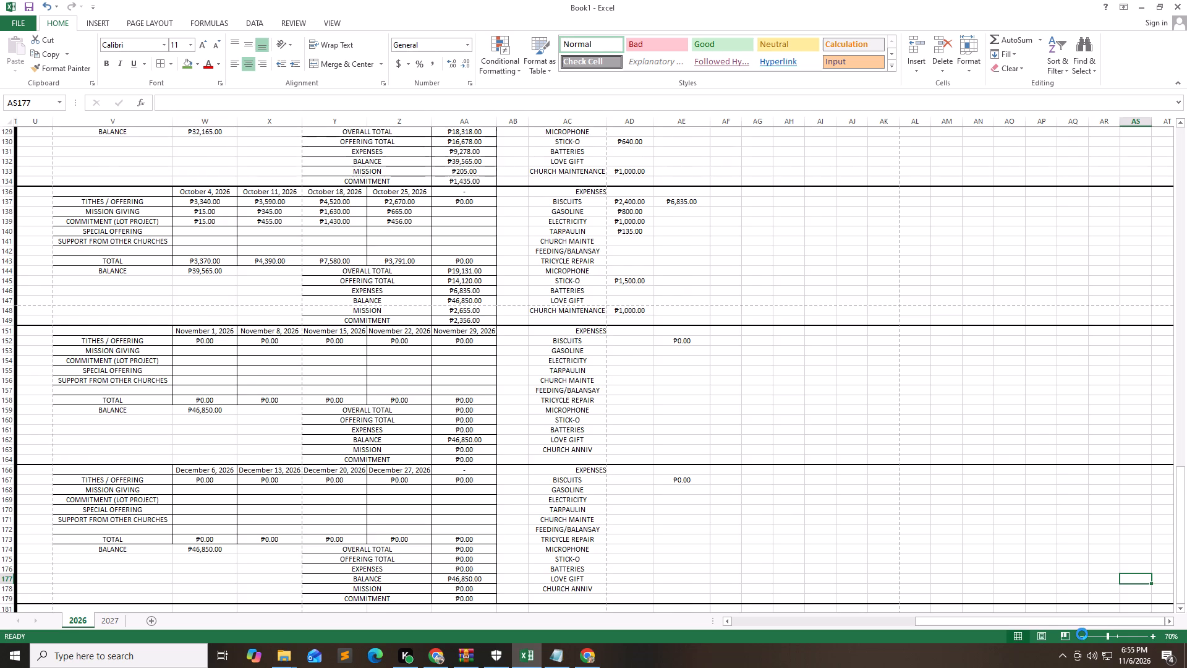
click(1082, 634)
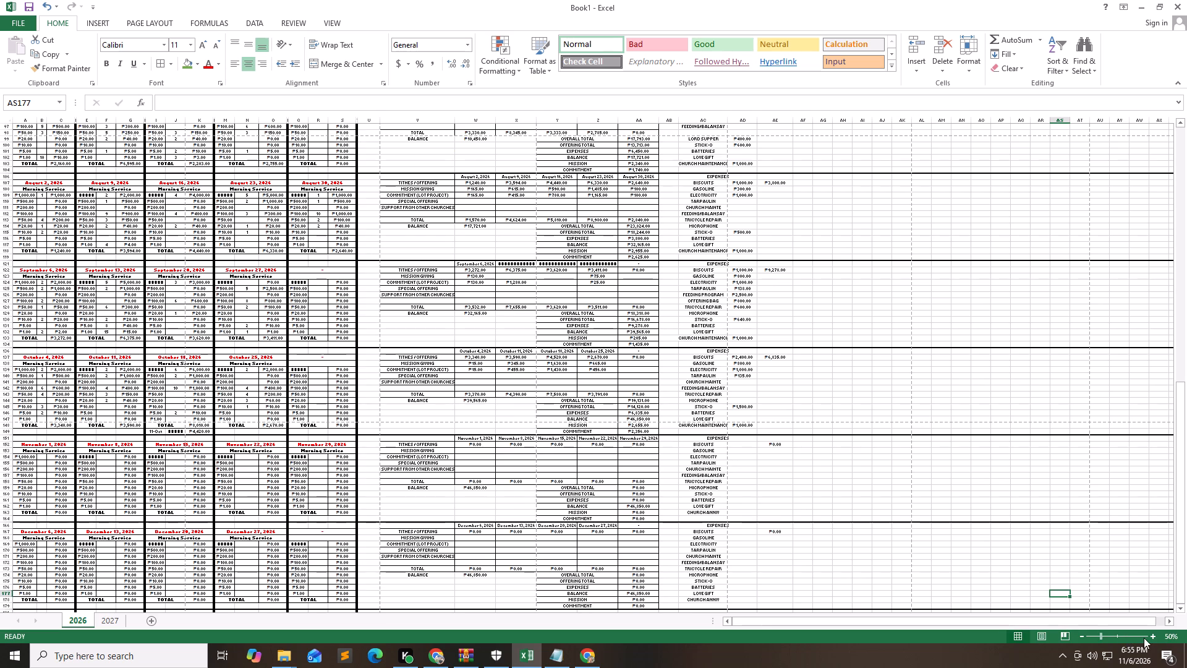
click(1154, 633)
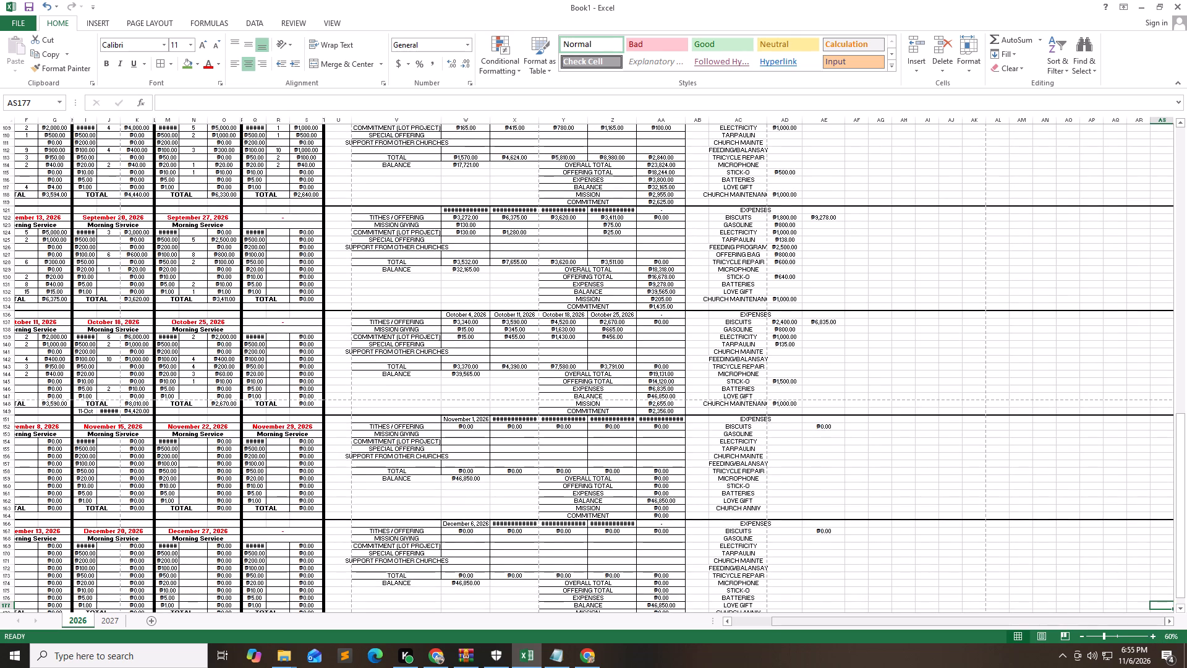
drag(972, 622, 852, 594)
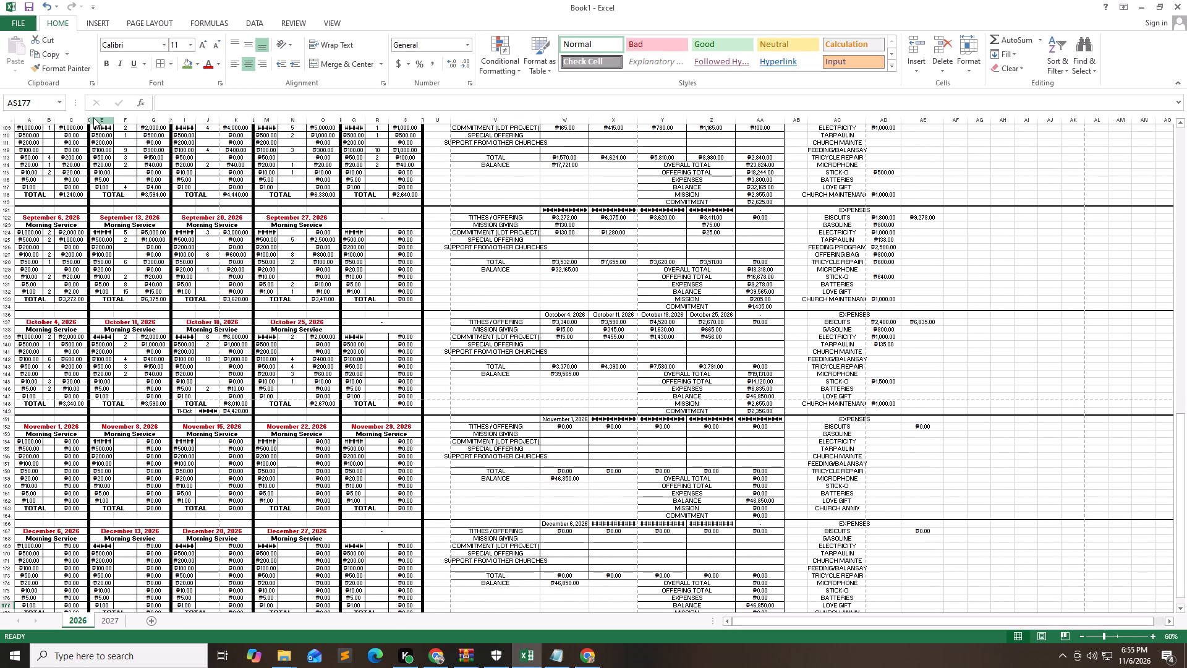
double_click(43, 121)
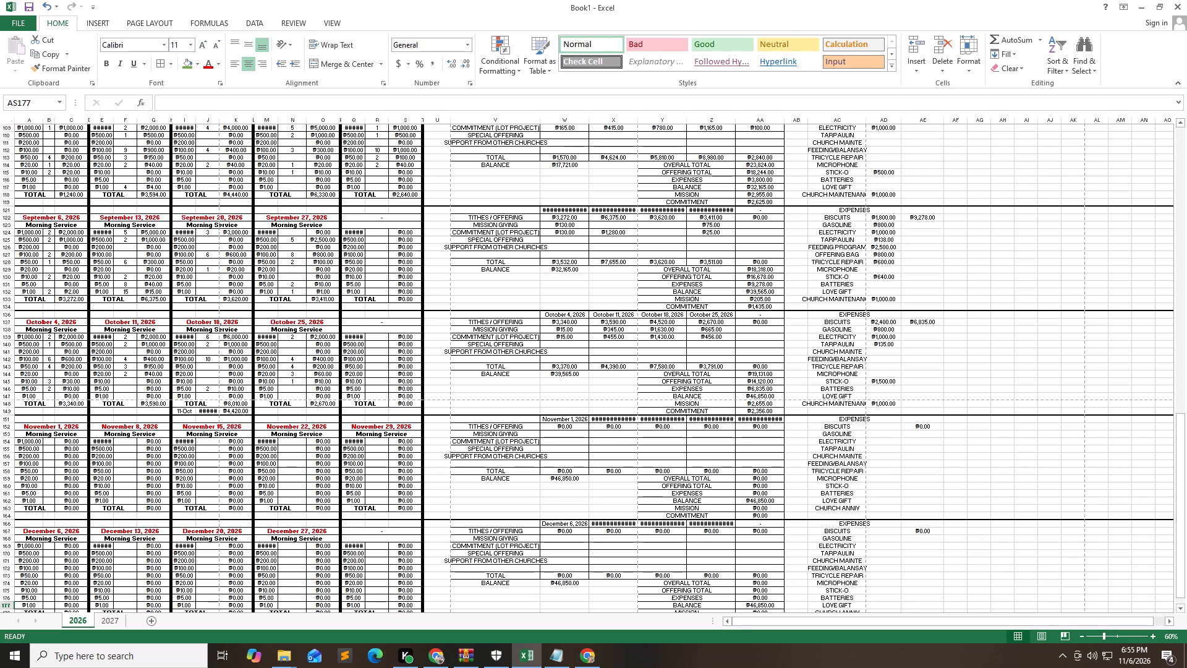
double_click(55, 122)
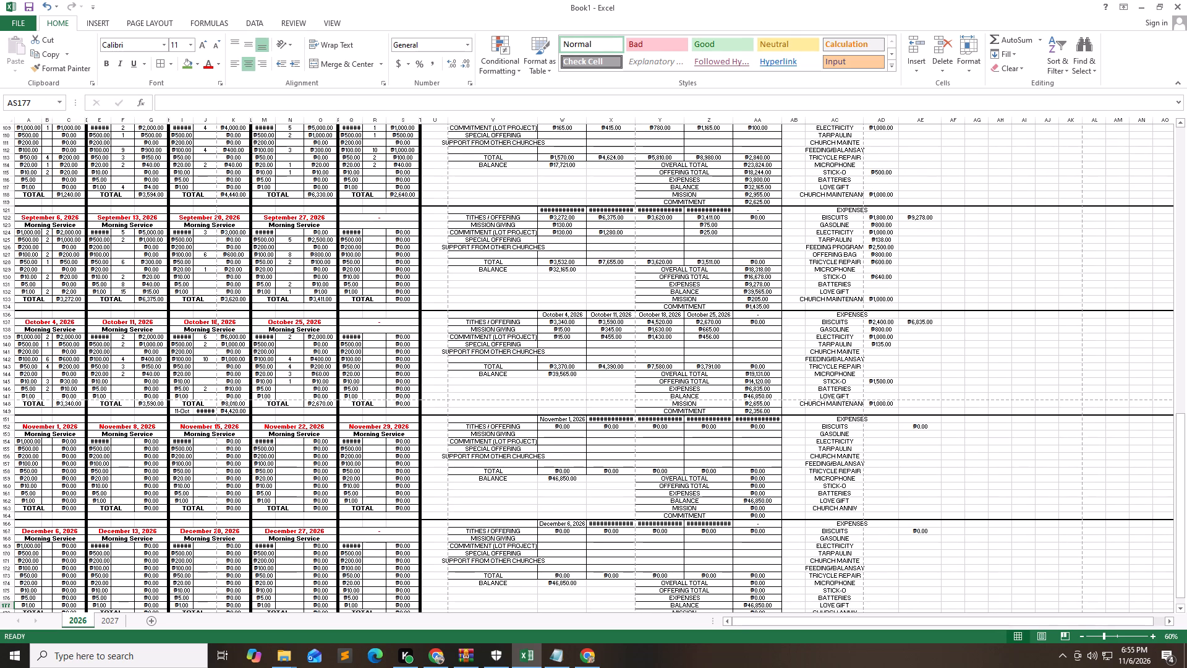
double_click(85, 121)
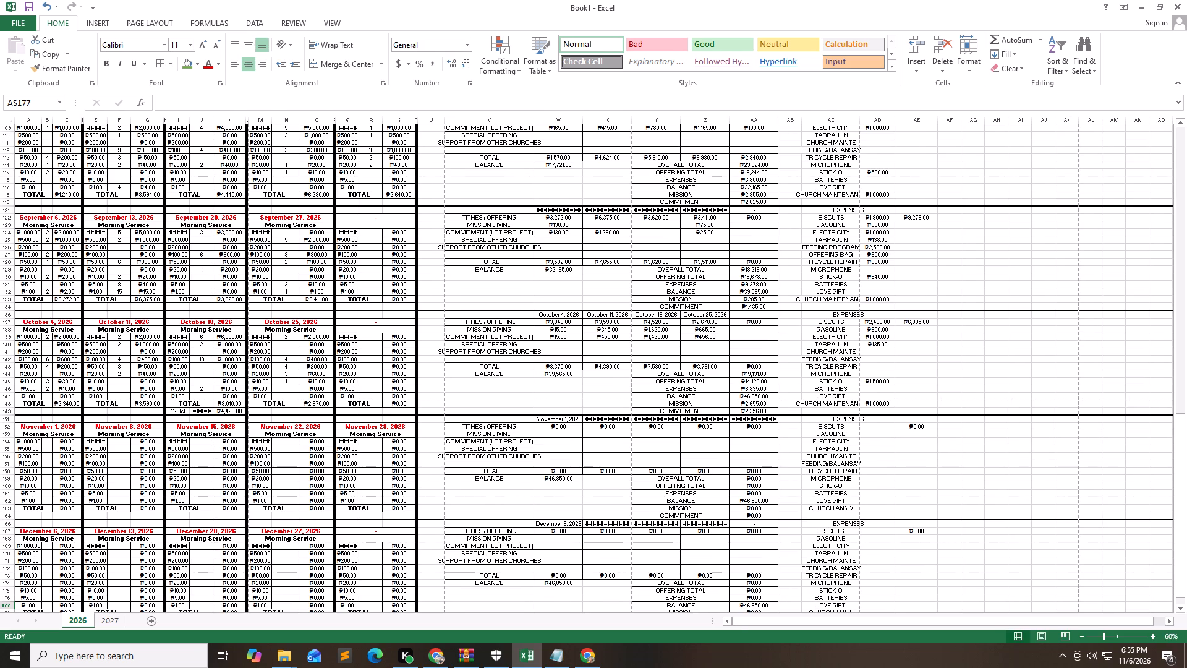
double_click(106, 121)
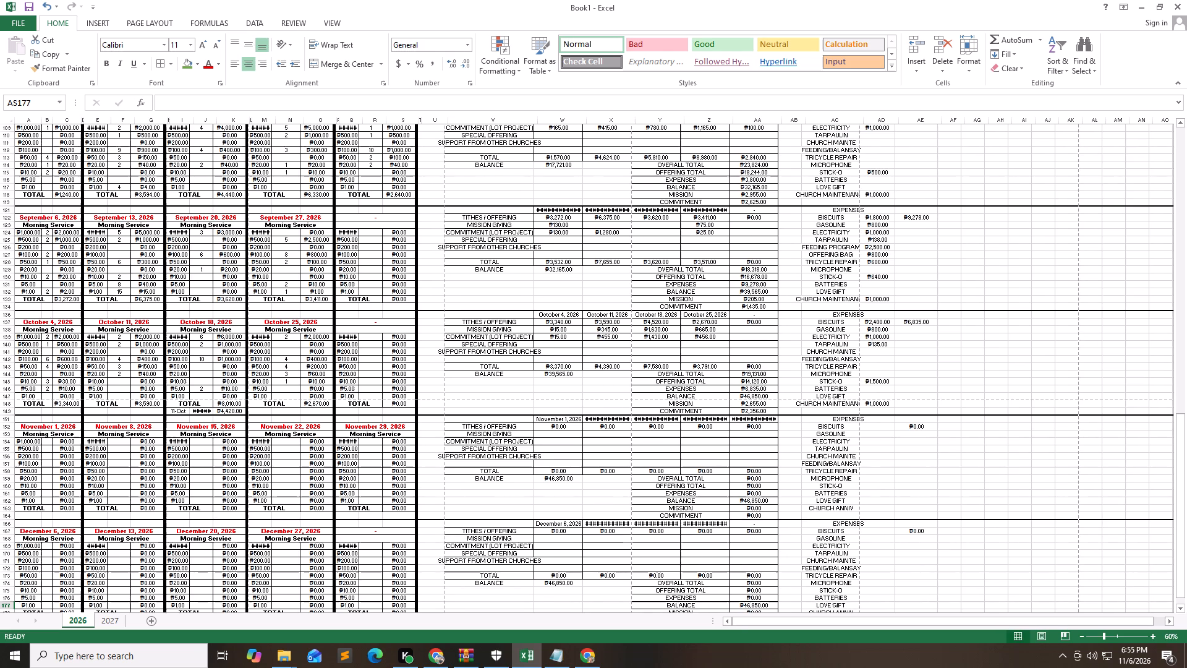
double_click(132, 122)
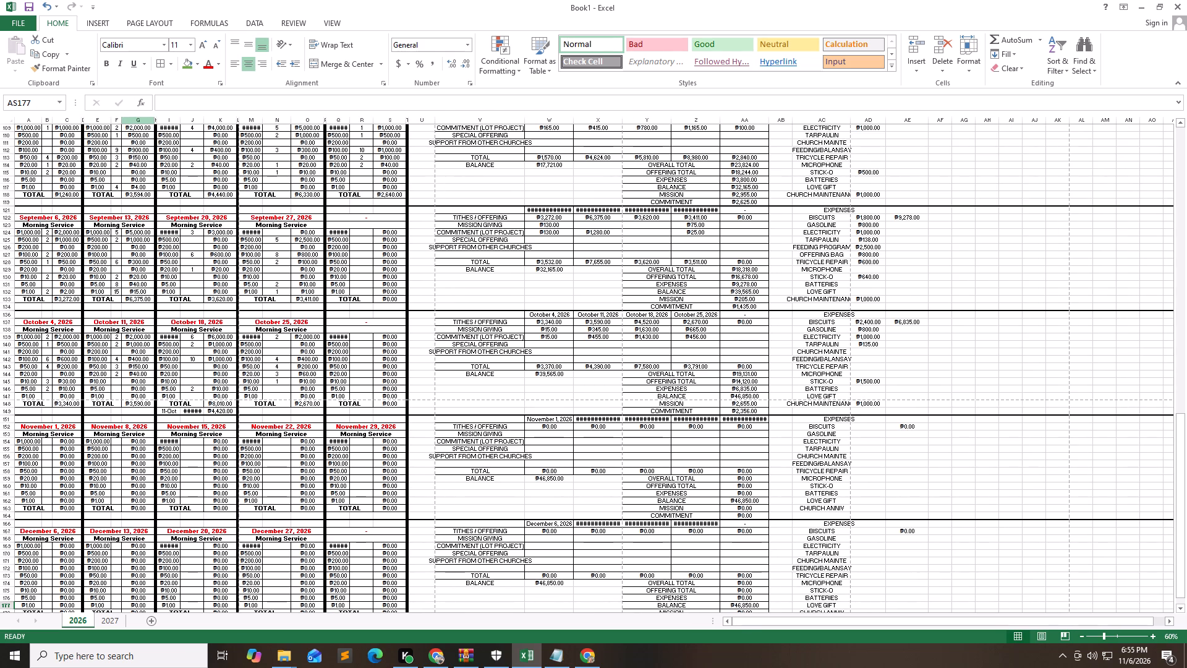
double_click(153, 119)
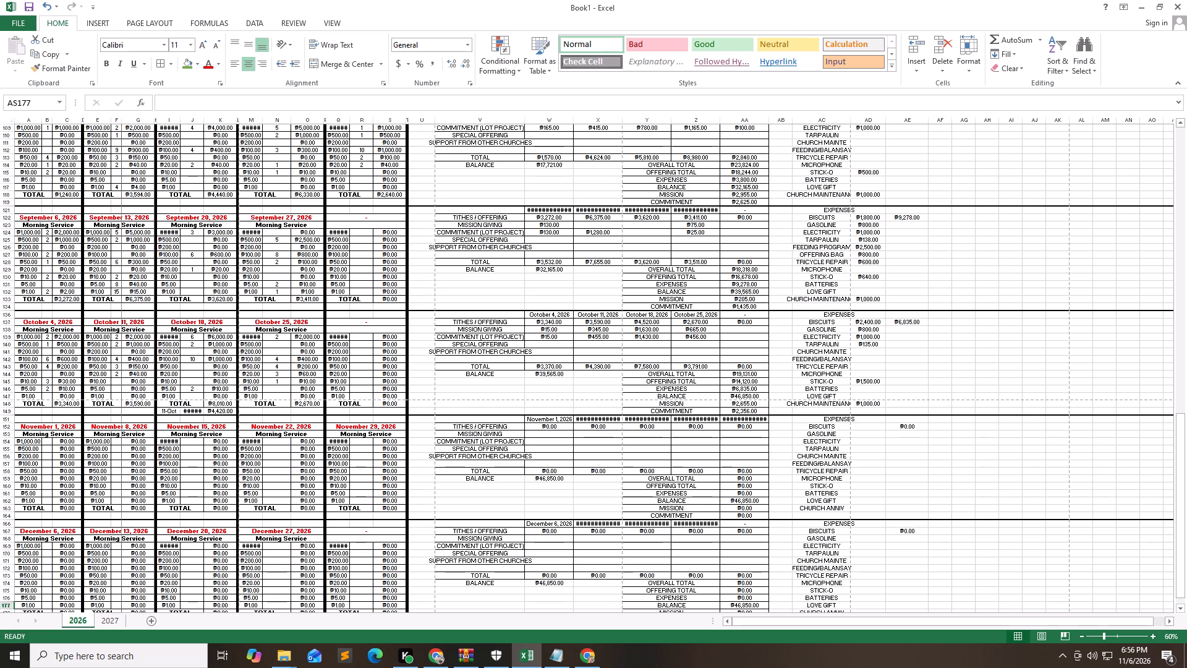
double_click(181, 122)
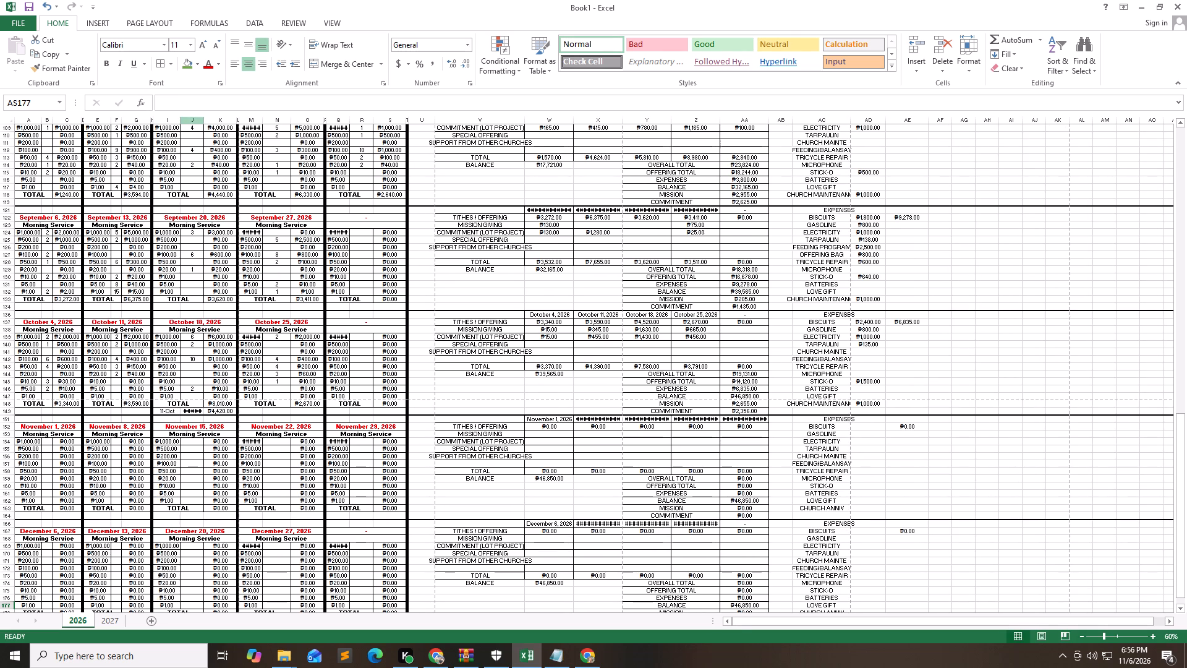
double_click(203, 119)
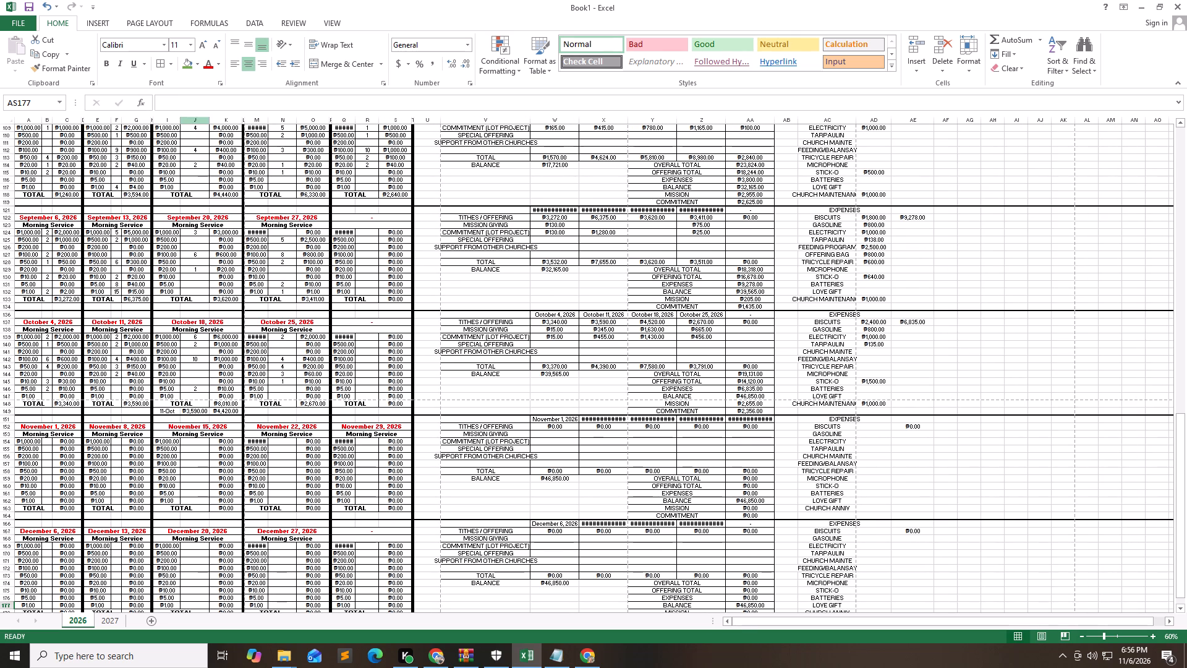
AutoFit the denomination, count and black divider columns of the last two cash-count blocks, within columns L to T.
double_click(240, 121)
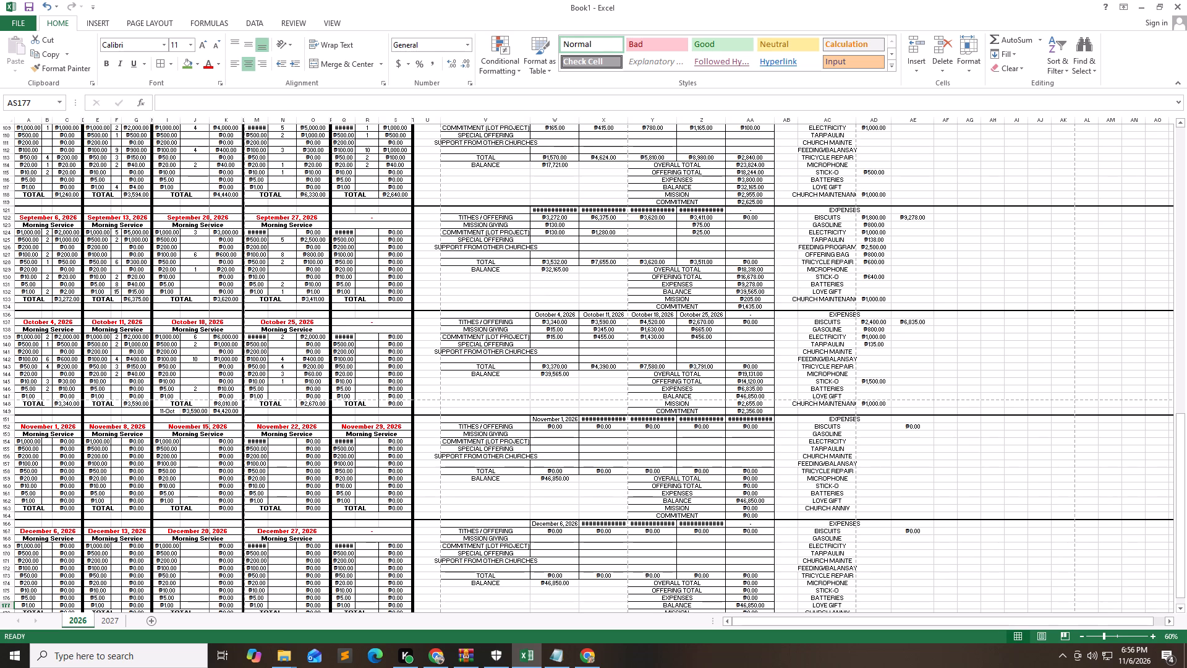
double_click(266, 120)
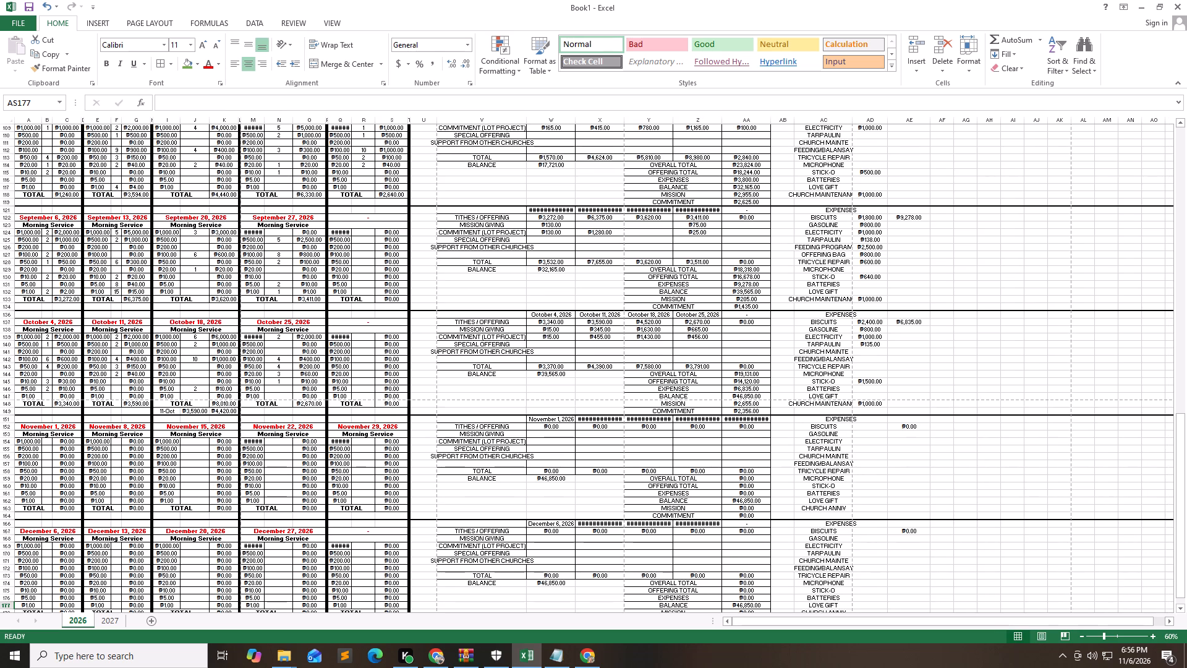
double_click(297, 117)
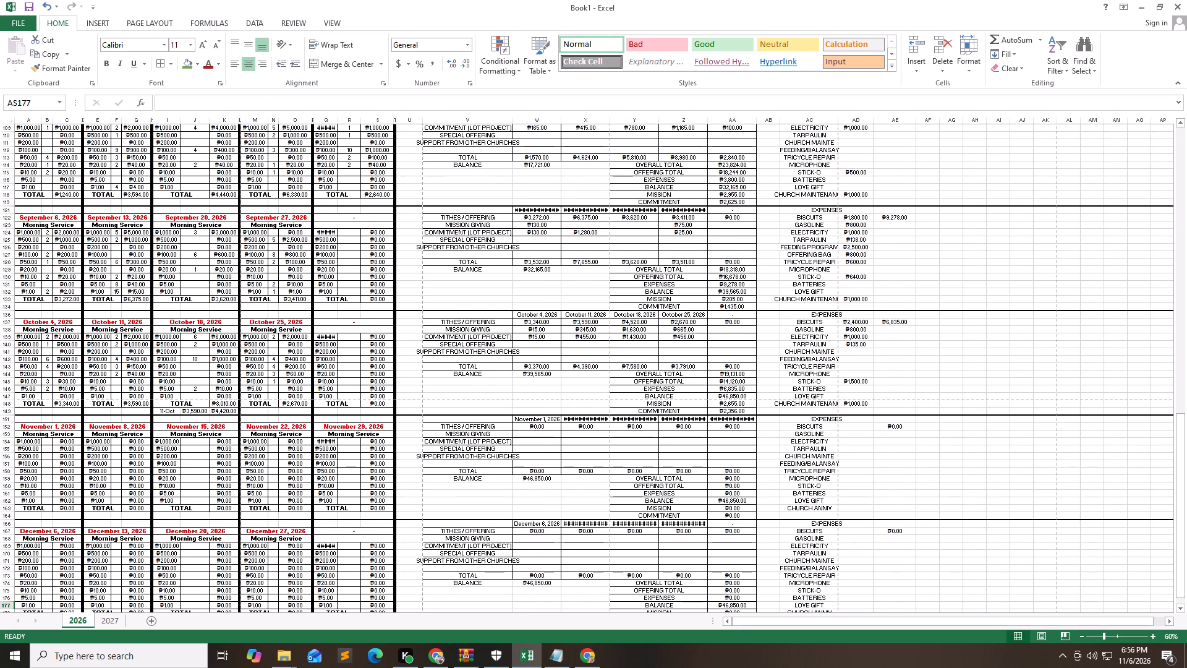
double_click(309, 119)
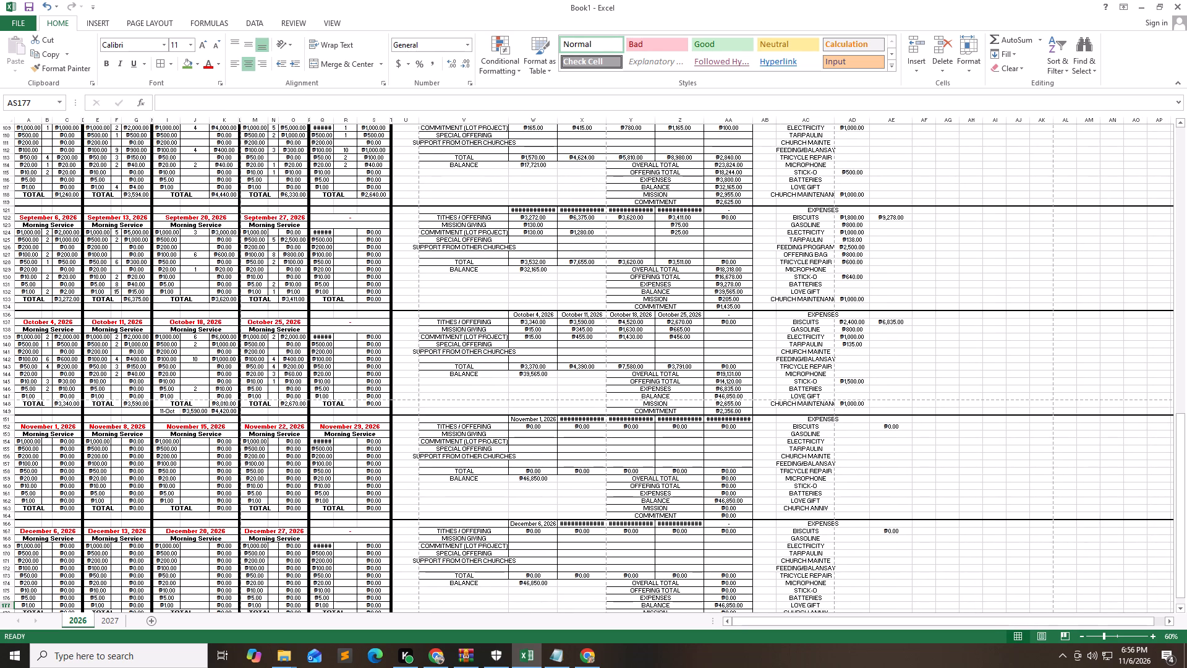
double_click(334, 120)
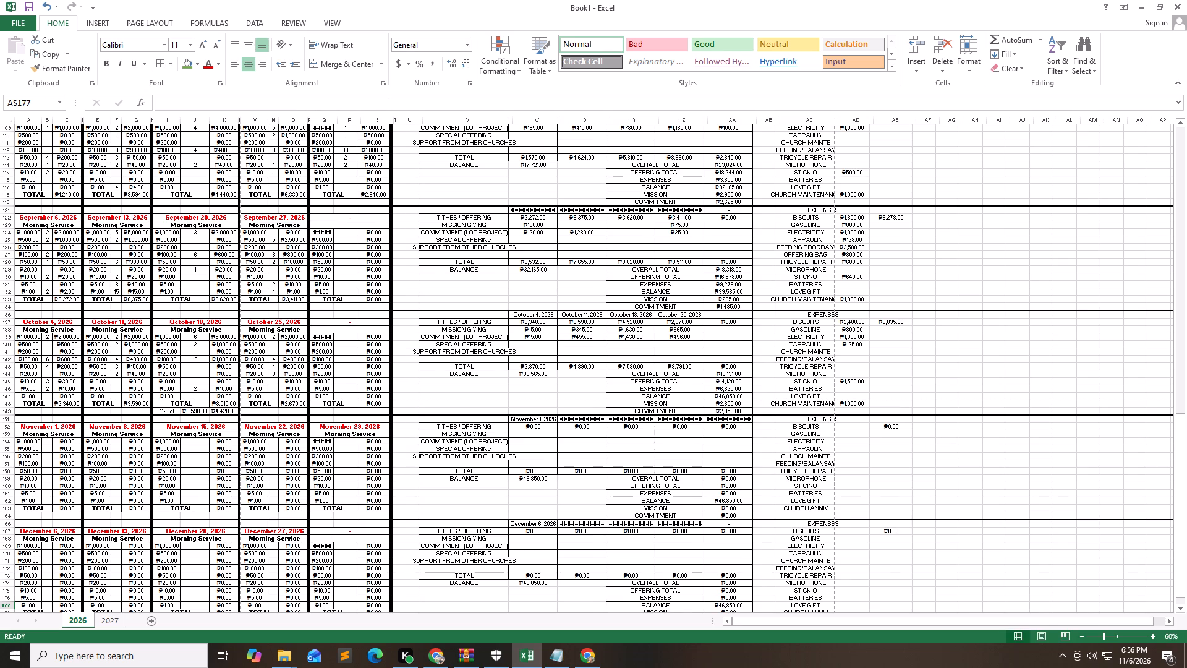
triple_click(359, 120)
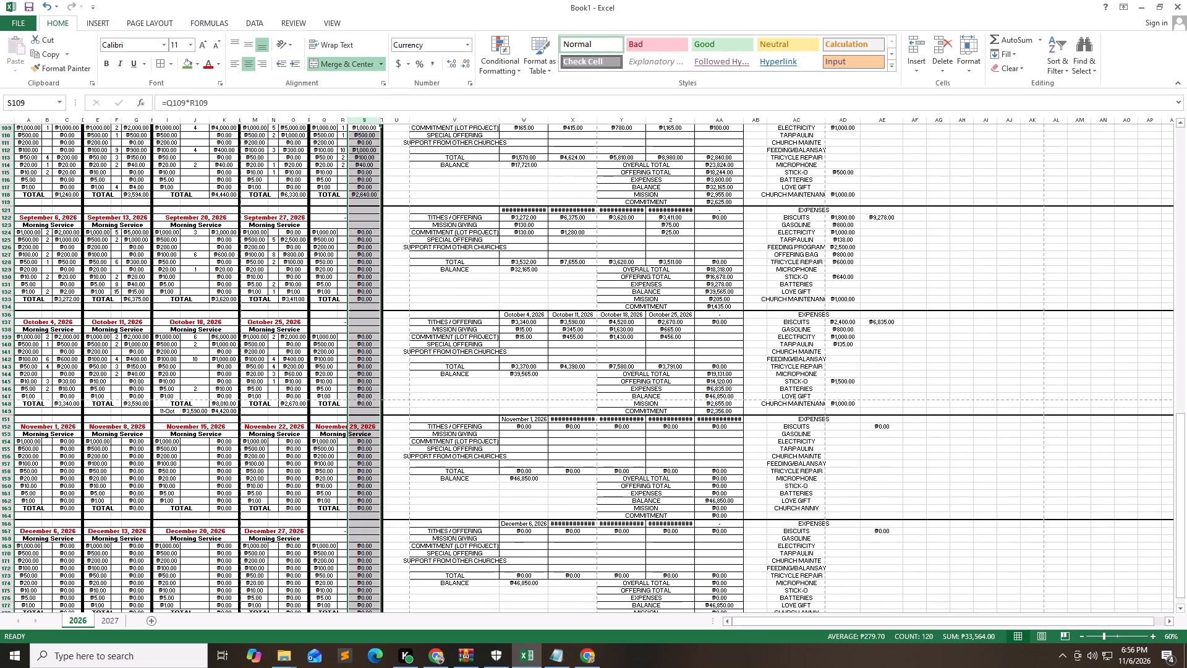
double_click(379, 121)
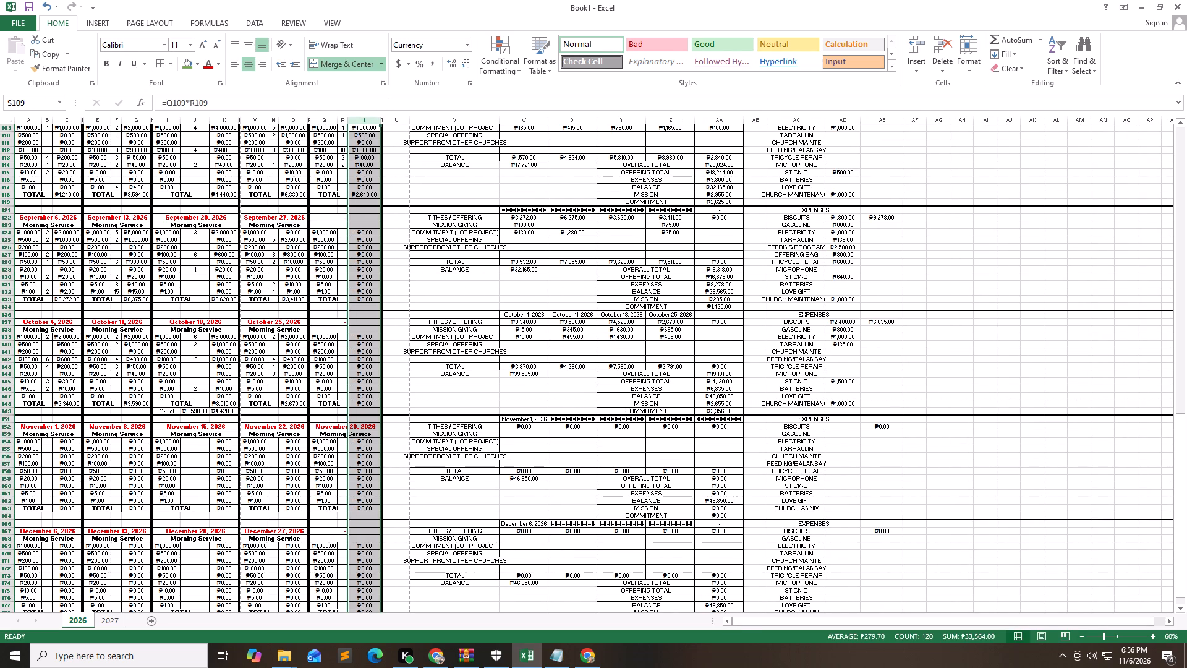
Set the width of blank column U, between the cash counts and the monthly summaries on sheet 2026, to 3.
triple_click(407, 118)
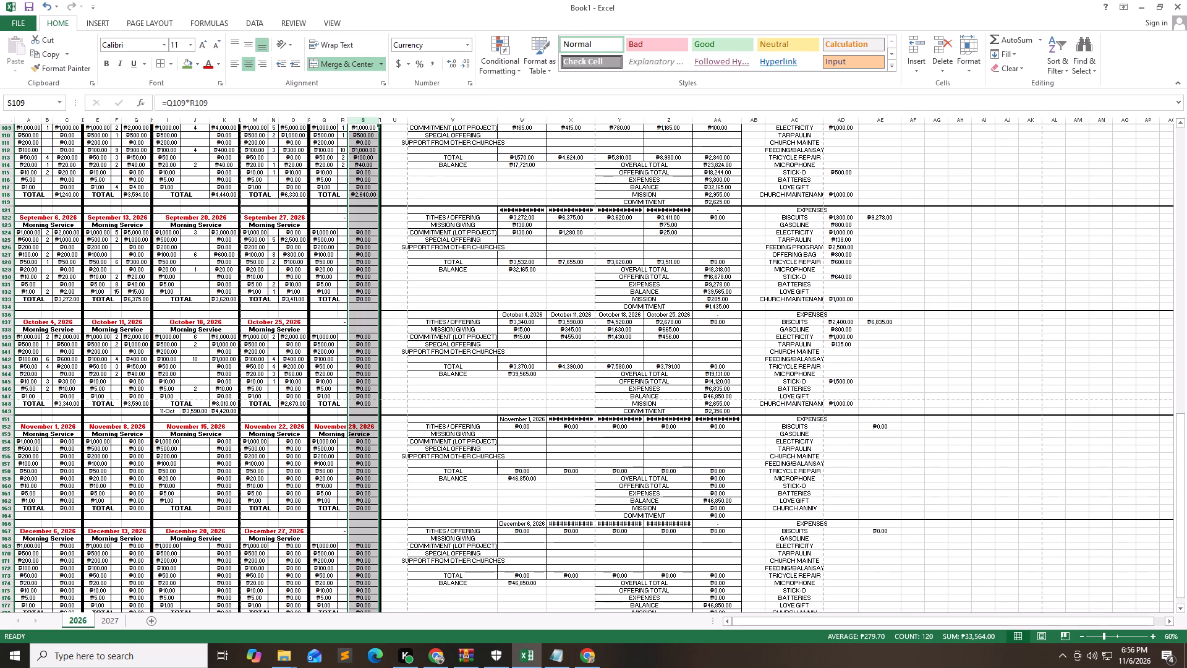
click(397, 119)
right_click(397, 119)
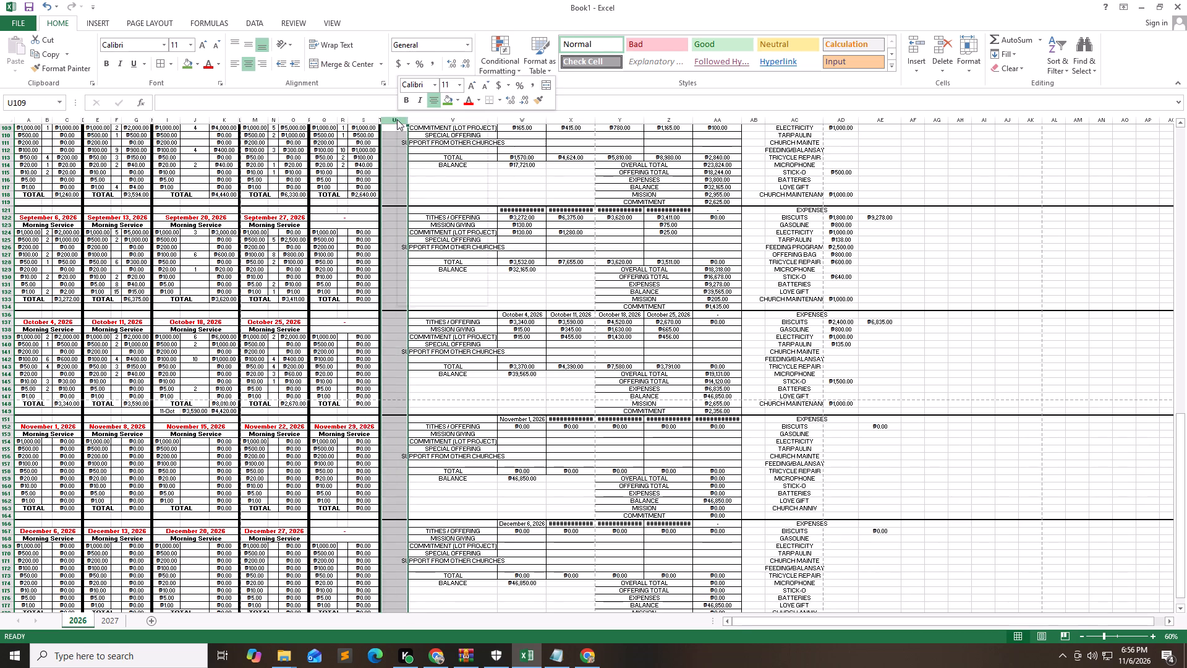
click(434, 262)
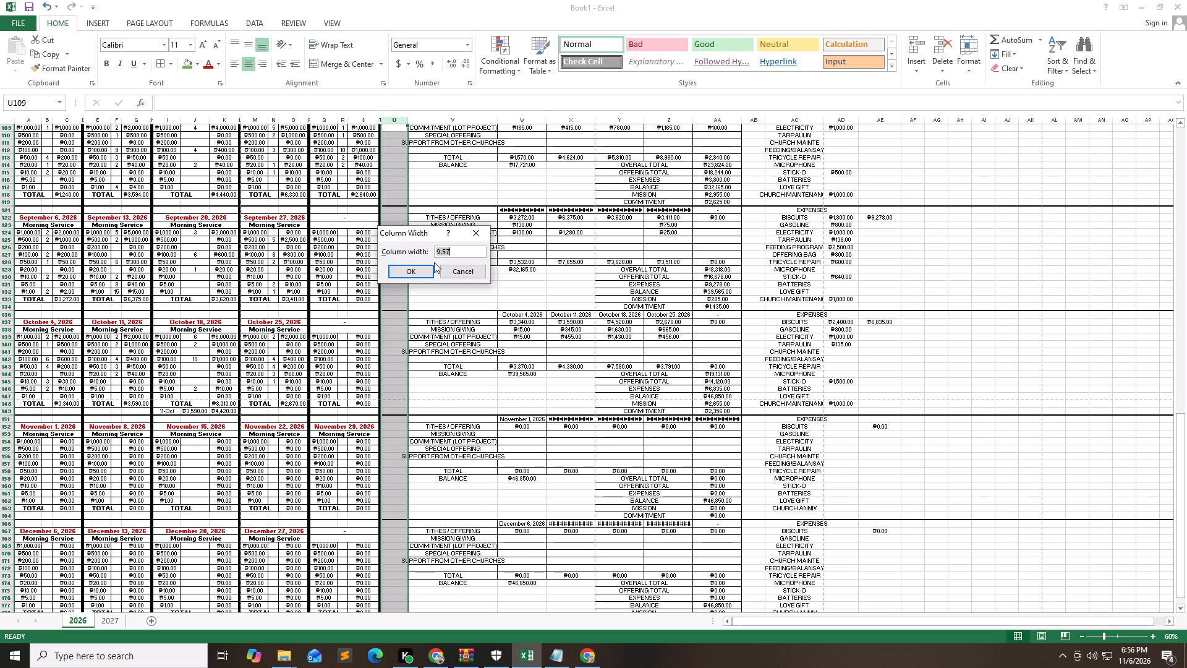
key(3)
key(Return)
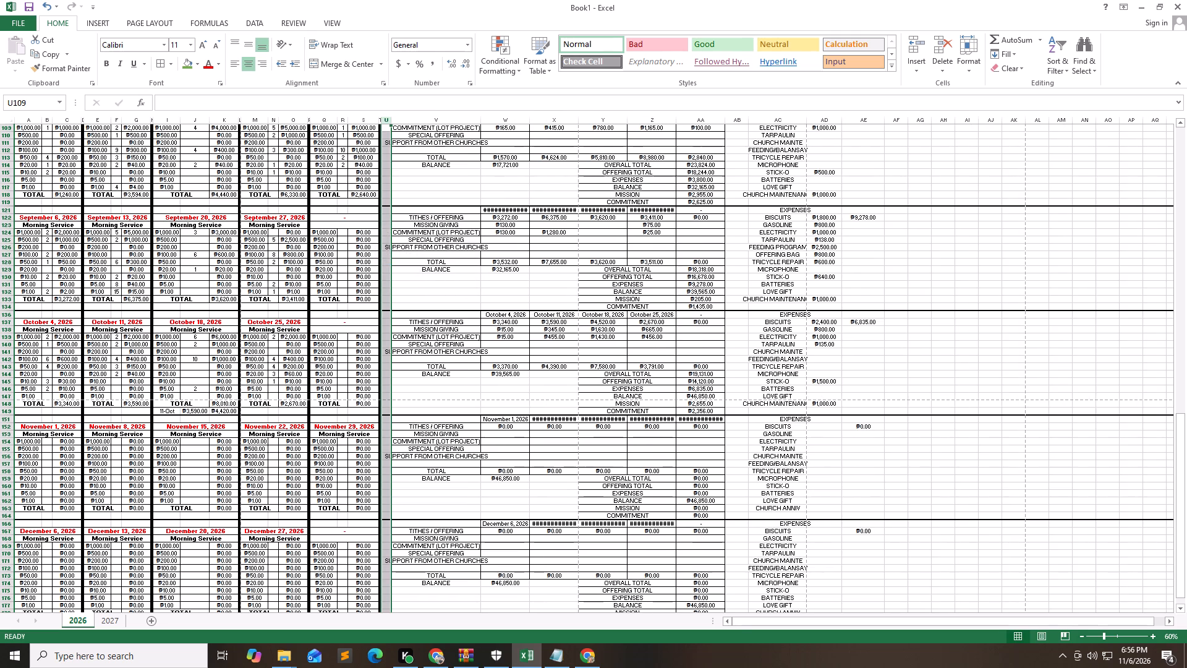
Set the width of blank column AB, between the monthly summaries and the expenses lists, to 3.
click(738, 121)
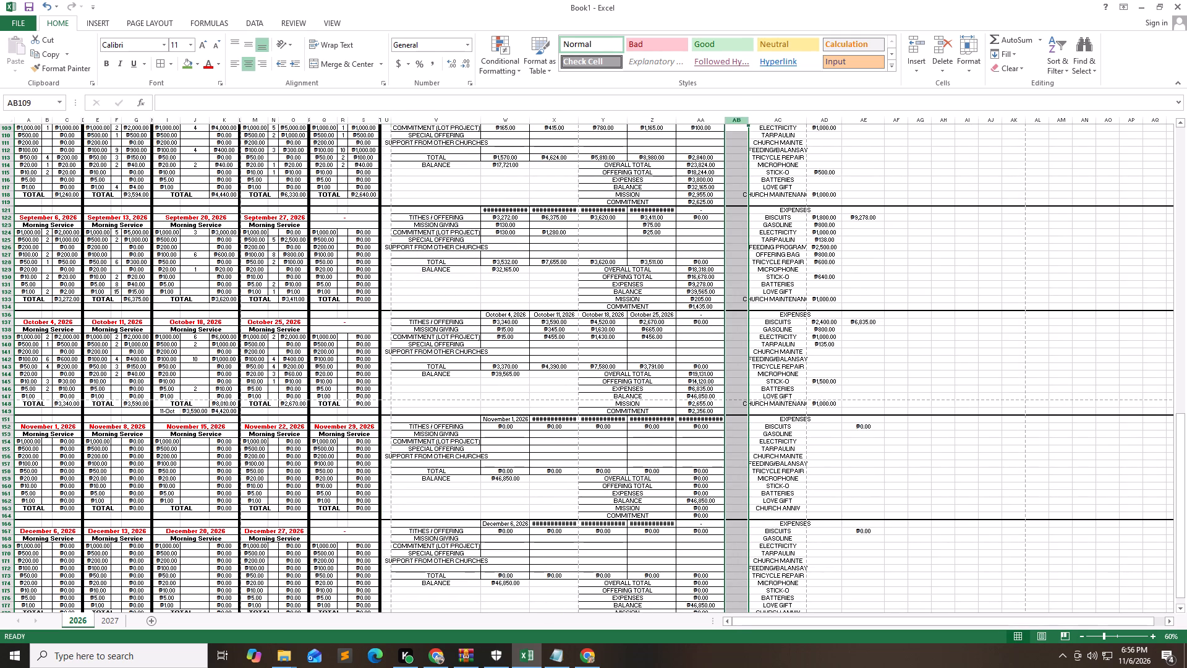
right_click(738, 121)
click(772, 265)
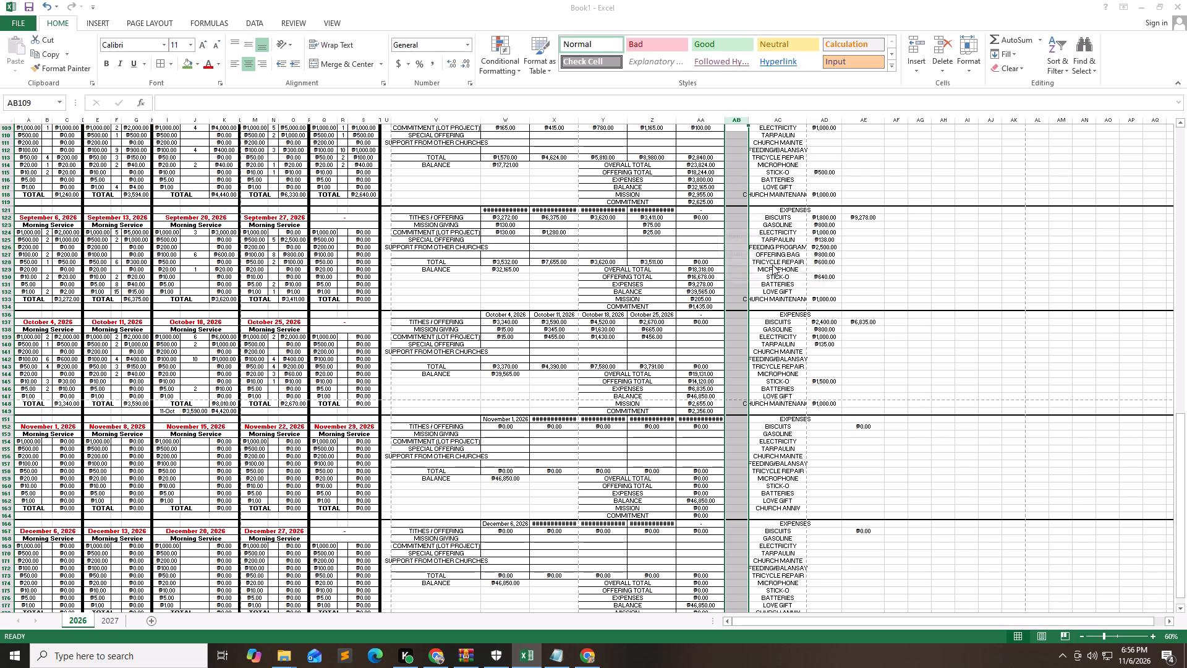
key(3)
key(Return)
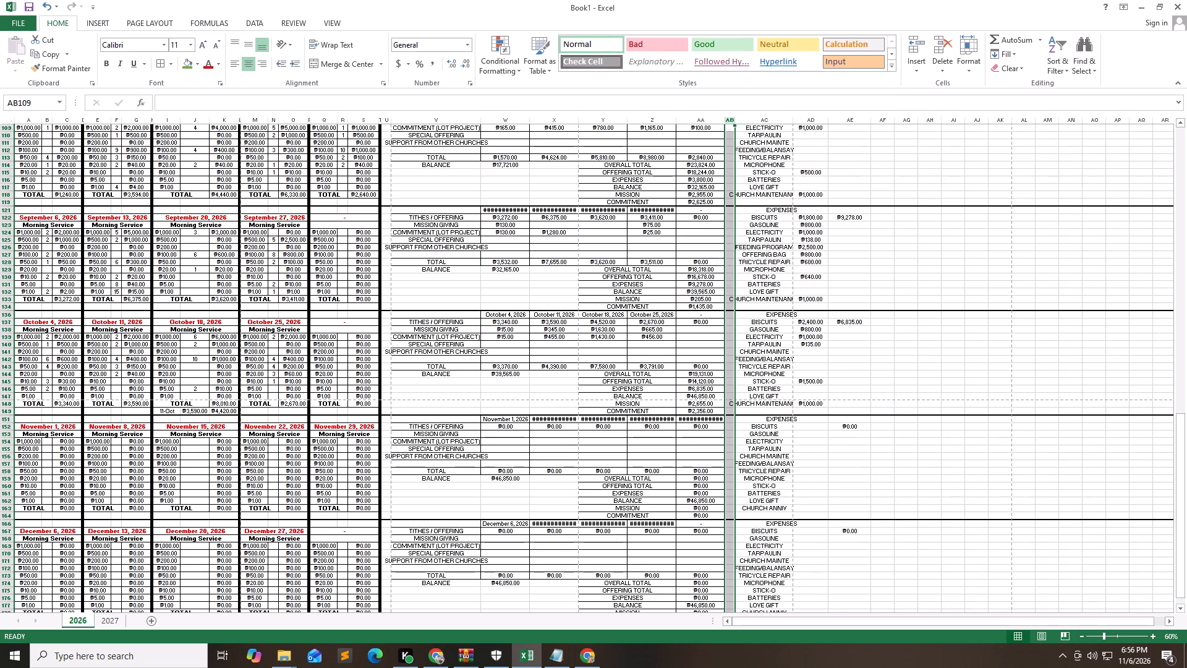
AutoFit the monthly summary columns V to AA, covering the offering labels, the weekly dates and their amounts.
double_click(479, 121)
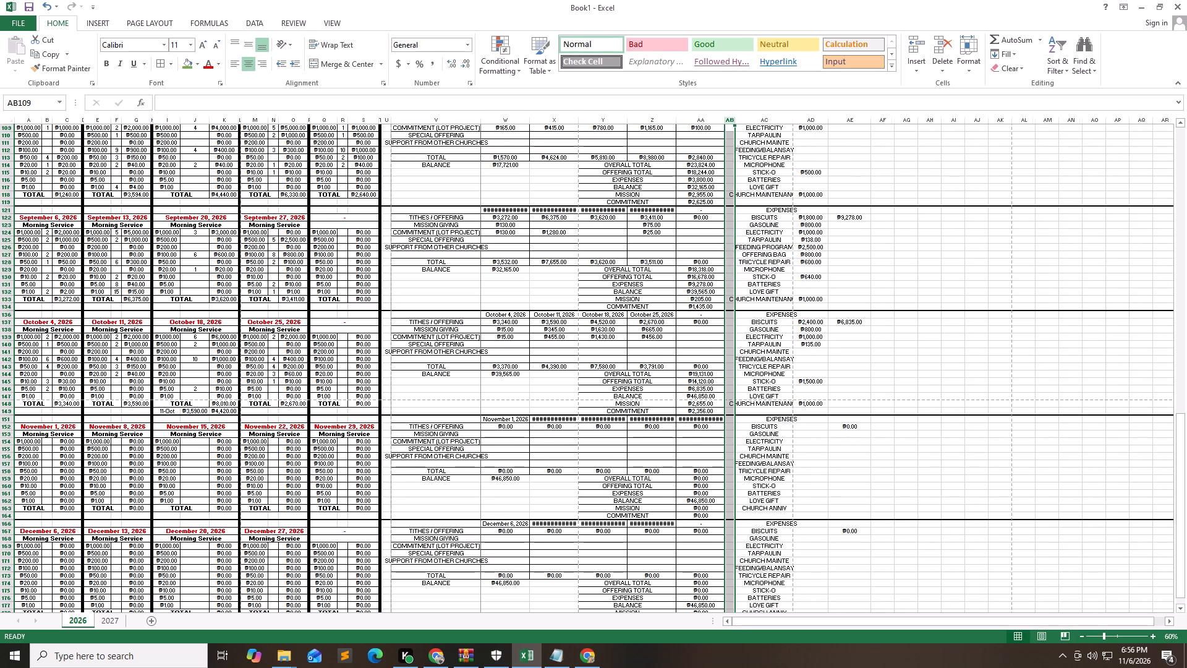
double_click(549, 118)
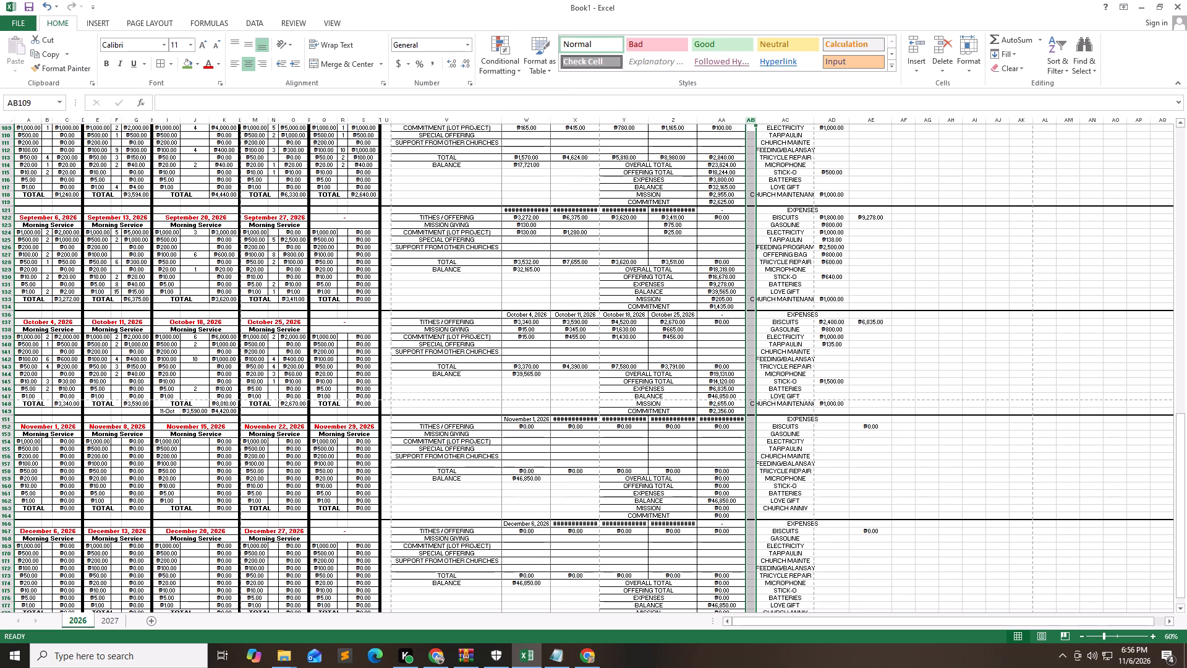
double_click(602, 118)
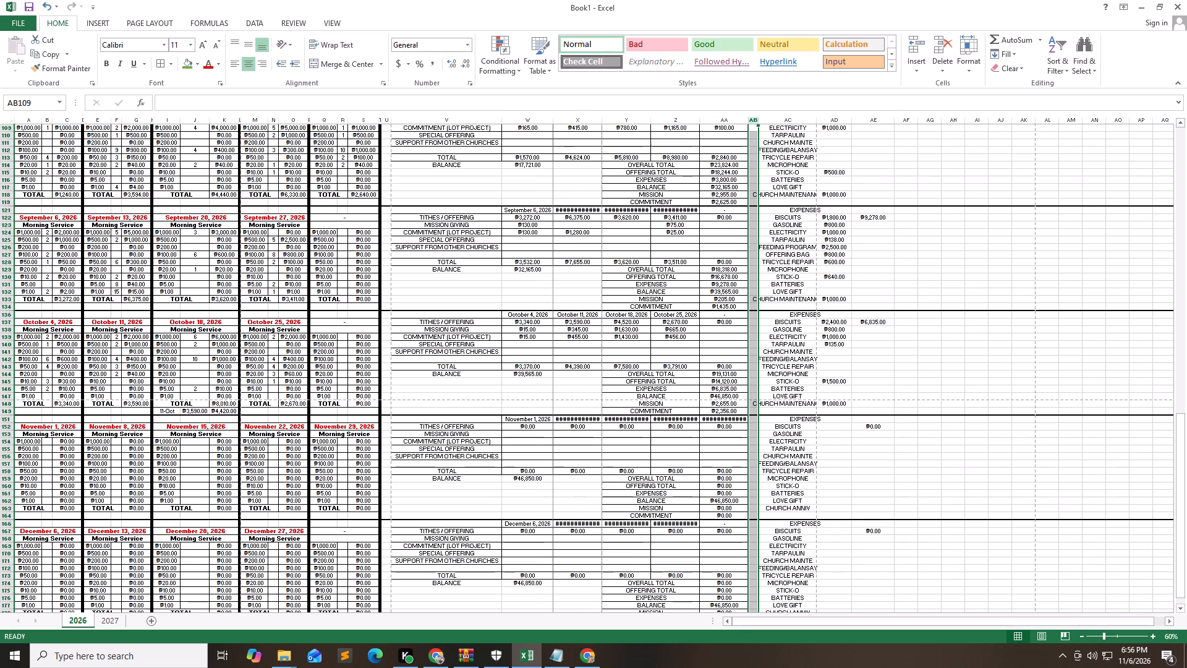
double_click(652, 122)
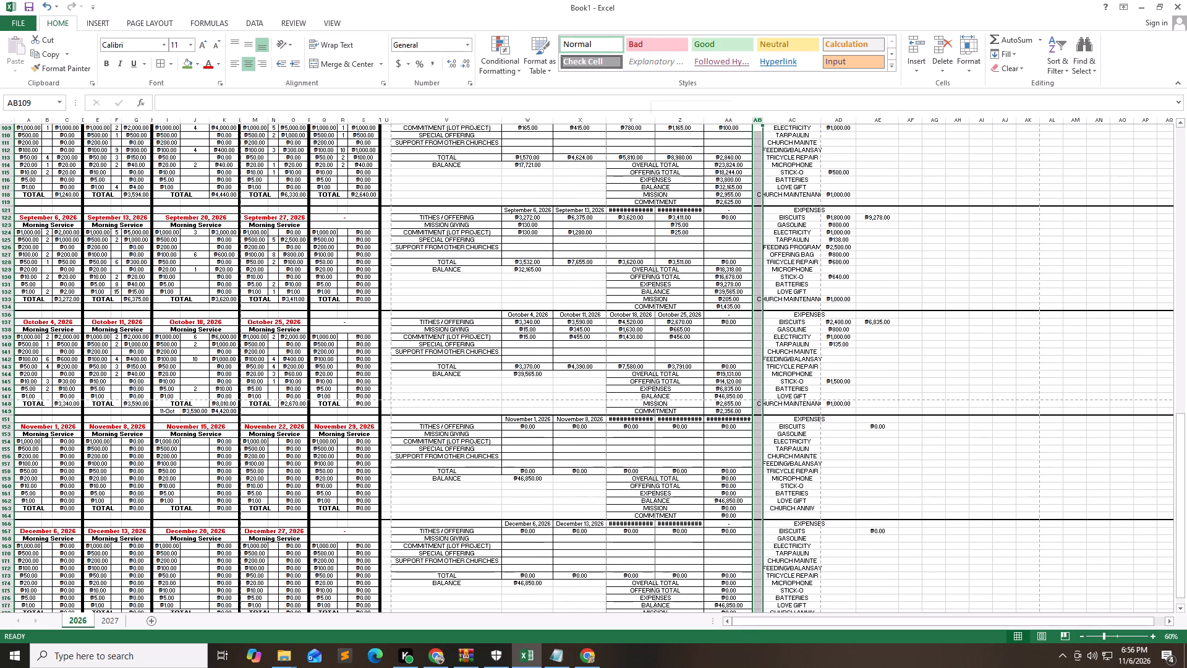
double_click(709, 119)
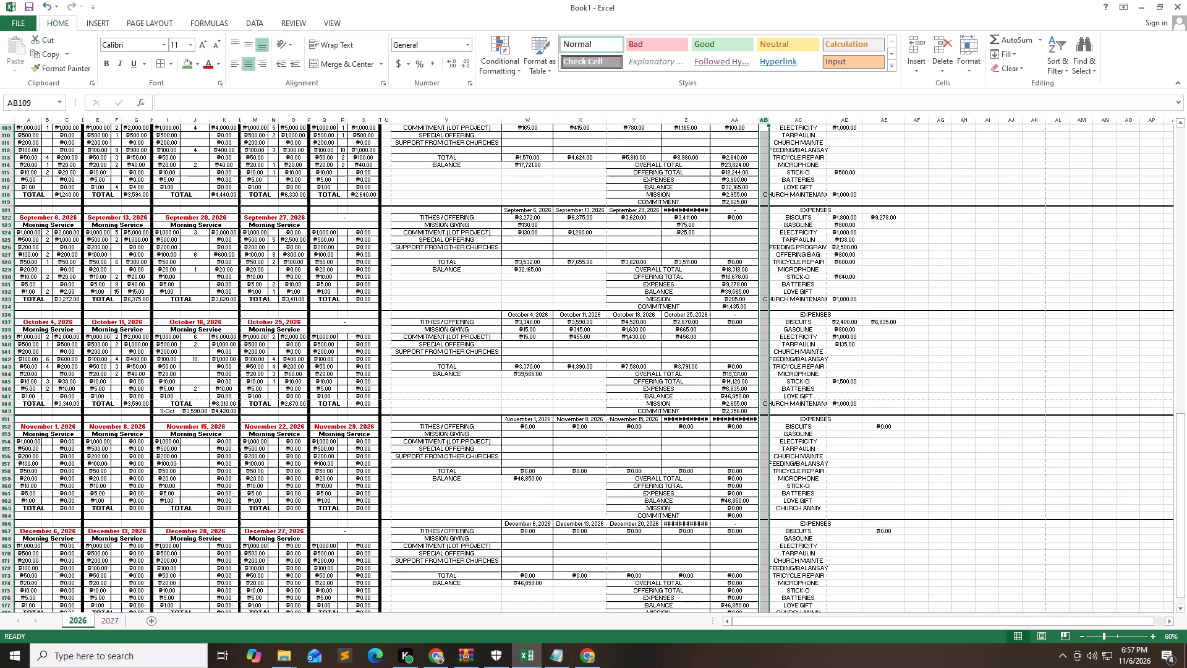
double_click(763, 122)
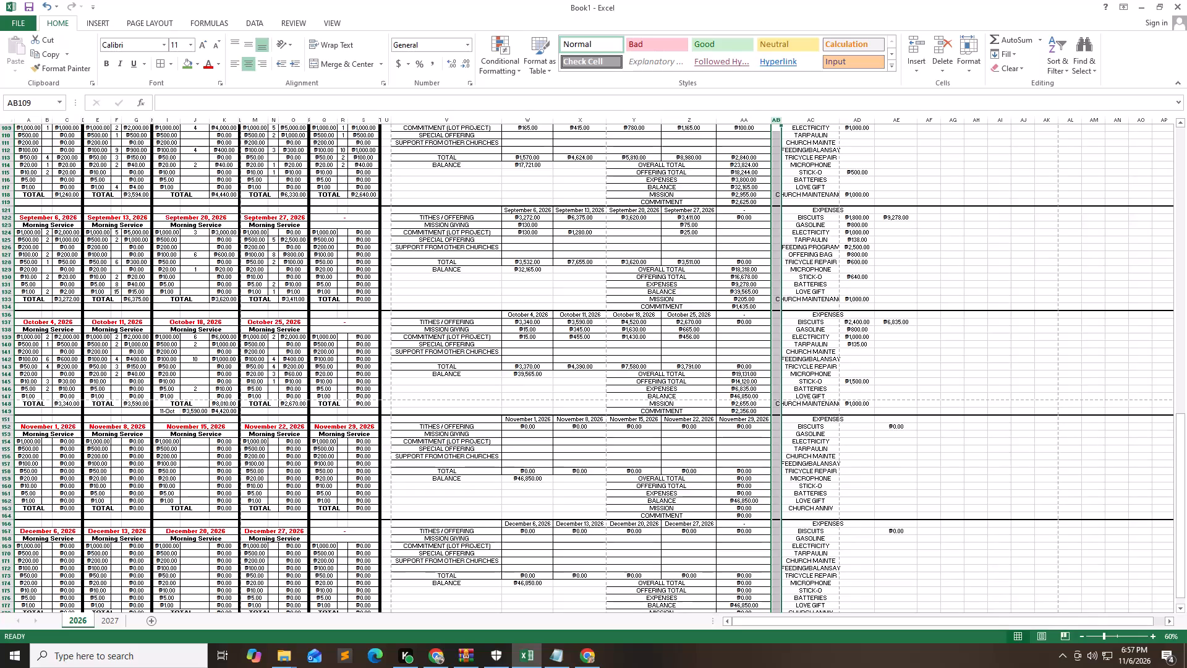
AutoFit the expenses columns AC to AE, covering the item names, the amounts and the expense totals.
double_click(837, 122)
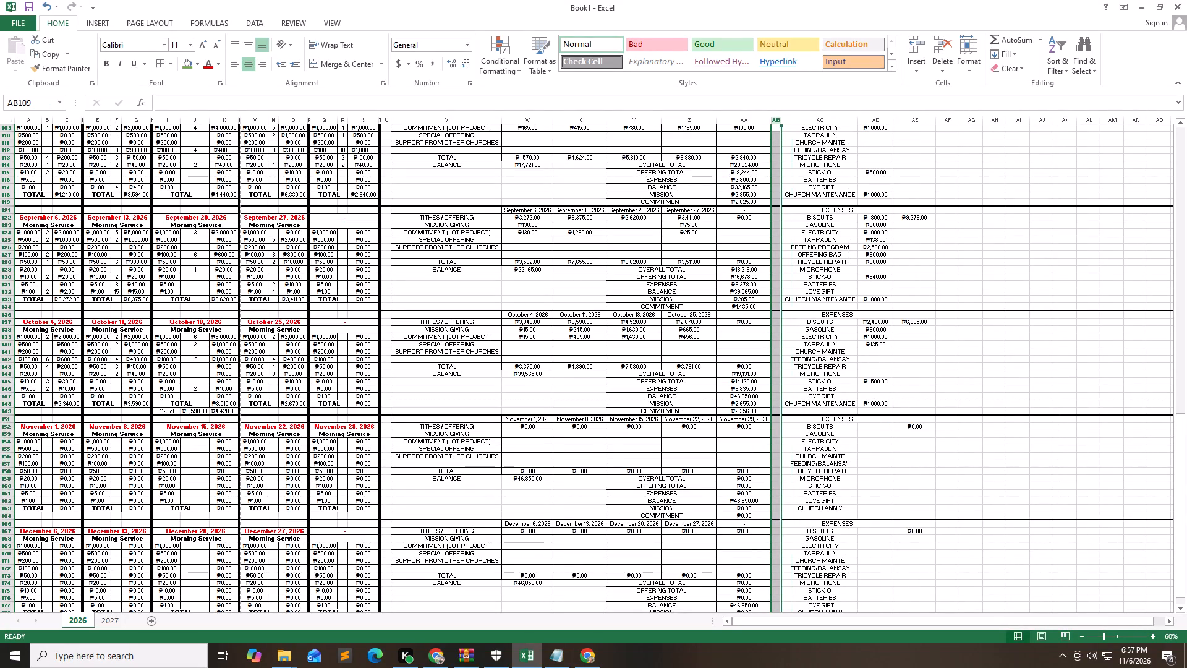
double_click(893, 119)
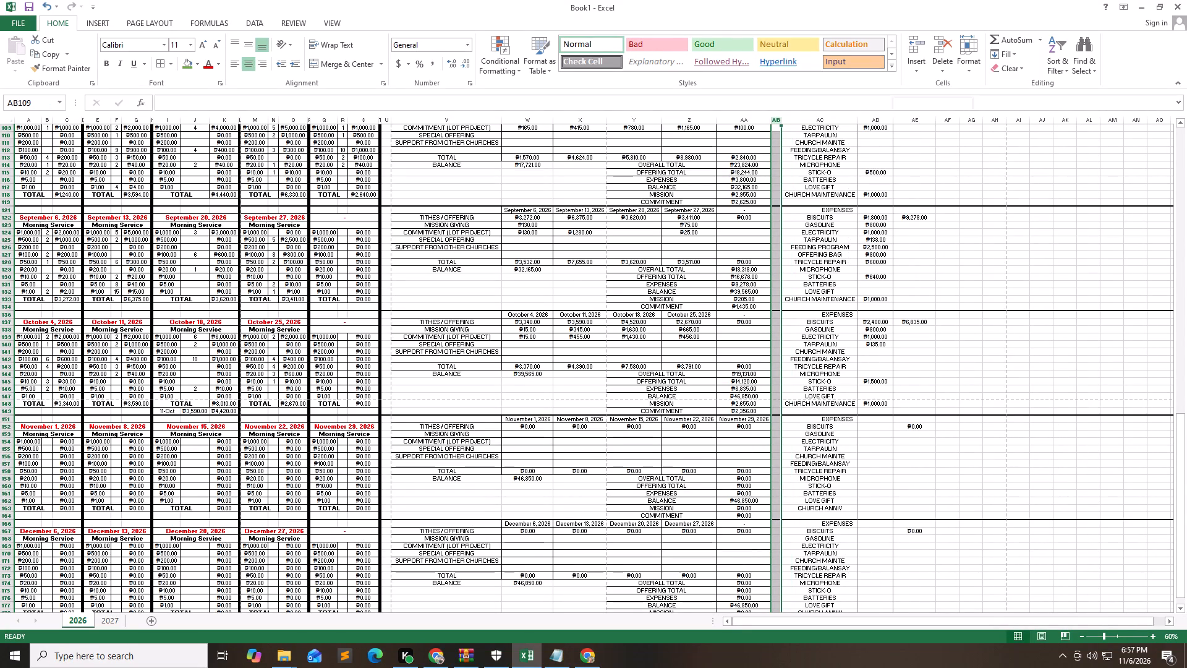
double_click(934, 120)
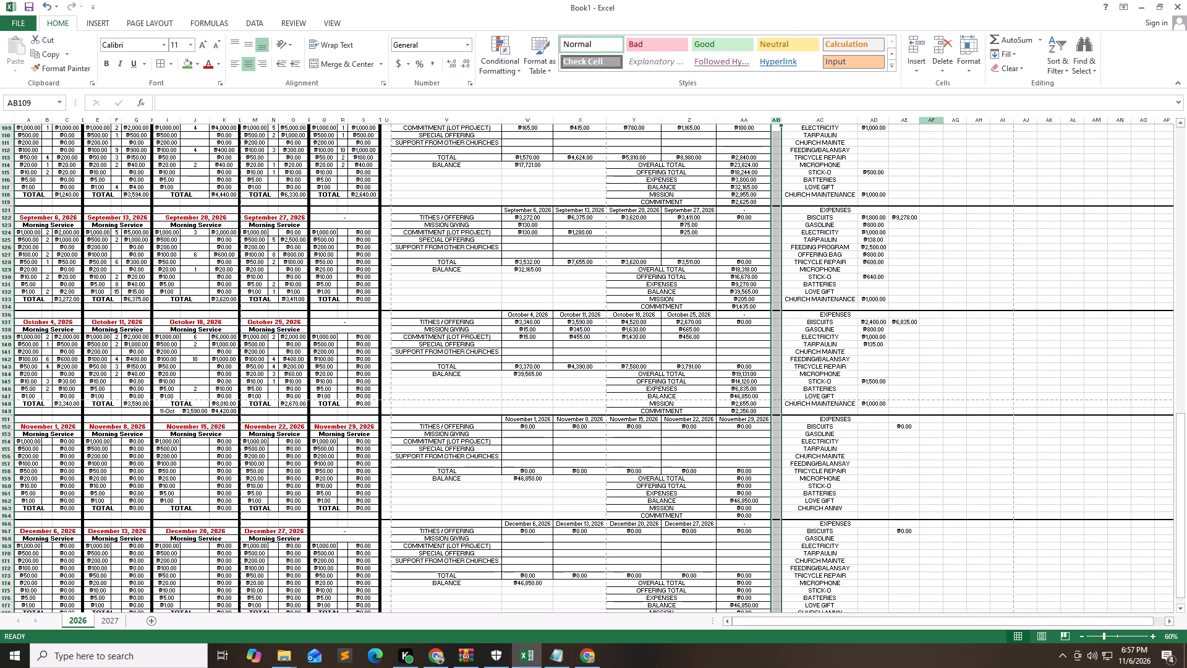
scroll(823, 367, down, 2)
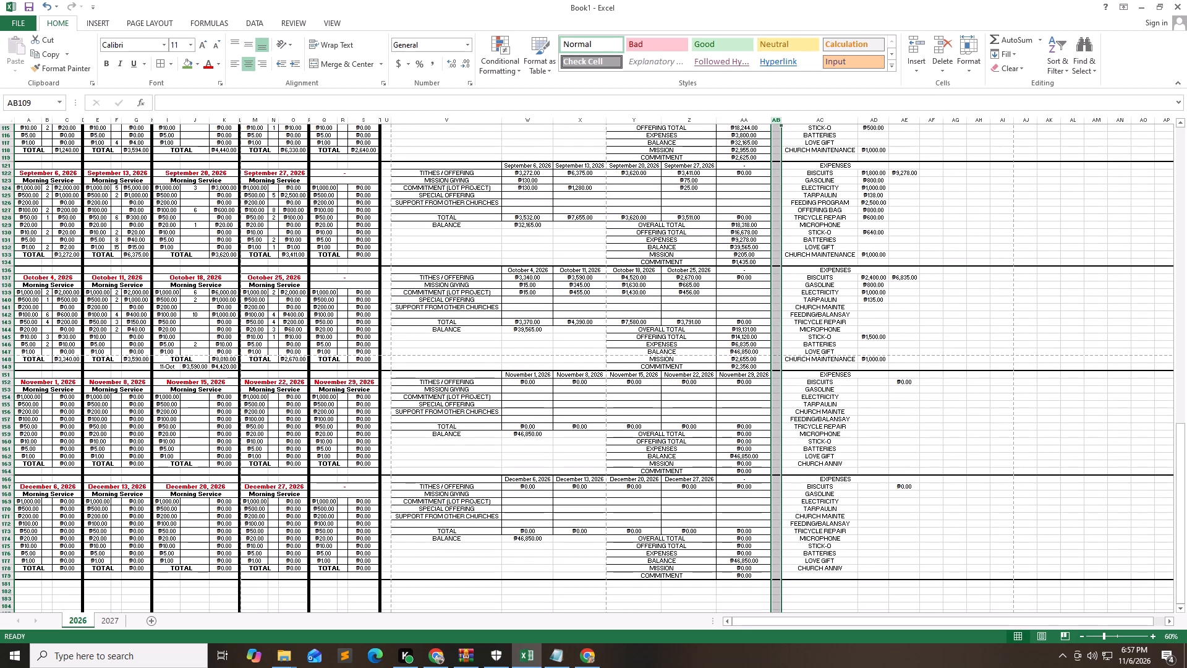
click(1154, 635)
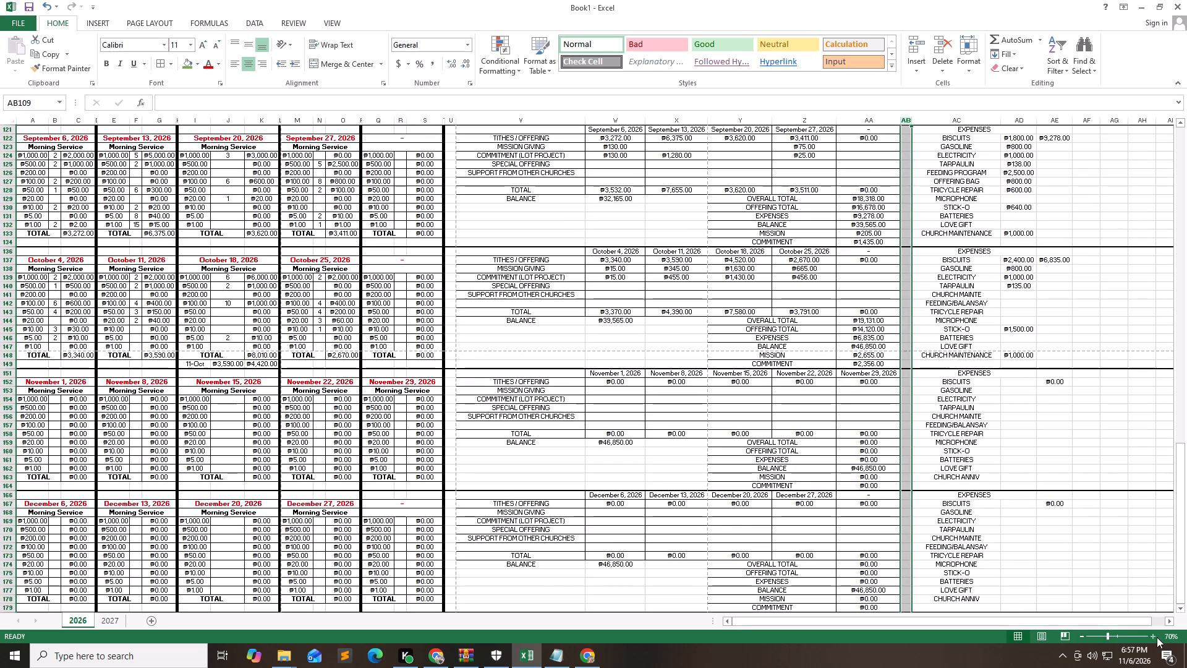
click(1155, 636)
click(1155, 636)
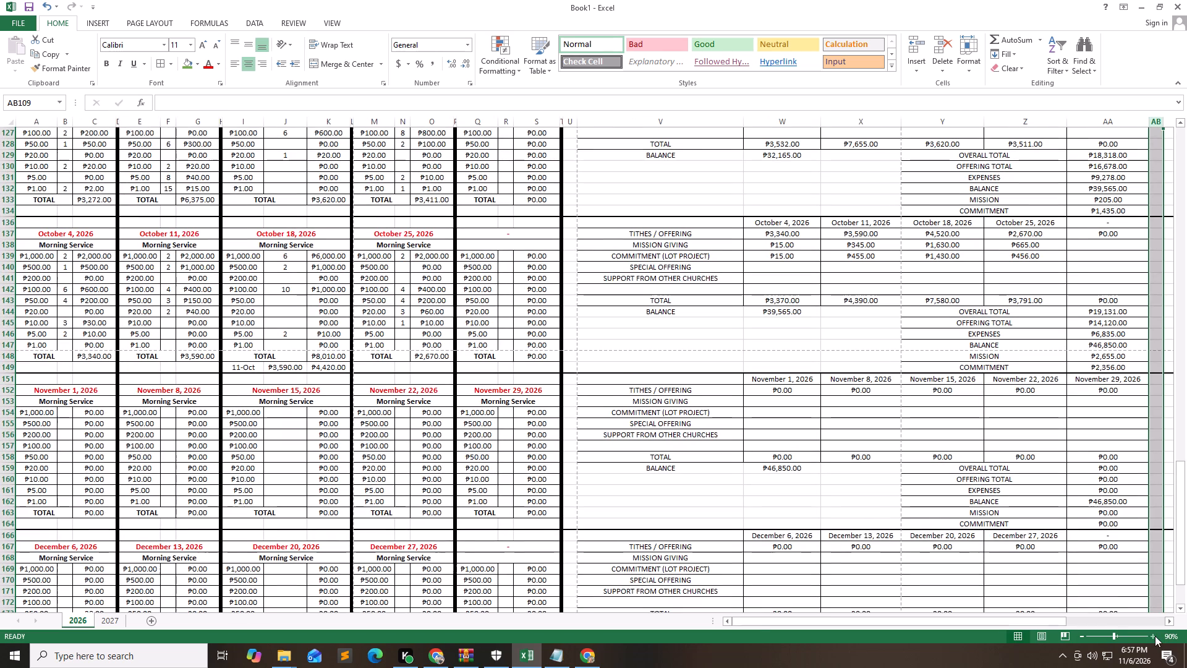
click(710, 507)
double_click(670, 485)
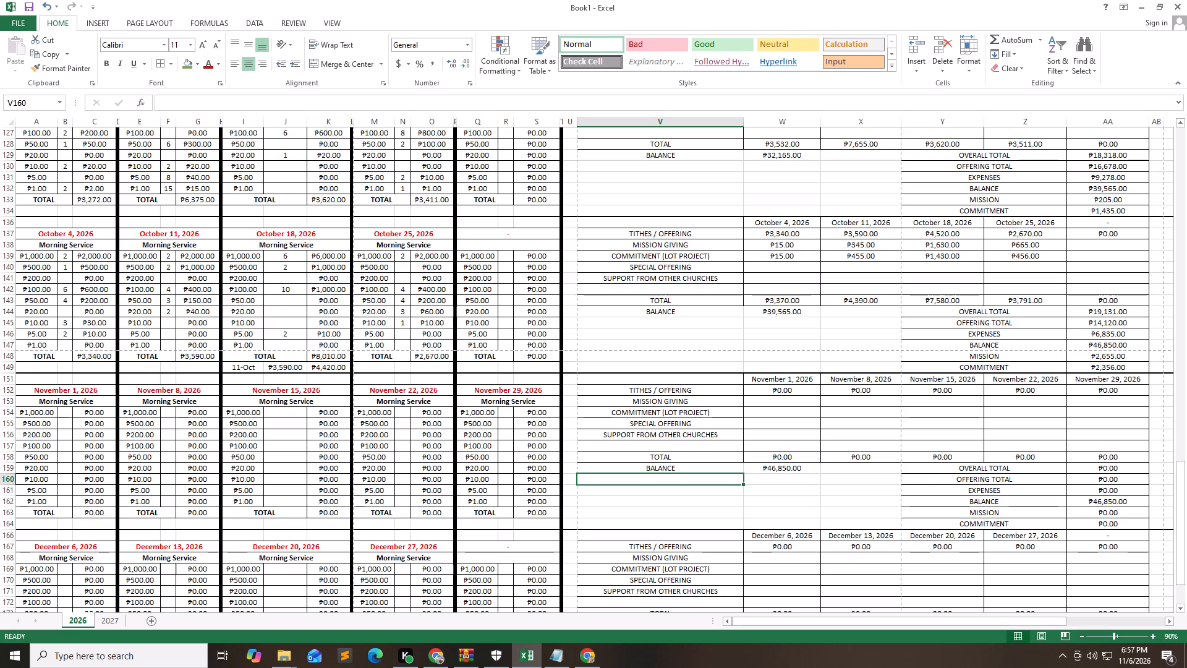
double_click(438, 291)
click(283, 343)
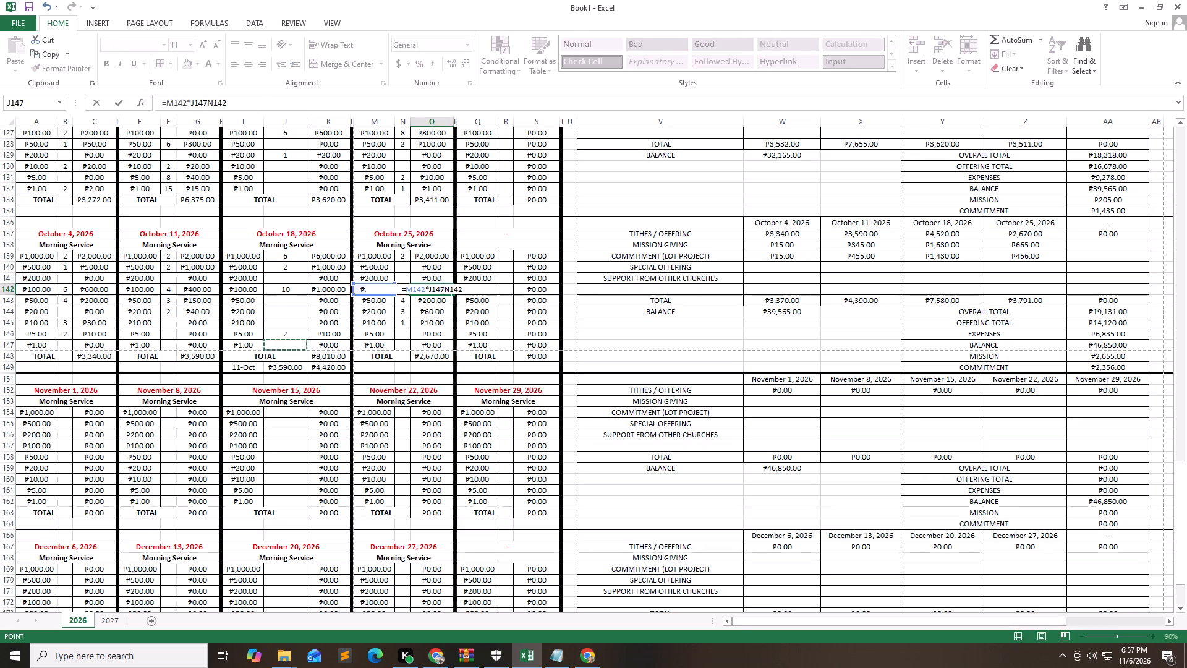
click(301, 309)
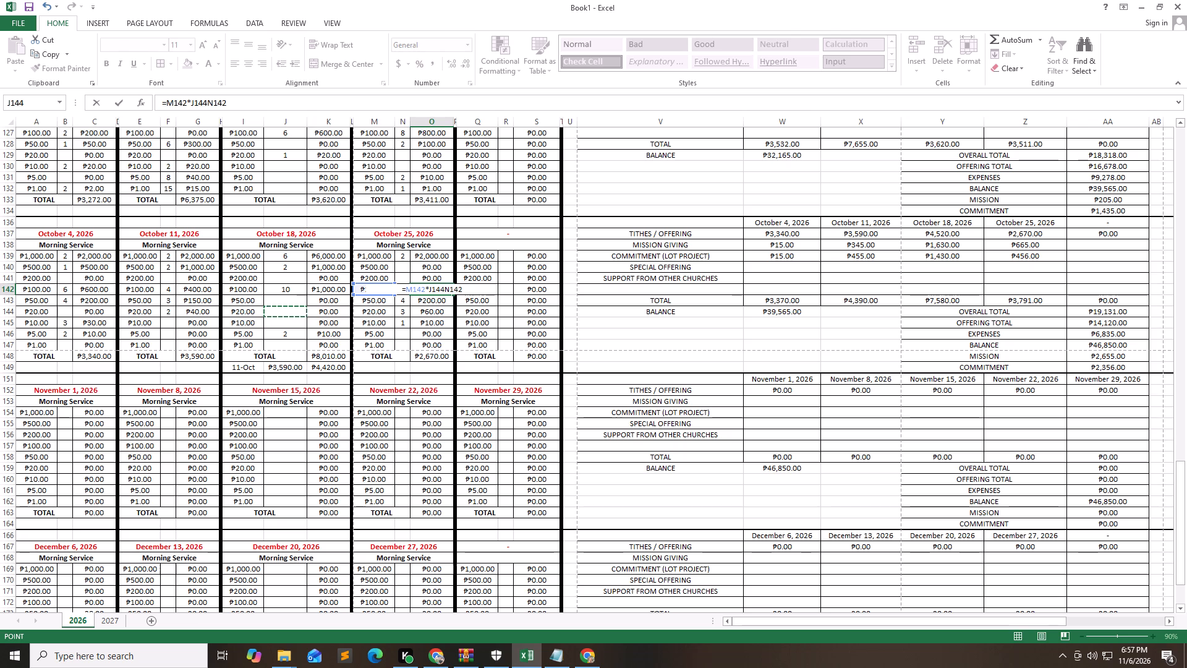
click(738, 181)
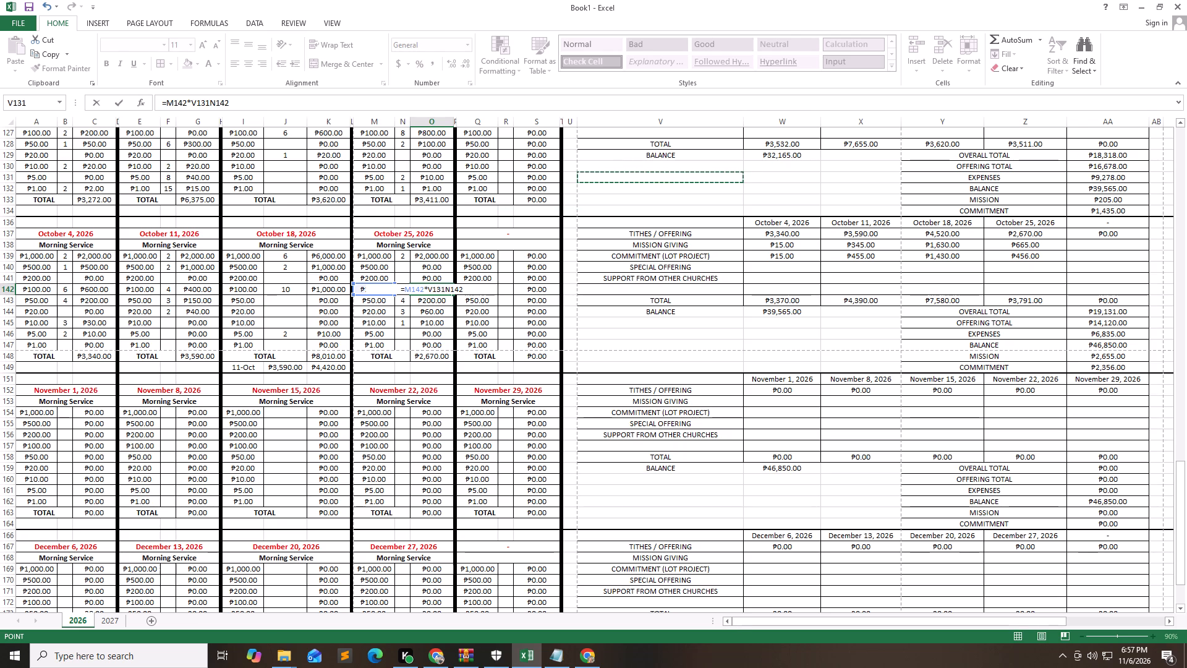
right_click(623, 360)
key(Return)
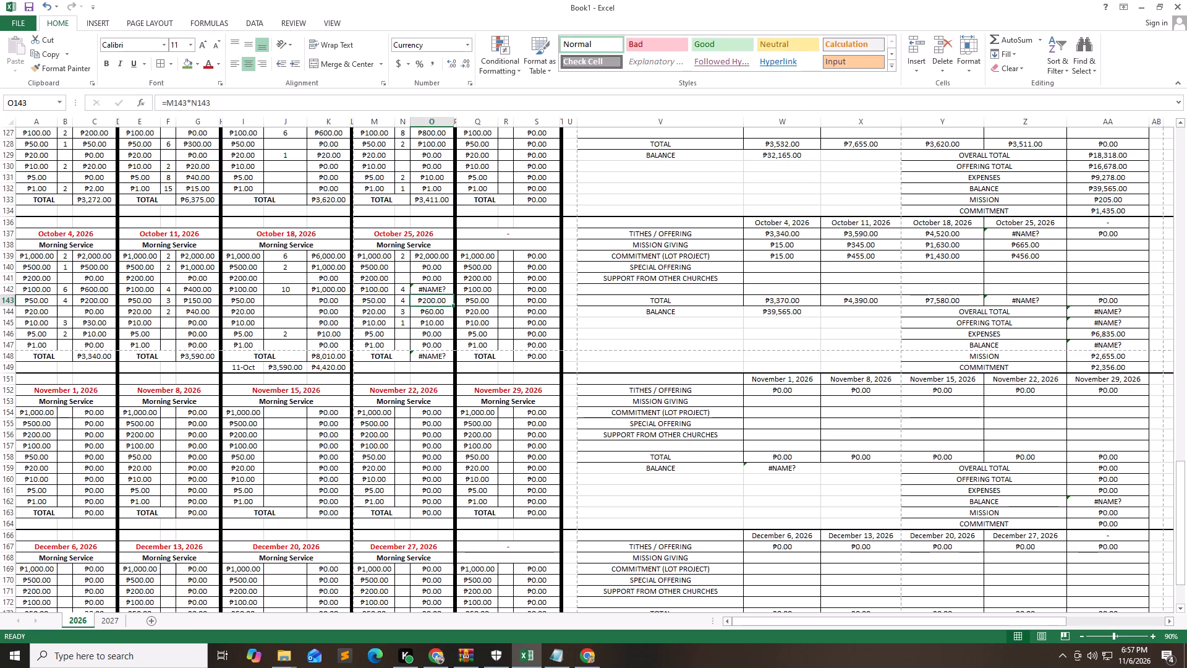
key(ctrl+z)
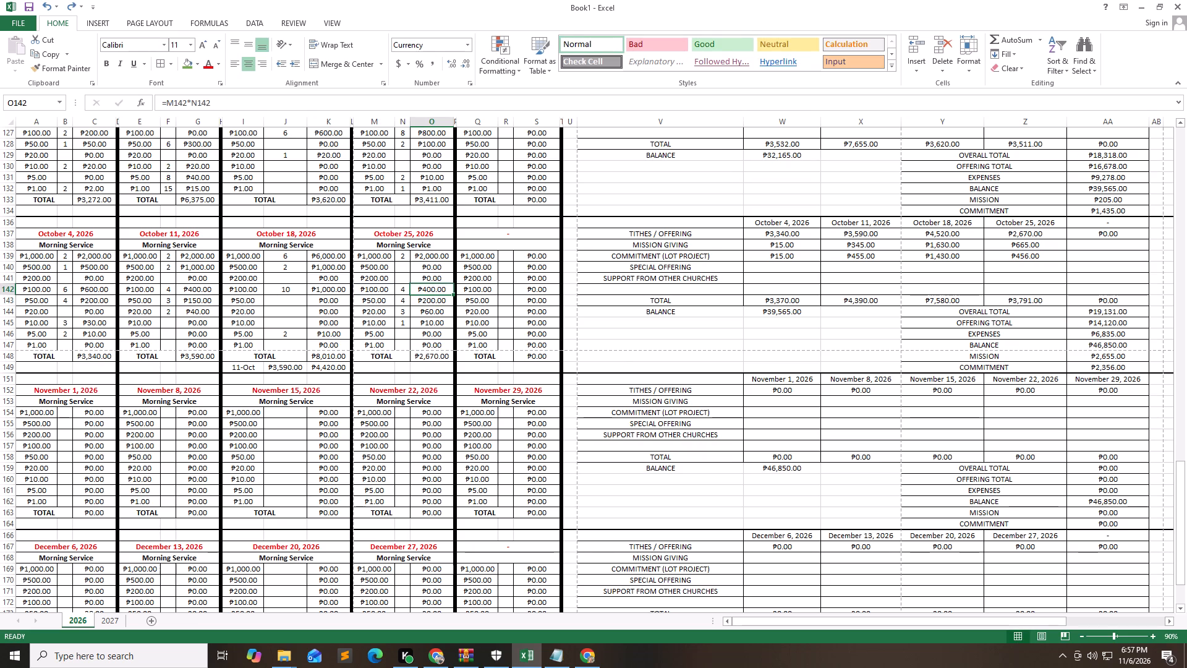
Insert a 3-D clustered column chart from the January 2026 offerings summary, range V1:AA6 on sheet 2026.
click(632, 335)
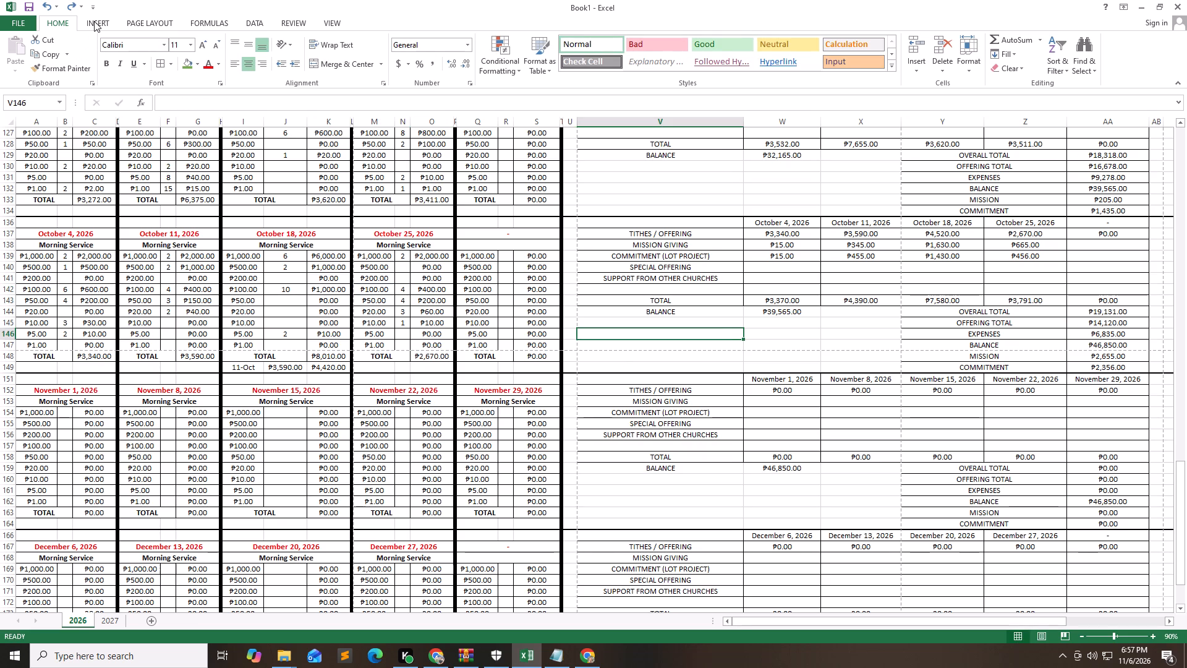
triple_click(94, 21)
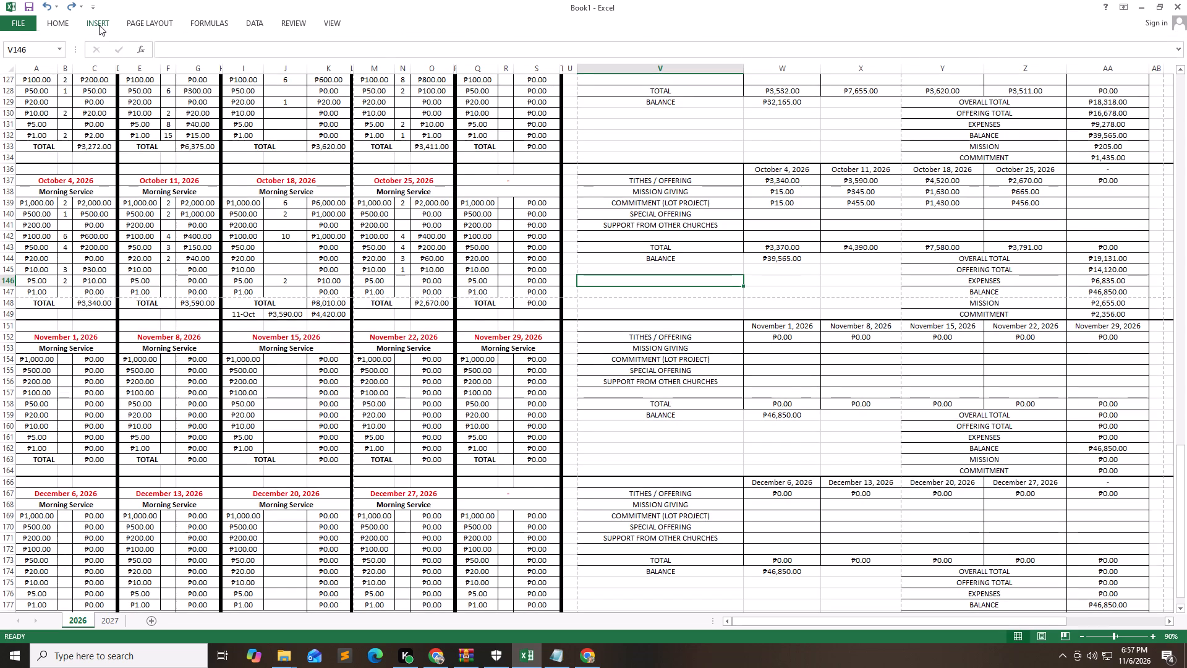
double_click(99, 25)
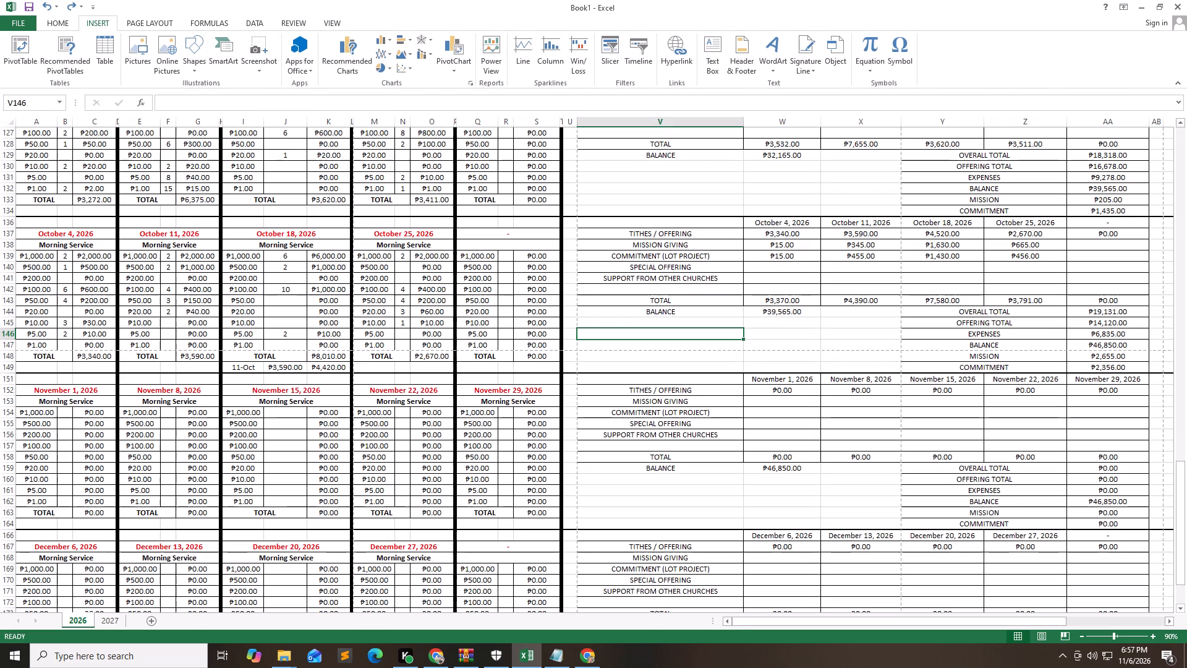
click(1071, 500)
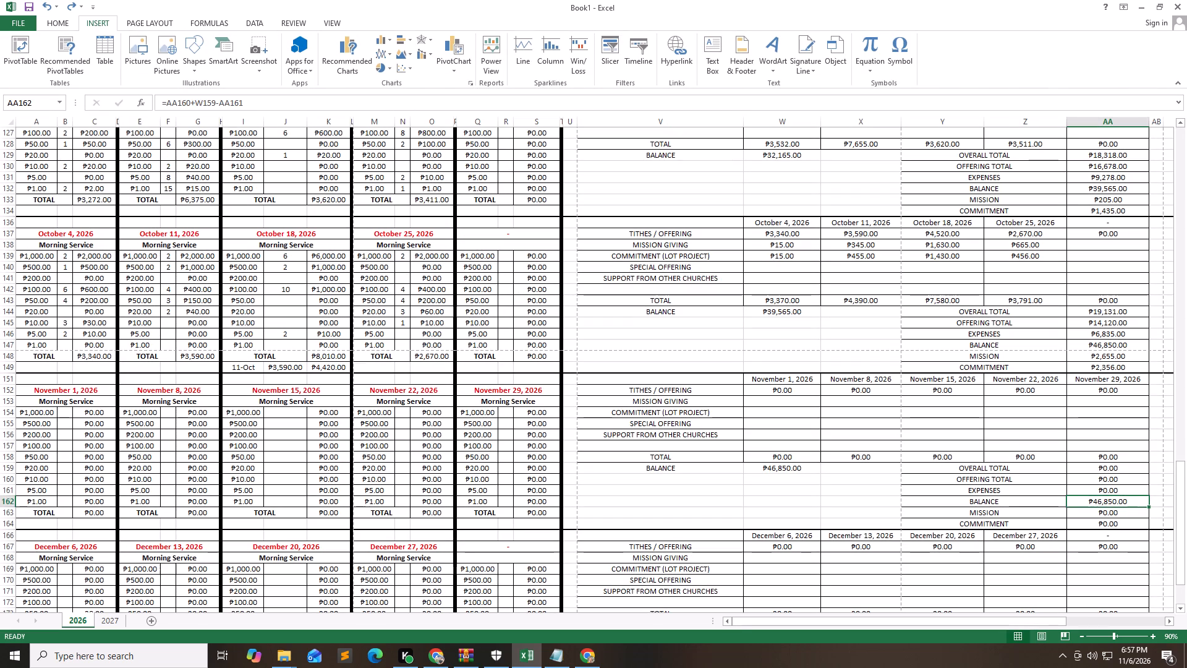
key(Up)
key(Up)
key(Up)
key(Up)
key(Up)
key(Up)
key(Up)
key(Up)
key(Up)
key(Up)
key(Up)
key(Up)
key(Up)
key(Up)
key(Up)
key(Up)
key(Up)
key(Up)
key(Up)
key(Up)
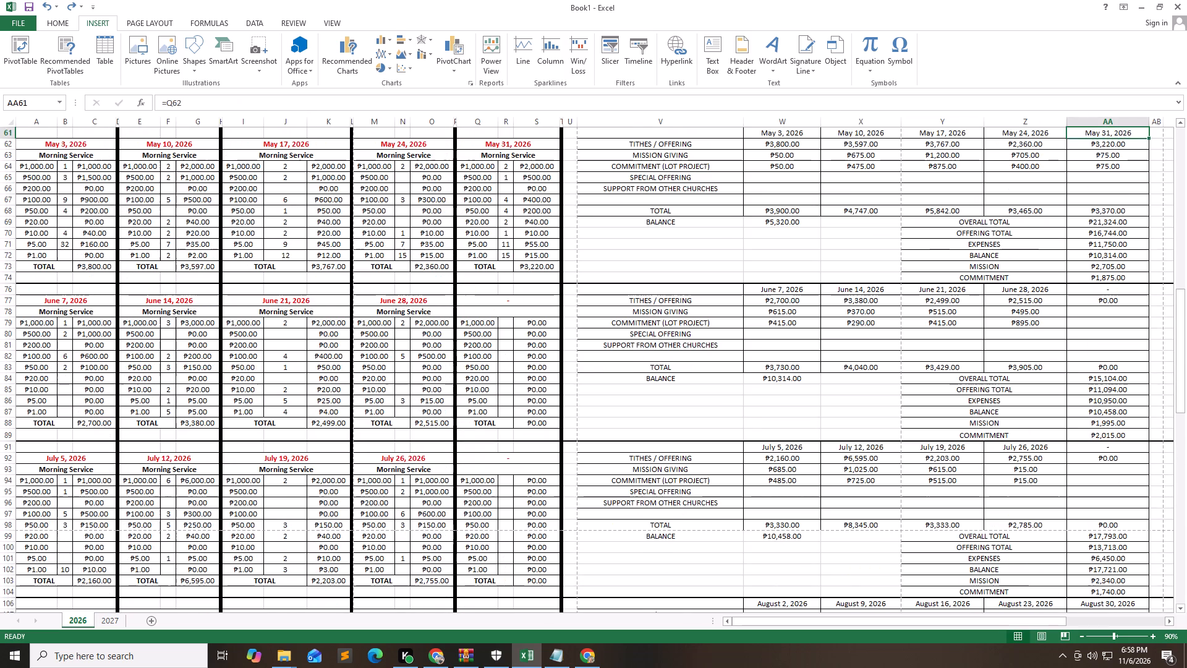
key(Up)
key(Up)
key(Up)
key(Up)
key(Up)
key(Up)
key(Up)
key(Up)
key(Up)
key(Up)
key(Up)
key(Up)
key(Up)
key(Up)
key(Up)
key(Up)
key(Up)
key(Up)
key(Up)
key(Up)
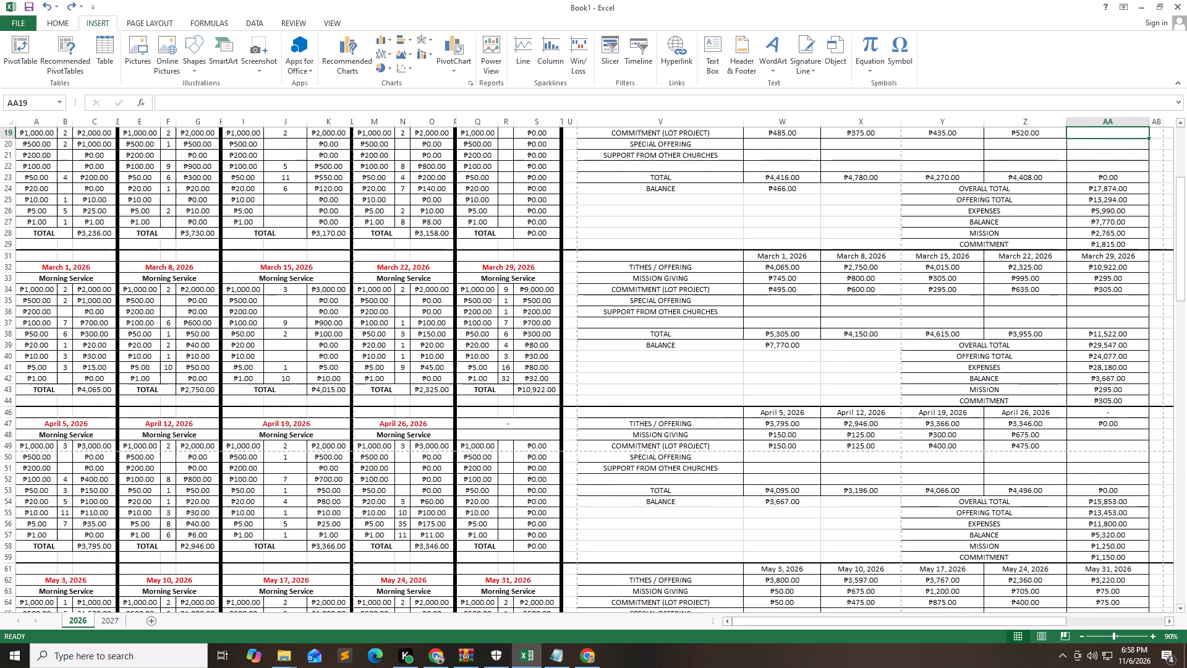
key(Up)
key(Up)
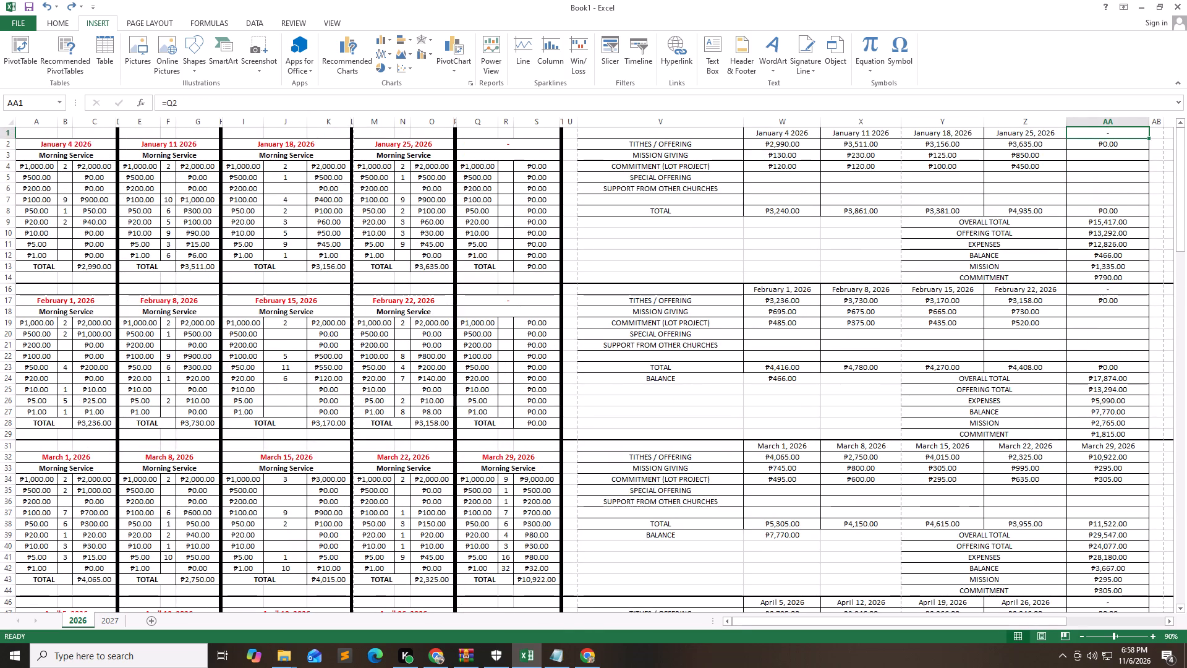
key(Up)
key(Up)
key(Up)
key(Up)
key(Left)
key(Left)
key(Left)
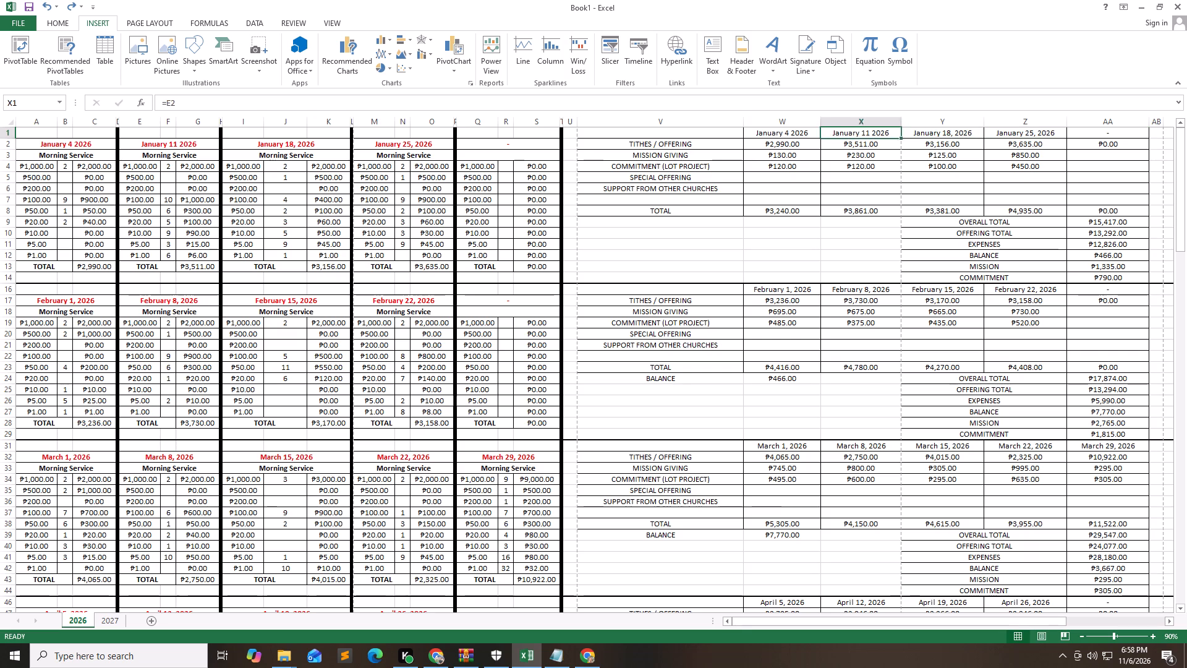
key(Left)
key(Left)
key(Left)
key(Right)
key(Right)
key(Left)
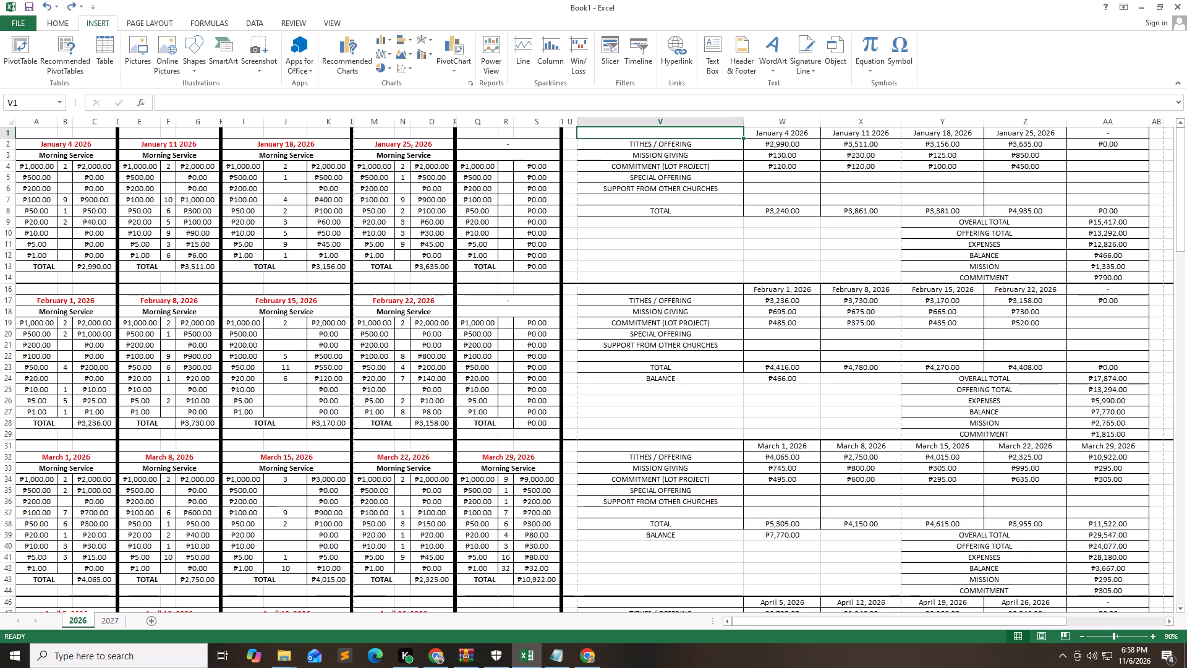
key(shift+Down)
key(shift+Down)
key(shift+Down)
key(shift+Down)
key(shift+Down)
key(shift+Right)
key(shift+Right)
key(shift+Right)
key(shift+Right)
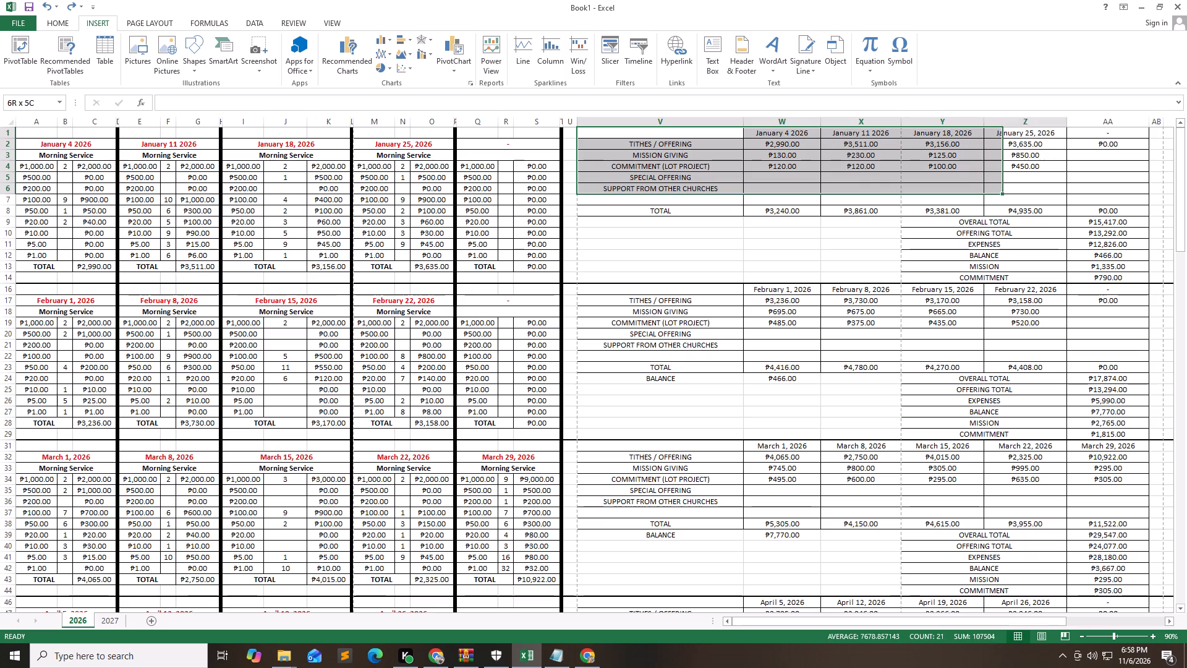
key(shift+Right)
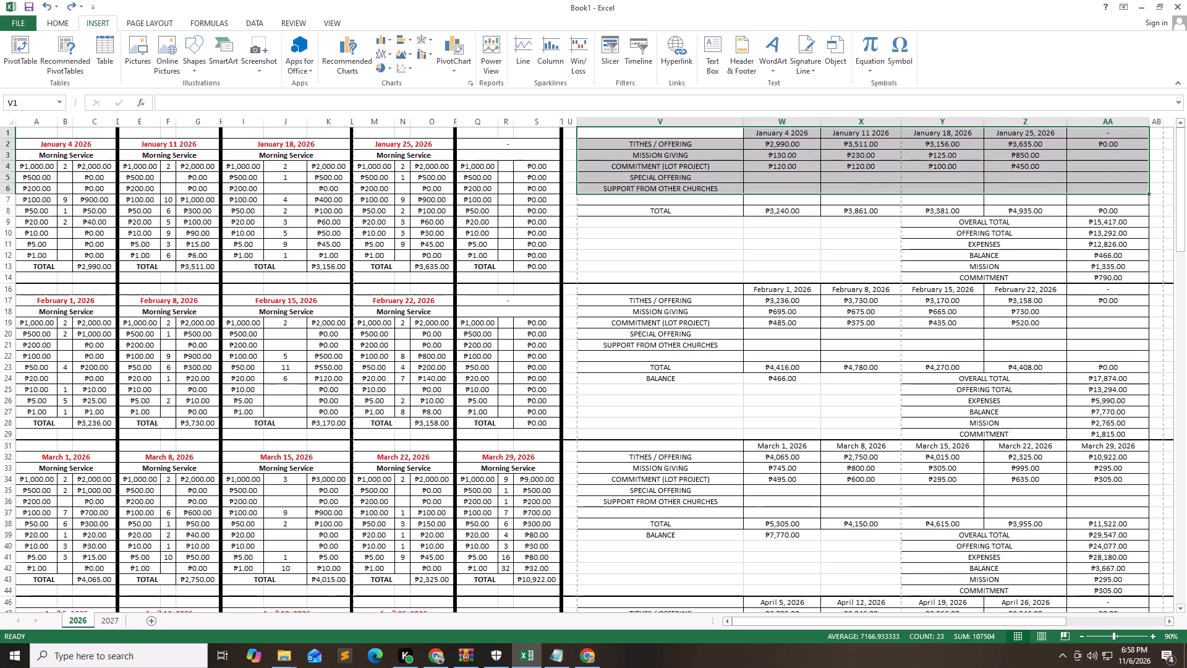
double_click(382, 41)
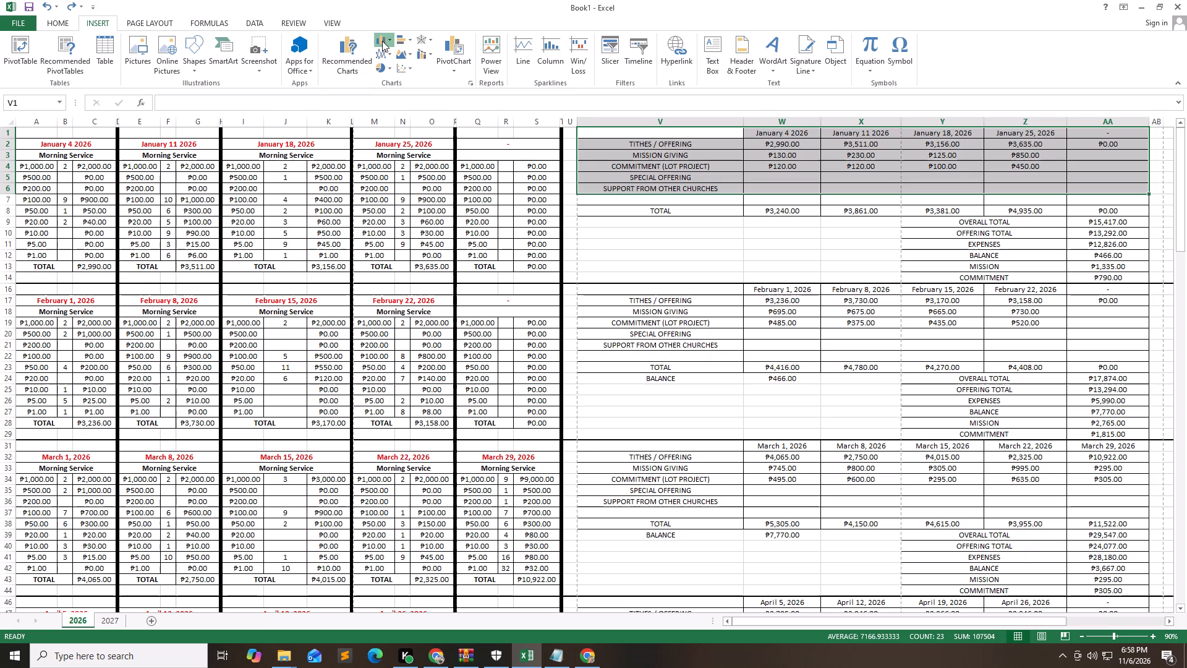
double_click(389, 39)
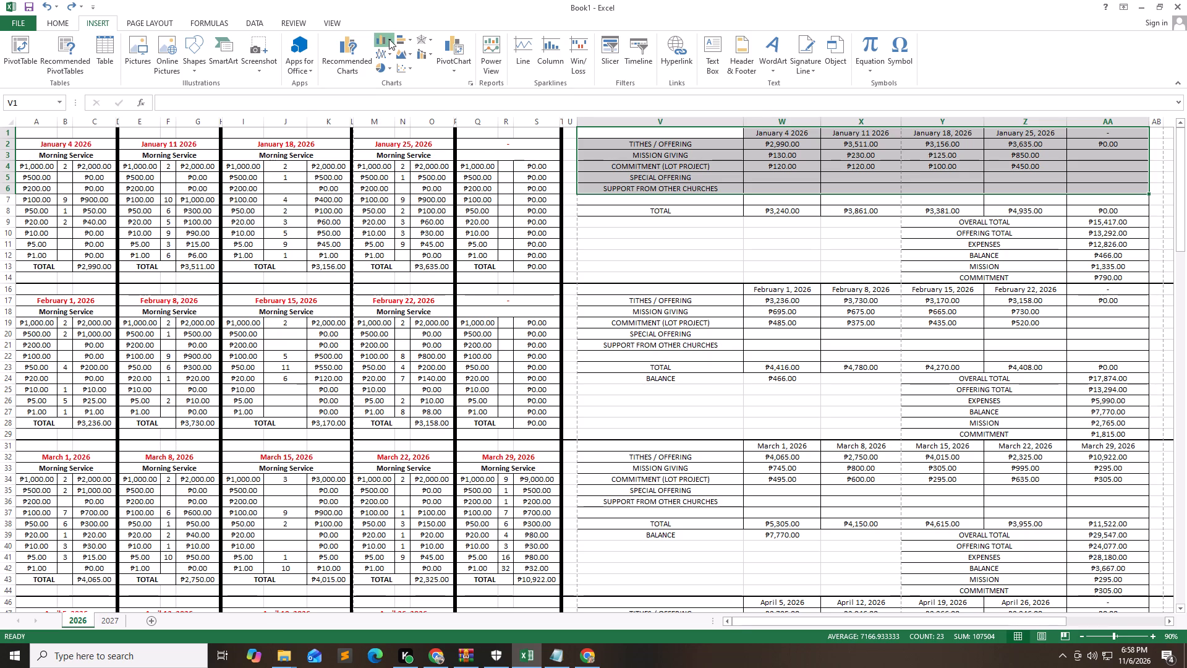
click(384, 40)
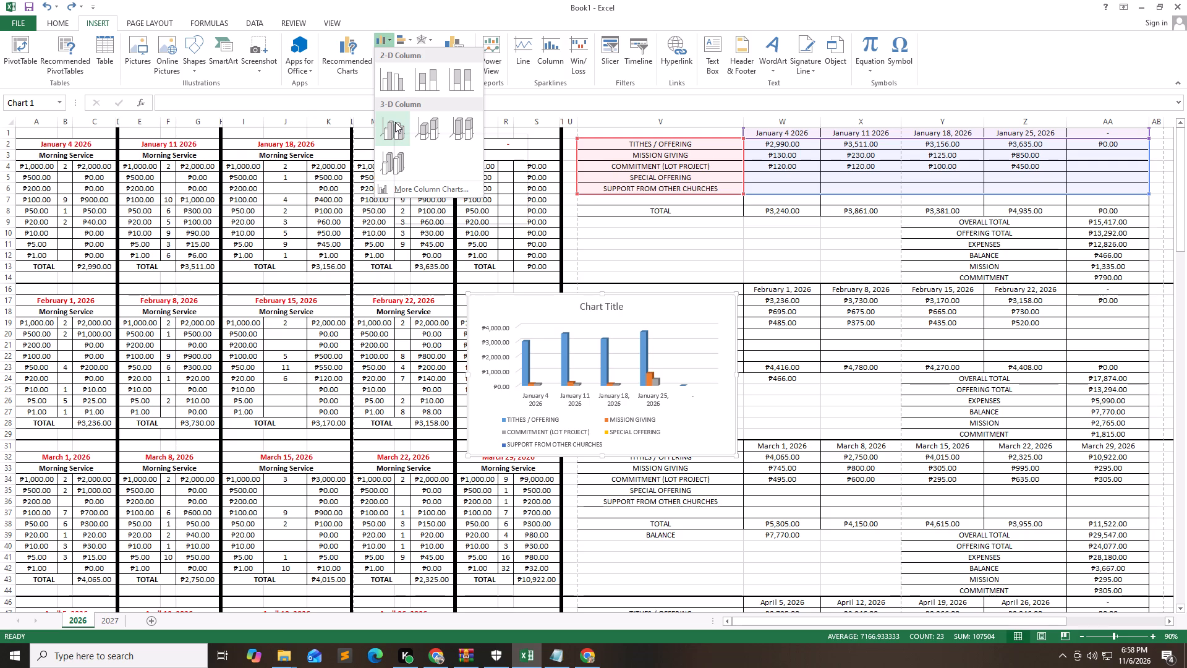
click(395, 122)
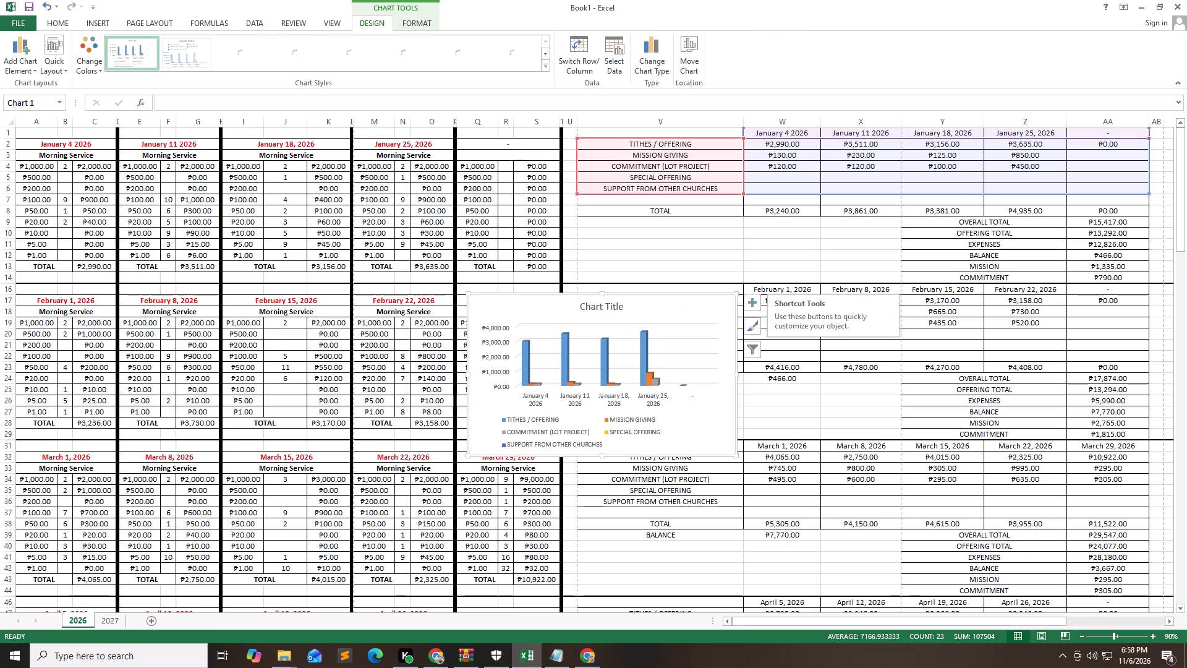
Open the chart area's formatting options and look through its effects, including Soft Edges, 3-D Format and 3-D Rotation.
click(614, 294)
drag(615, 293, 636, 293)
drag(656, 292, 776, 286)
click(776, 286)
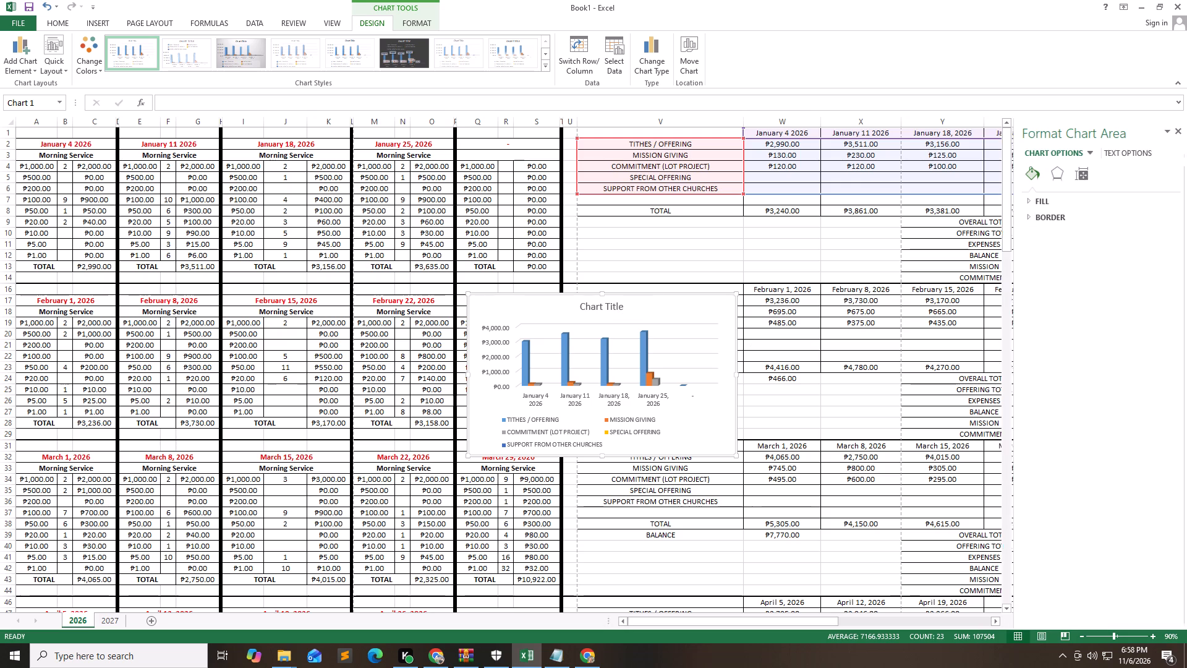
click(630, 297)
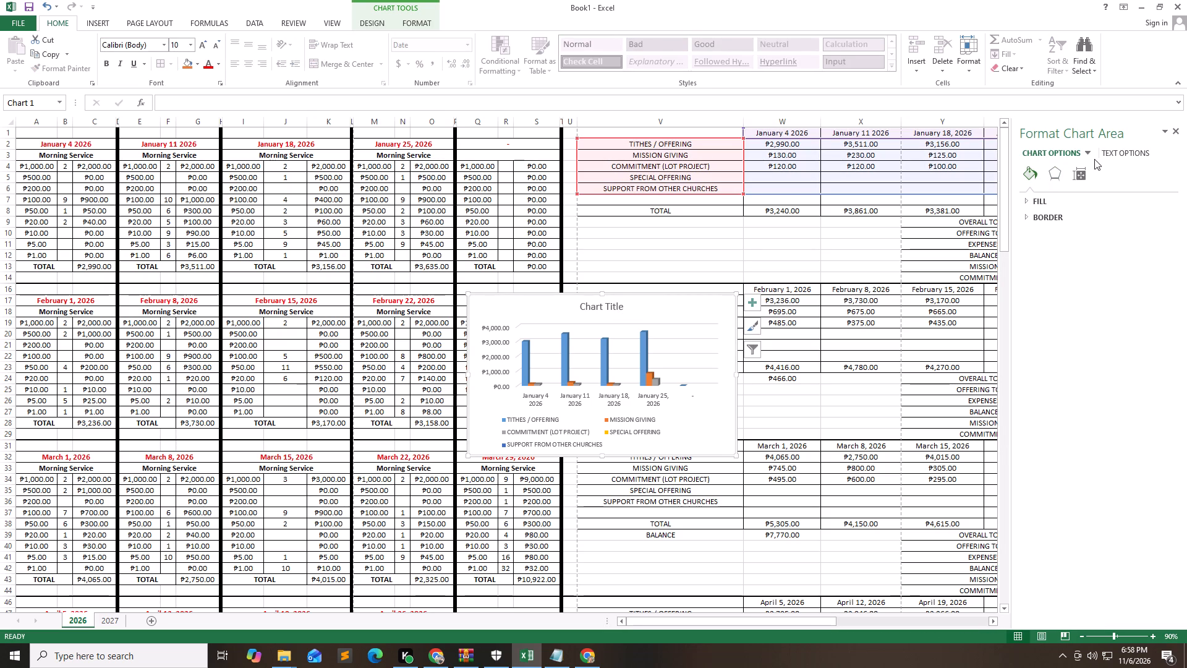
click(1055, 179)
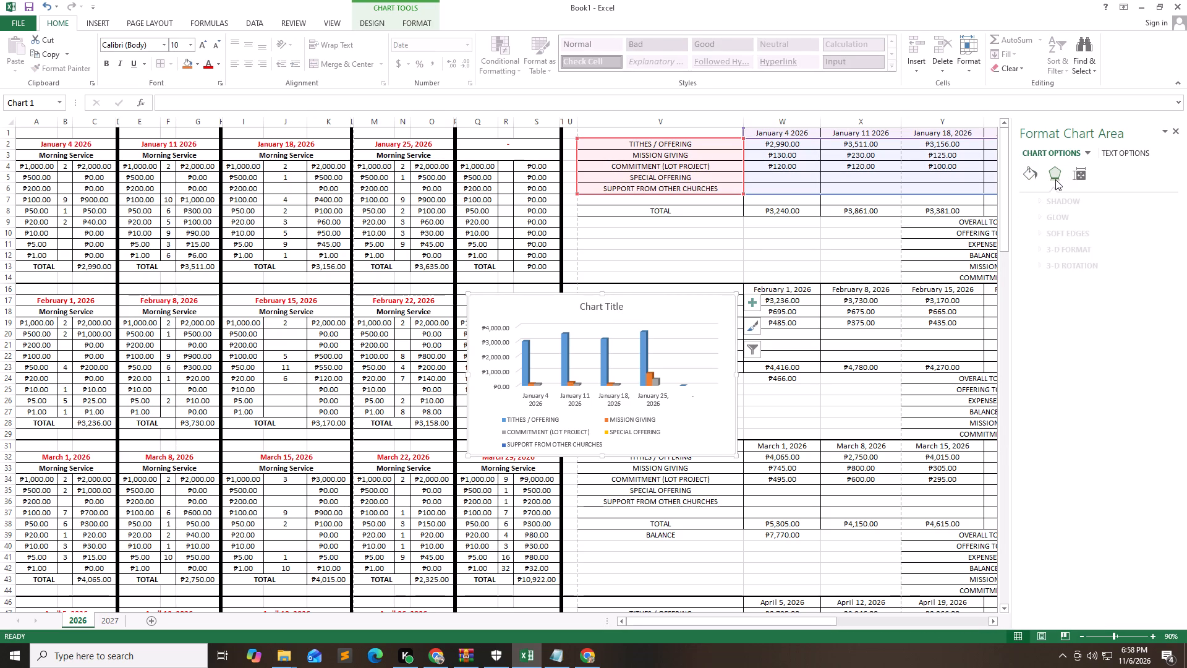
click(1027, 179)
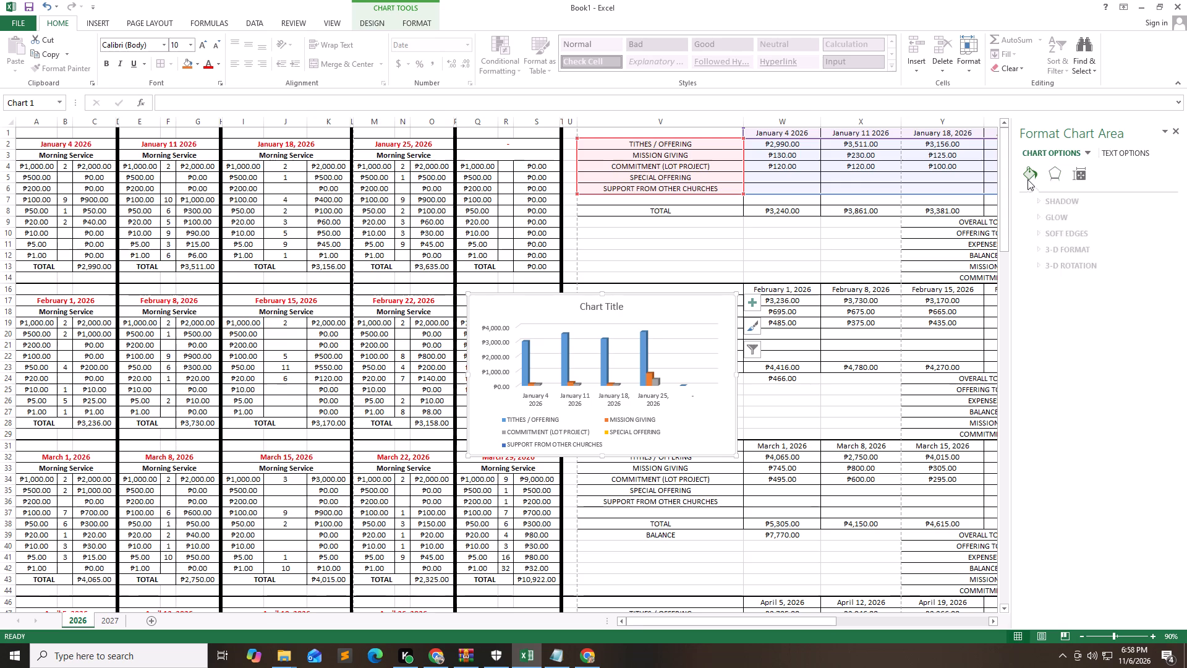
click(1046, 181)
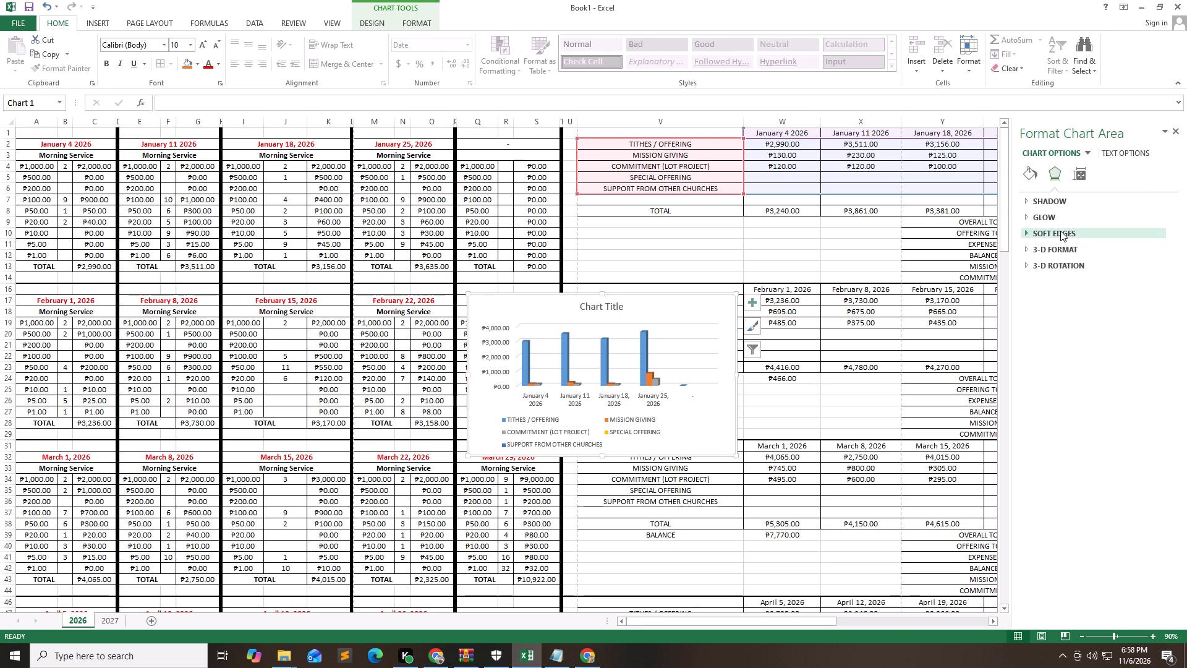
click(1060, 231)
click(1060, 231)
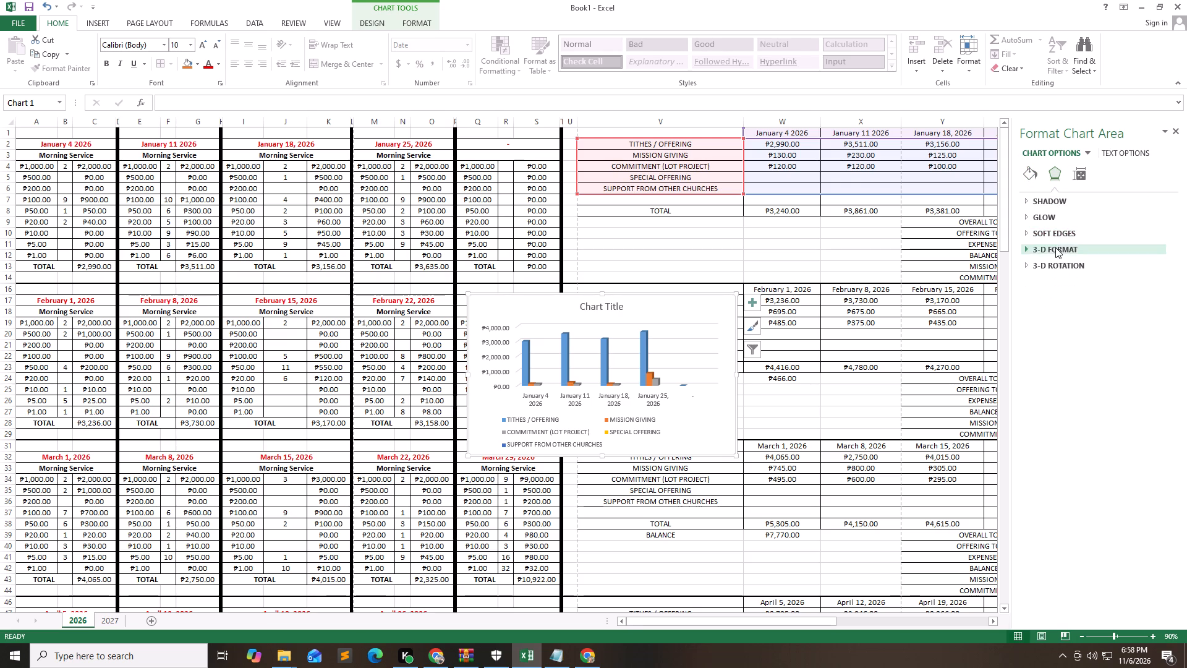
click(1055, 249)
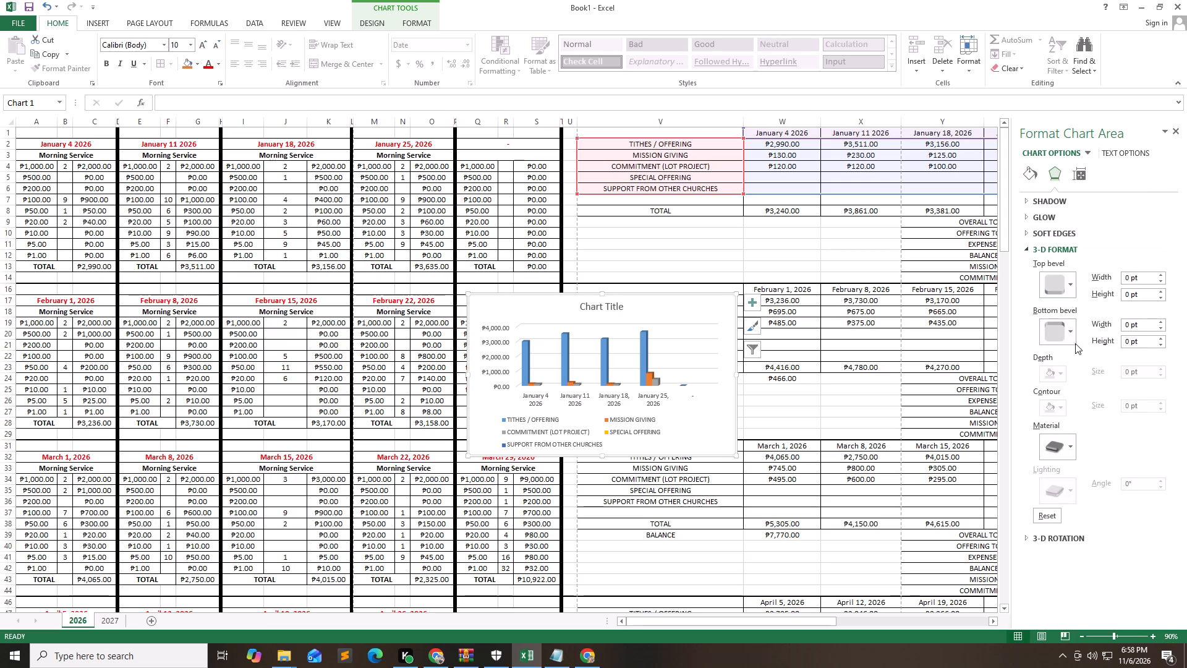
click(1032, 250)
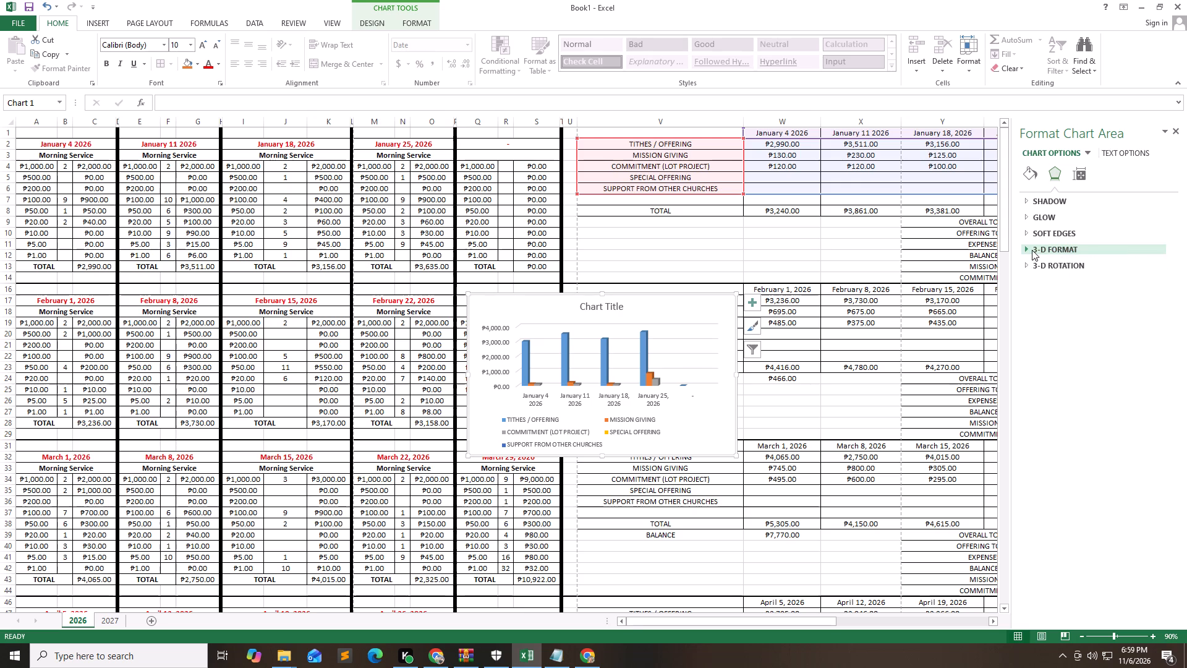
click(1030, 265)
click(1029, 265)
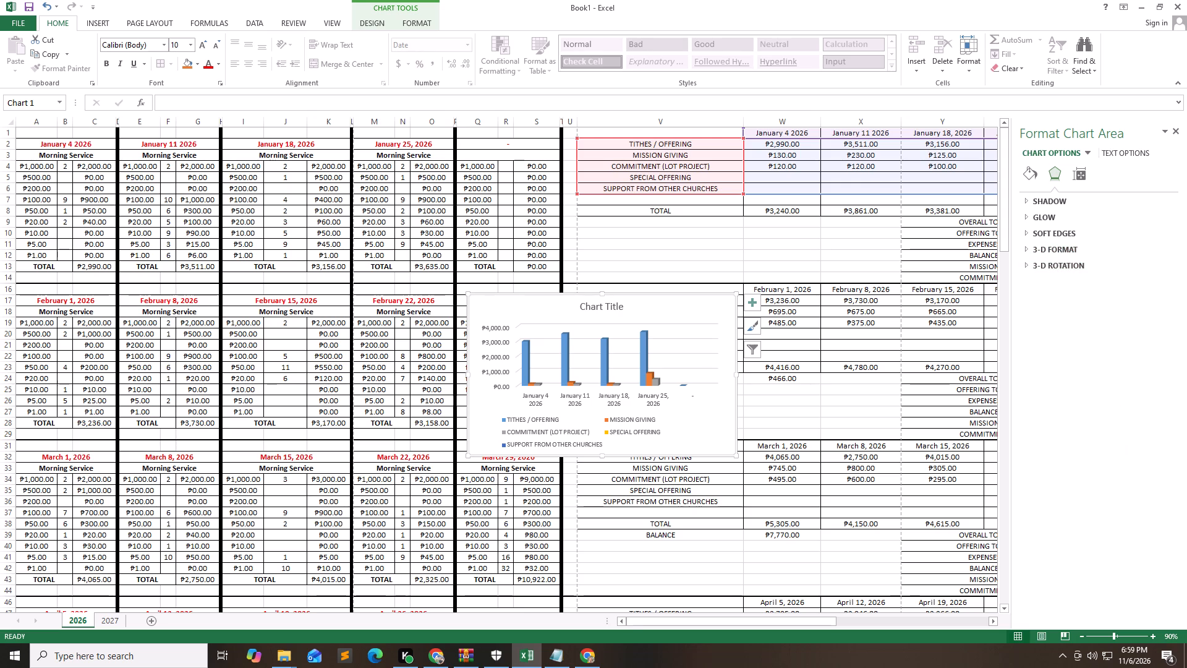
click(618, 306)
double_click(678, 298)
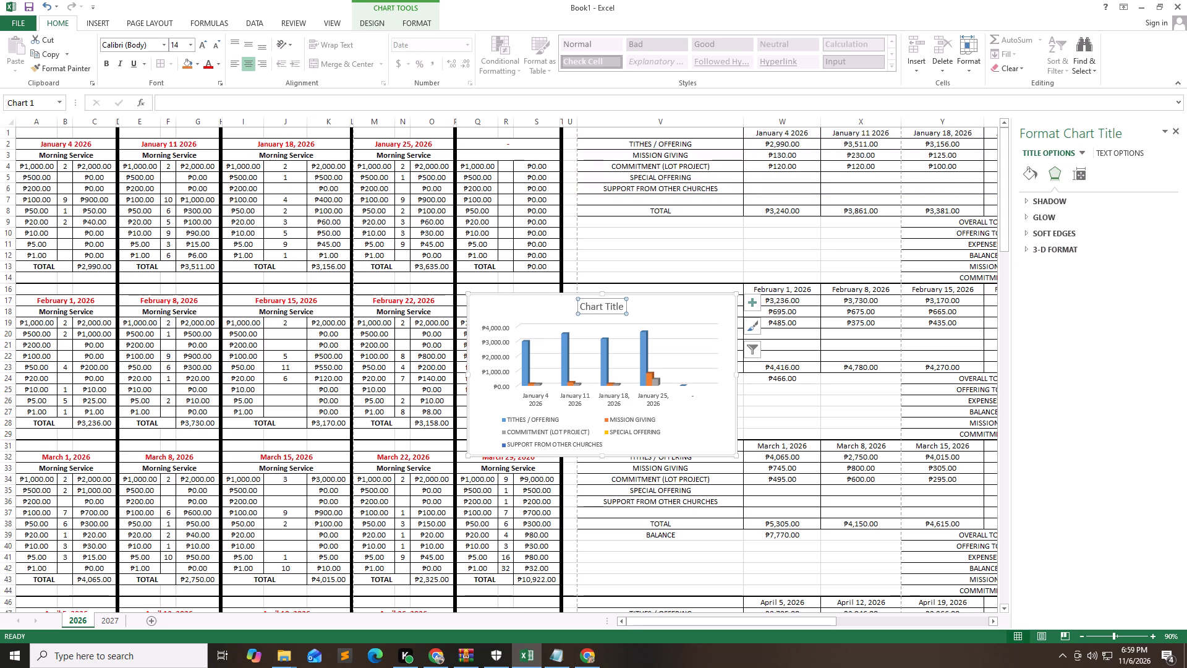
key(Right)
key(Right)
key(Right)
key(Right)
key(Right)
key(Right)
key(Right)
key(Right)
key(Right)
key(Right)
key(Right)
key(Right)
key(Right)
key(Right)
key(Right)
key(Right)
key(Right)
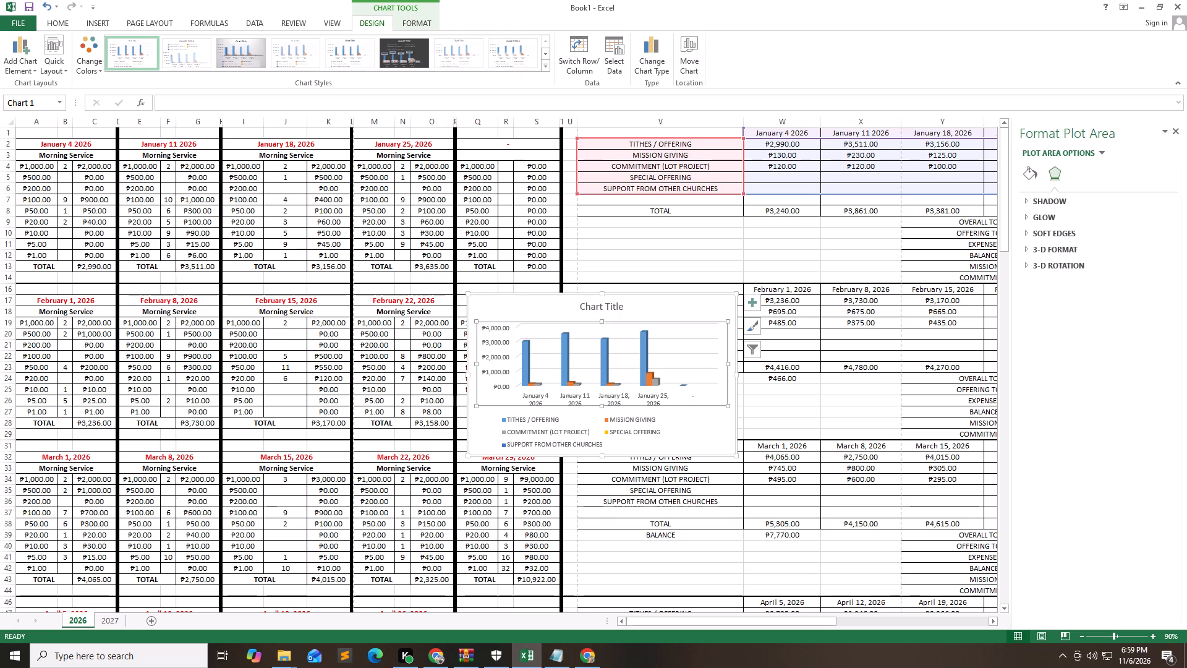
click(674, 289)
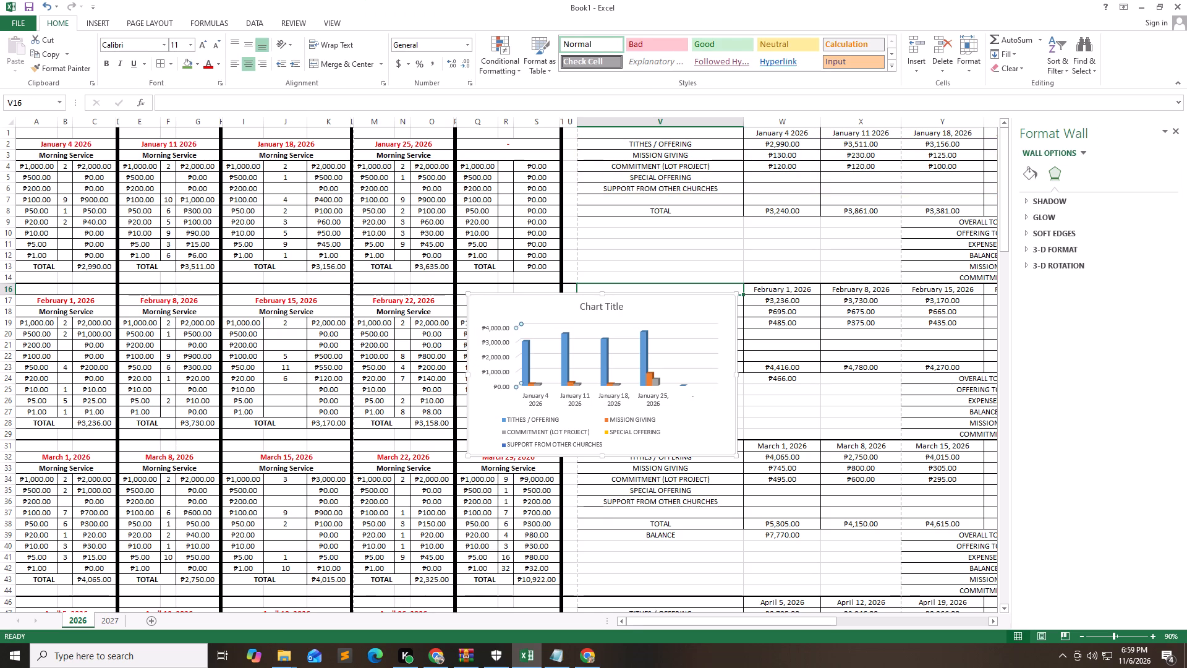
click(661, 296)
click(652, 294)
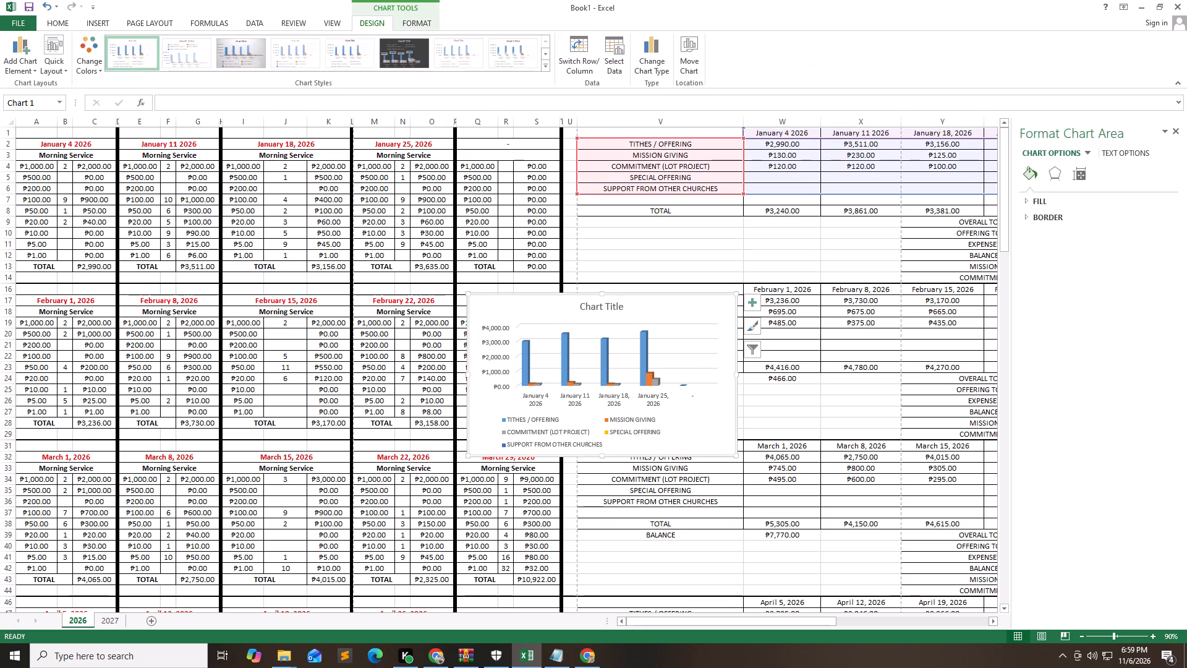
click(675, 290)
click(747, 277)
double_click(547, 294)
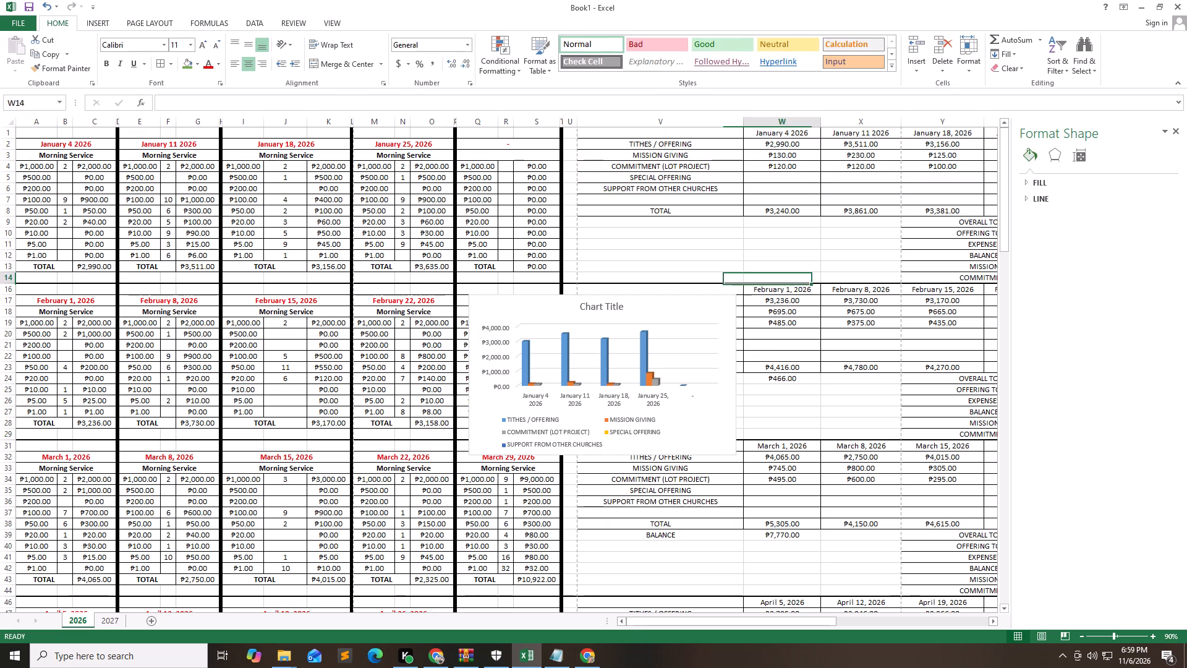
Move the January 2026 offerings chart into the empty area beside the January expenses, starting at column AF and row 1.
double_click(548, 300)
drag(550, 300, 558, 299)
drag(559, 299, 581, 293)
drag(596, 291, 690, 275)
drag(708, 273, 750, 272)
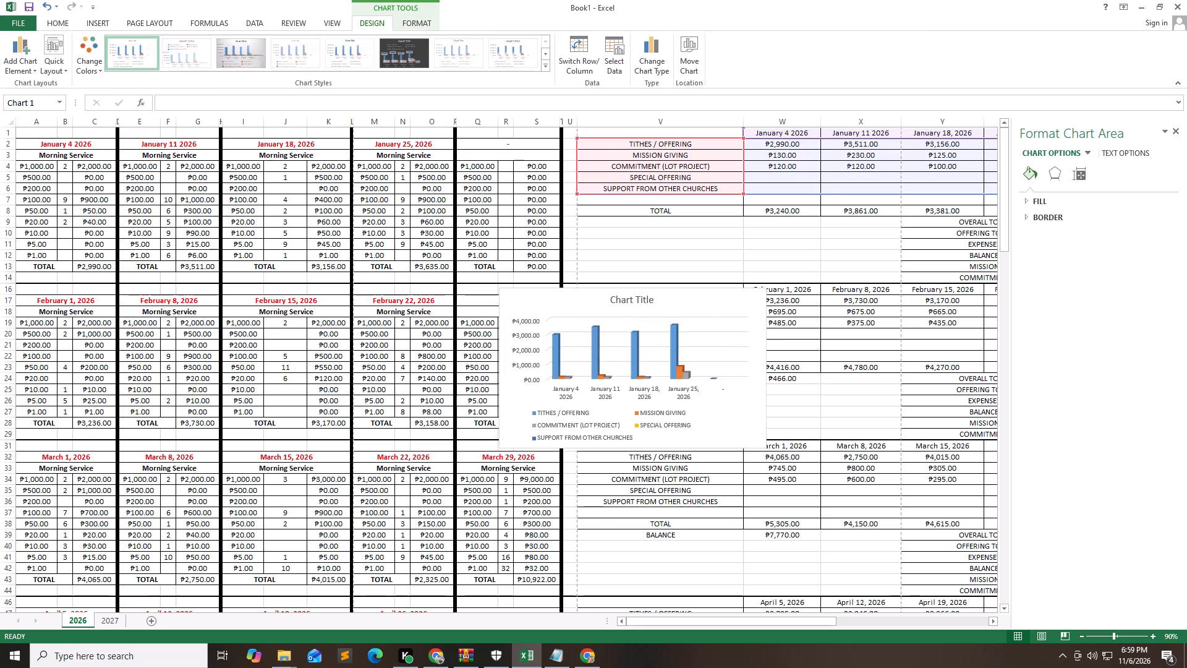
drag(750, 272, 888, 269)
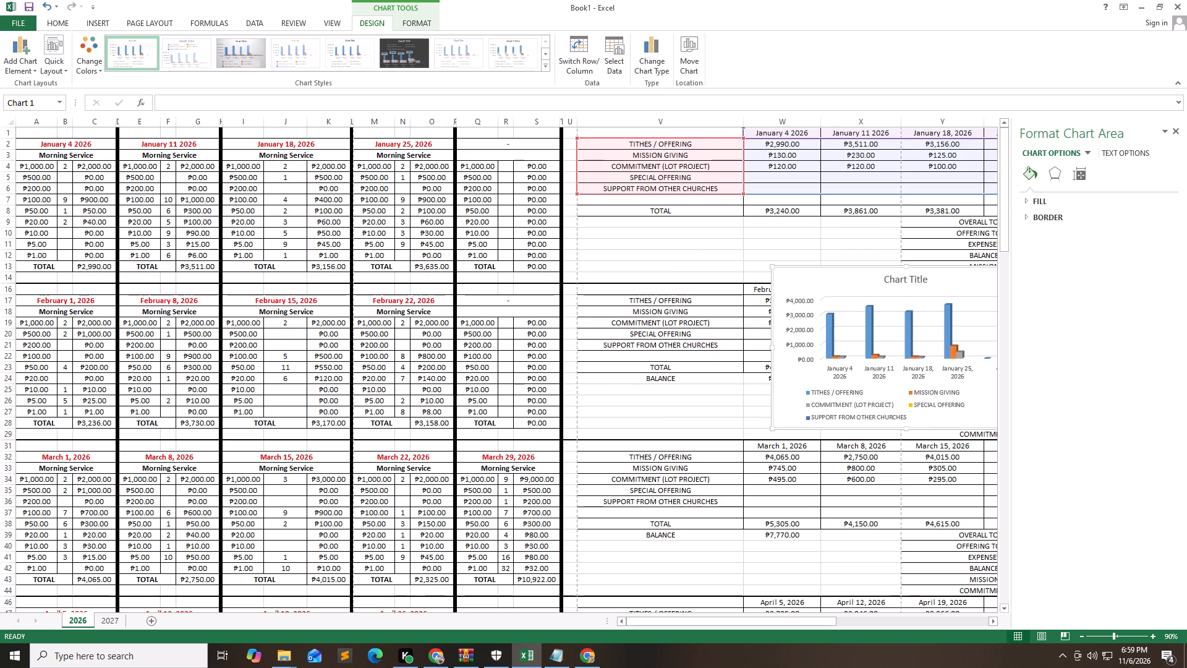
drag(762, 623, 896, 620)
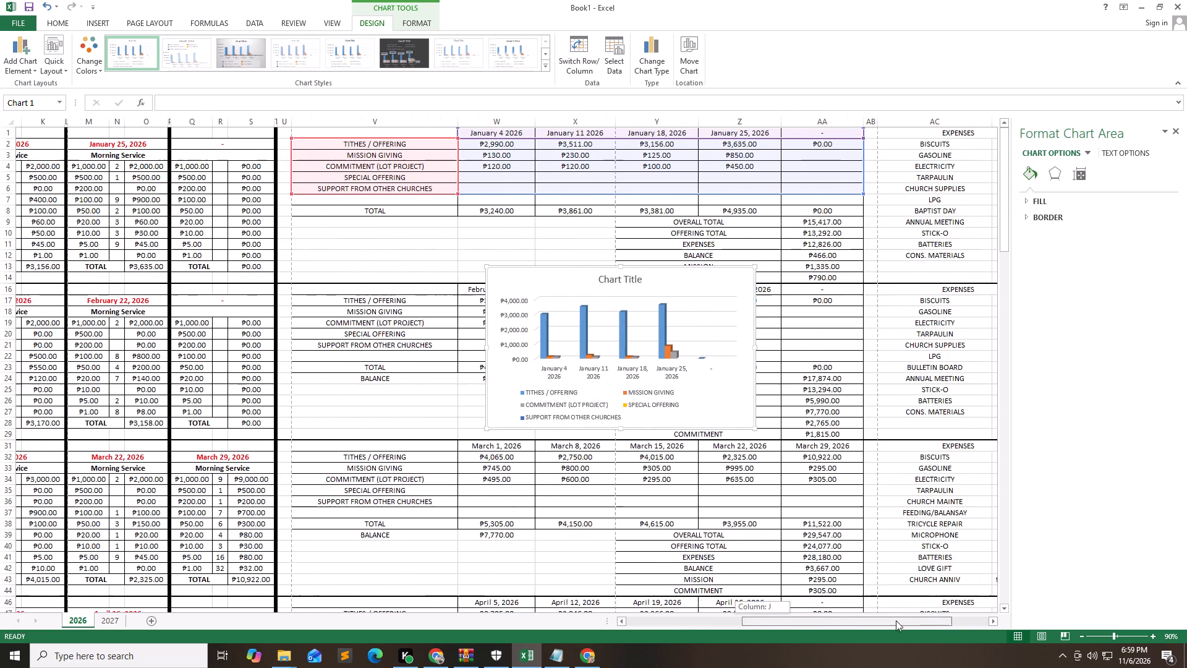
drag(896, 620, 1010, 626)
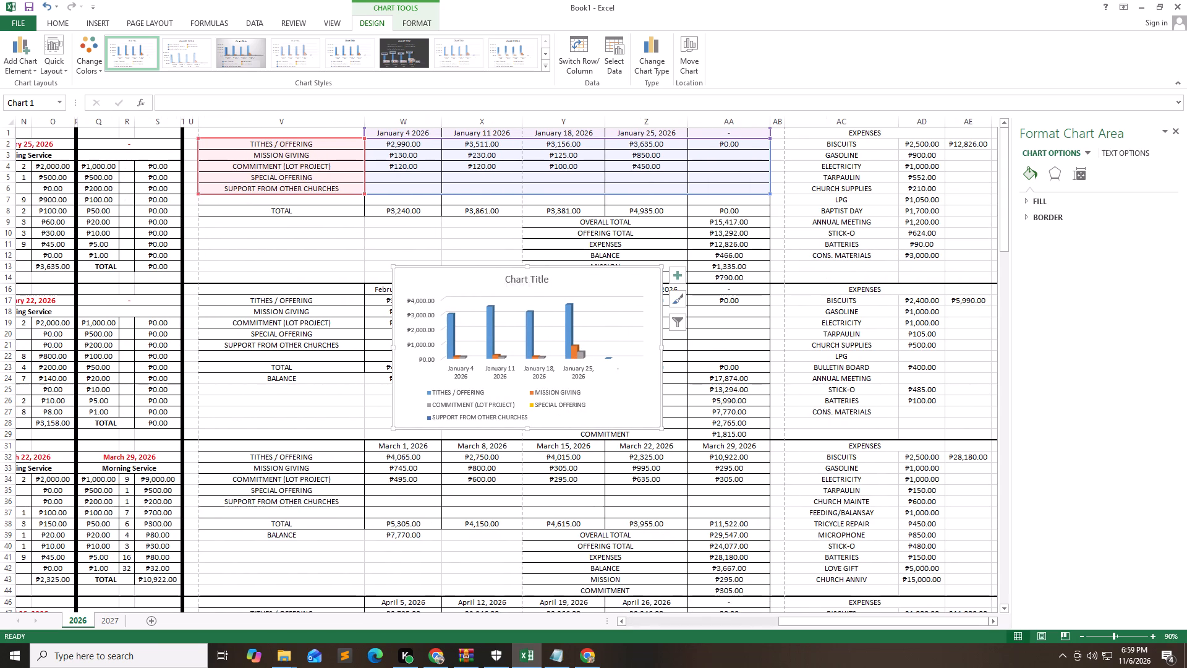
drag(488, 268, 869, 225)
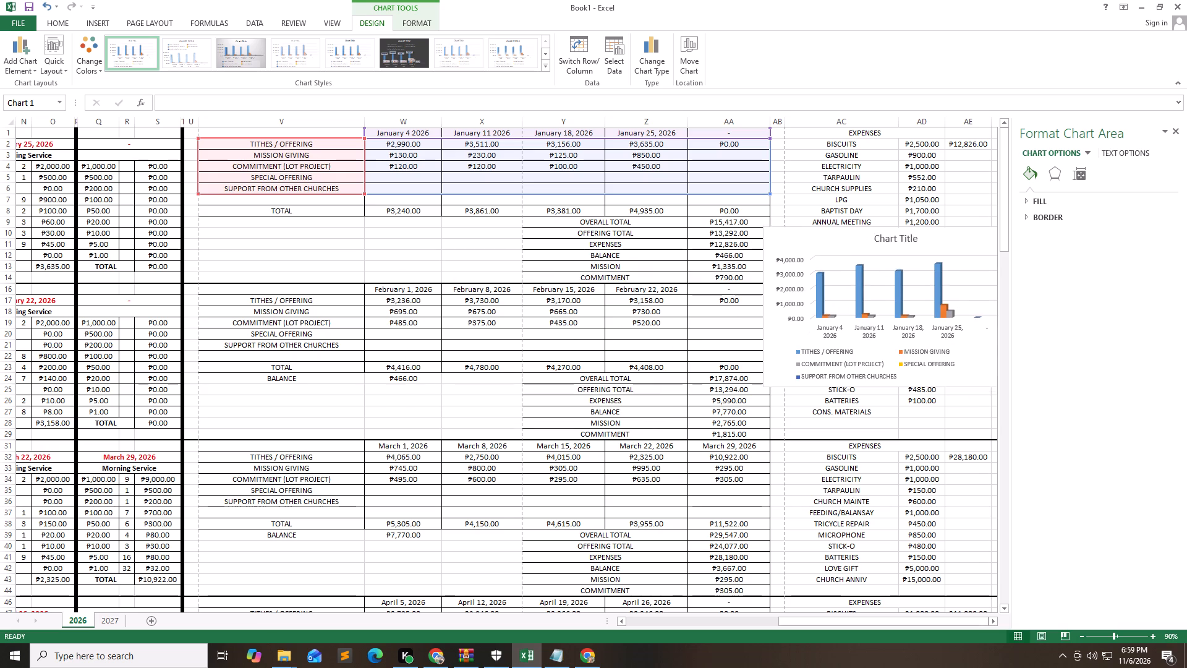
drag(869, 225, 872, 223)
click(992, 134)
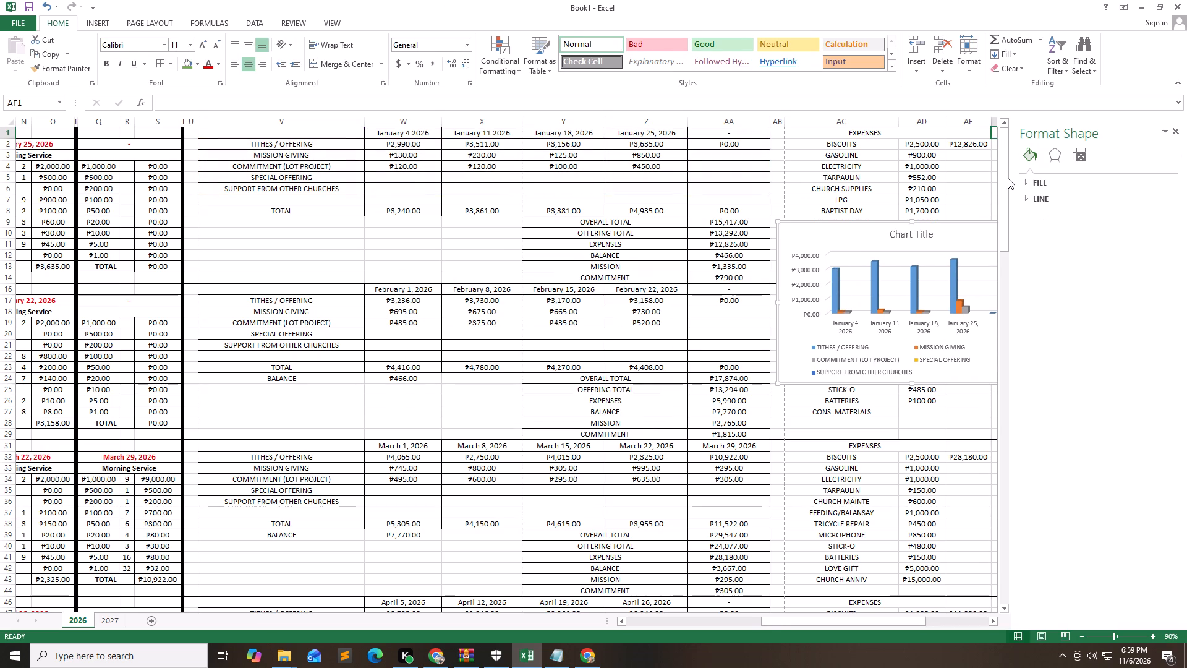
key(Tab)
key(Tab)
key(Tab)
key(Tab)
key(Tab)
key(Tab)
key(Tab)
key(Tab)
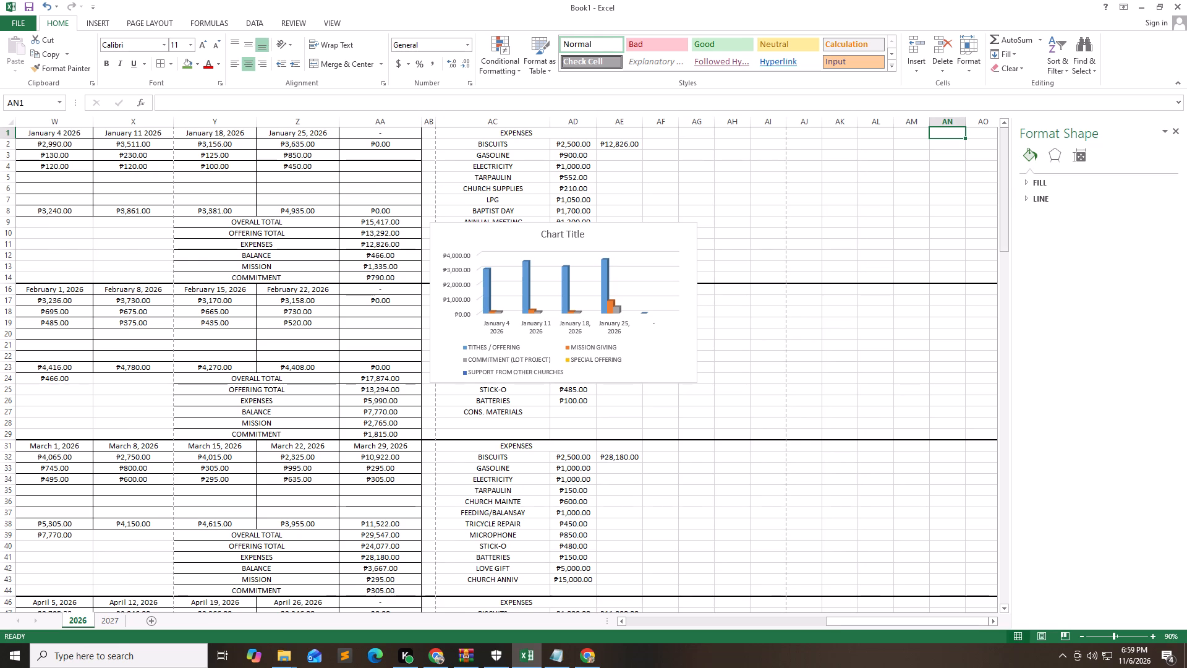
drag(641, 230, 861, 132)
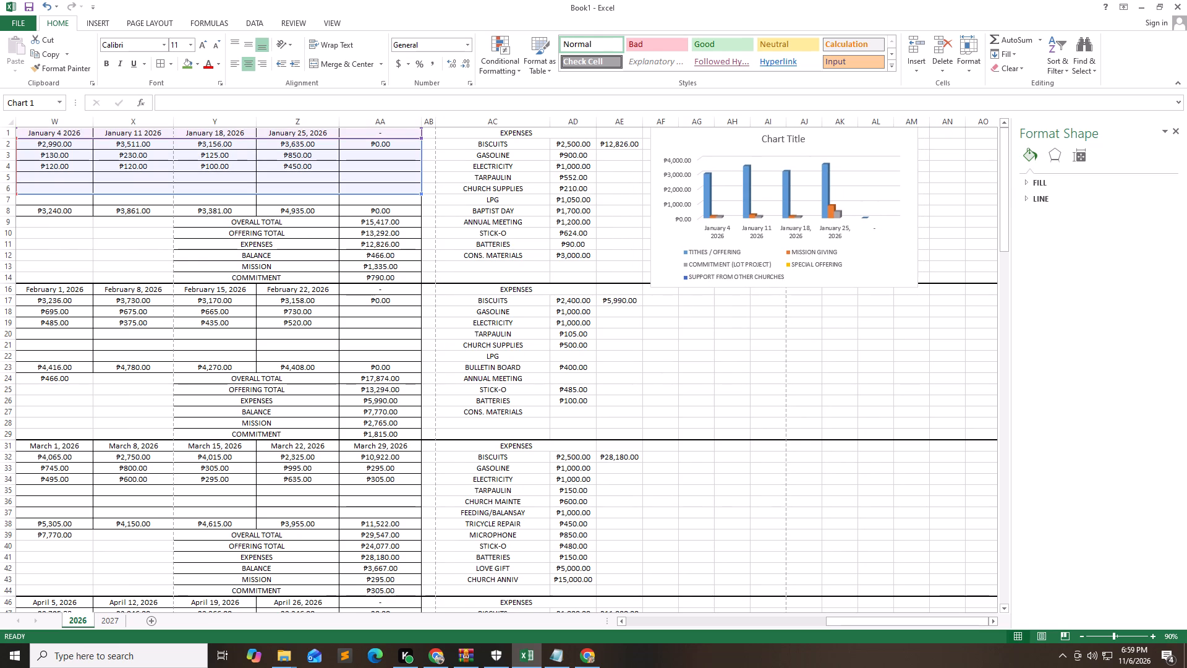
drag(861, 132, 856, 129)
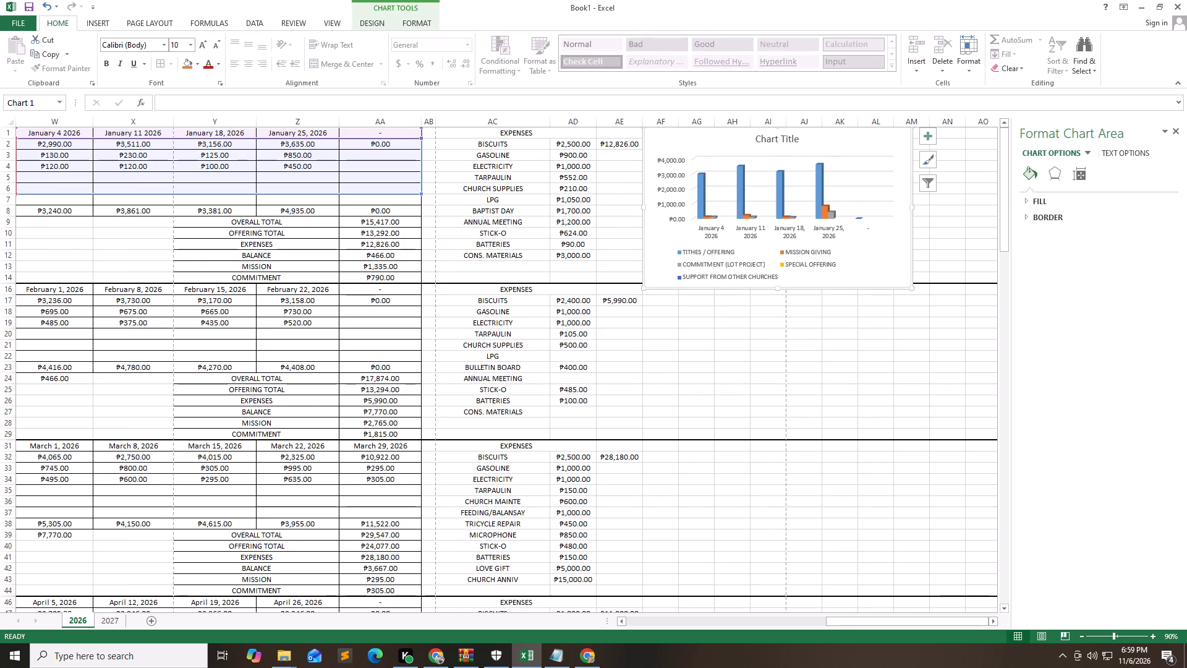
Resize the chart to span columns AF to AN and end at row 14, the bottom of the January block.
drag(643, 289, 651, 285)
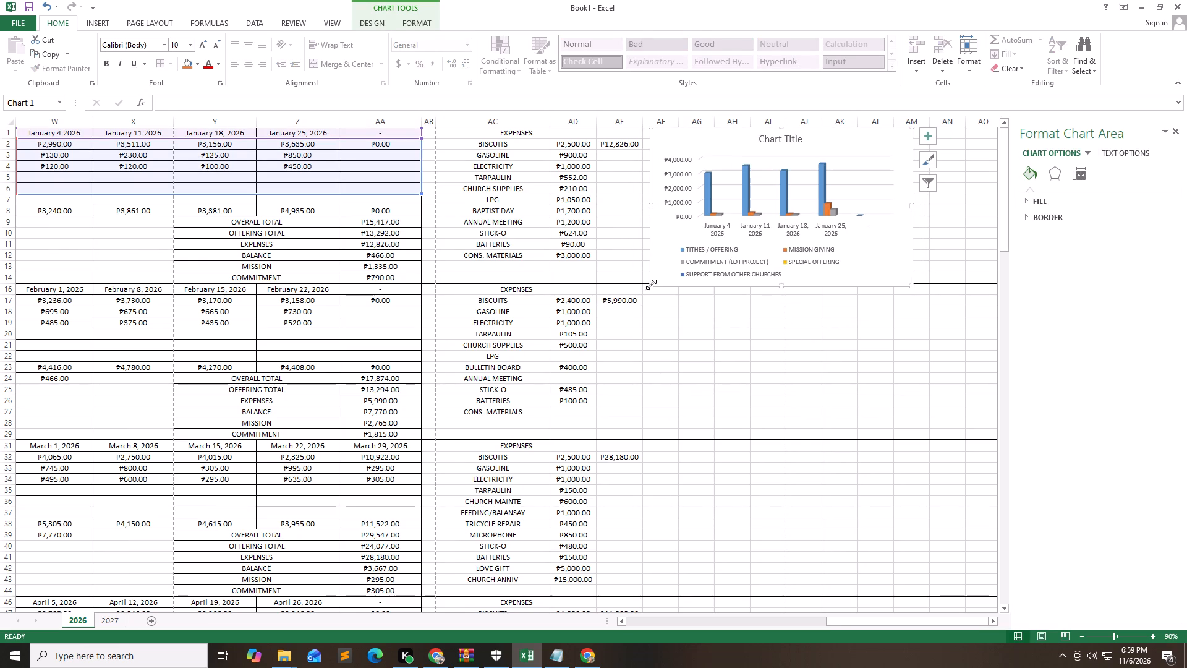
click(783, 285)
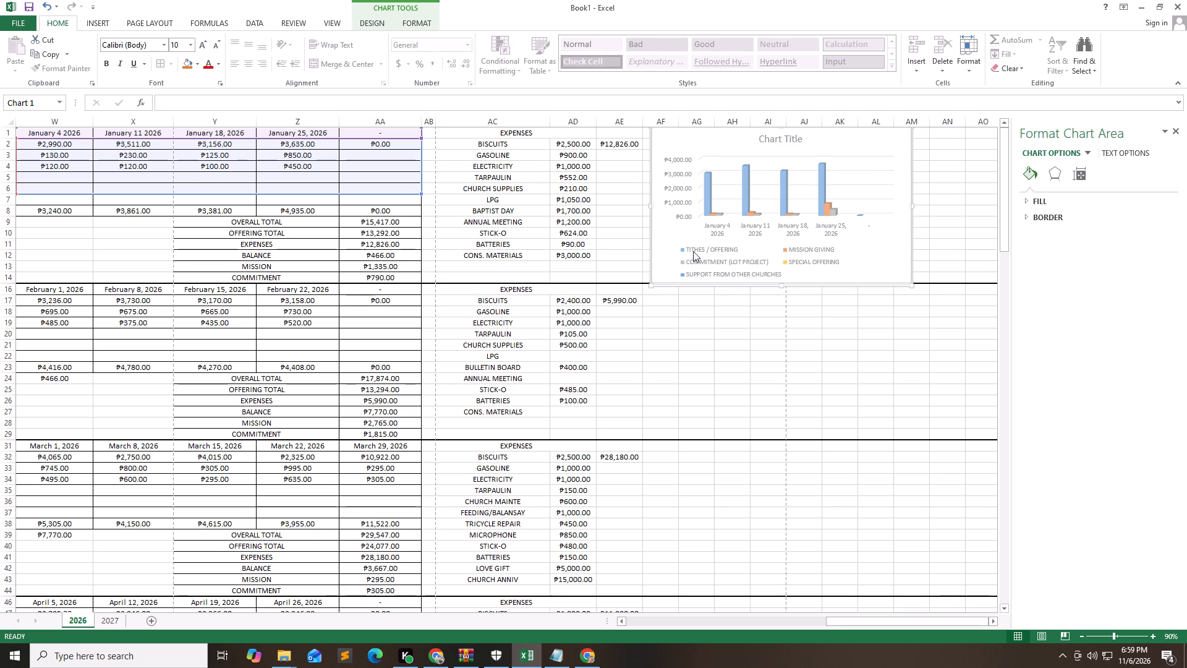
drag(650, 202, 644, 200)
drag(911, 205, 918, 205)
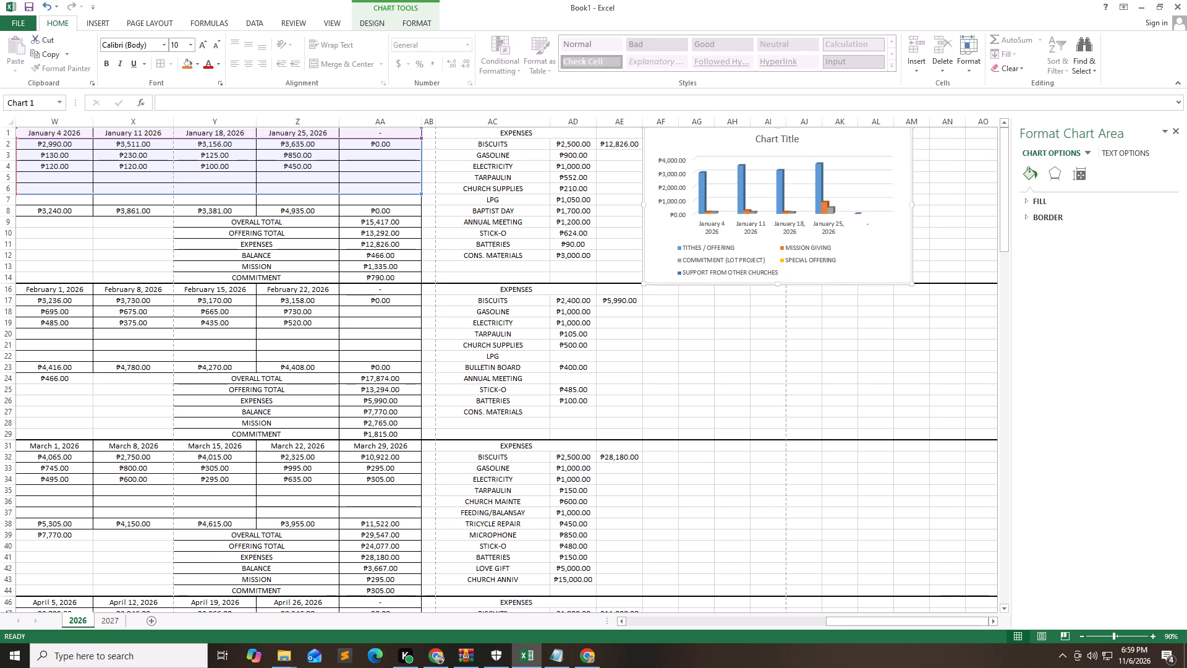
drag(918, 205, 964, 208)
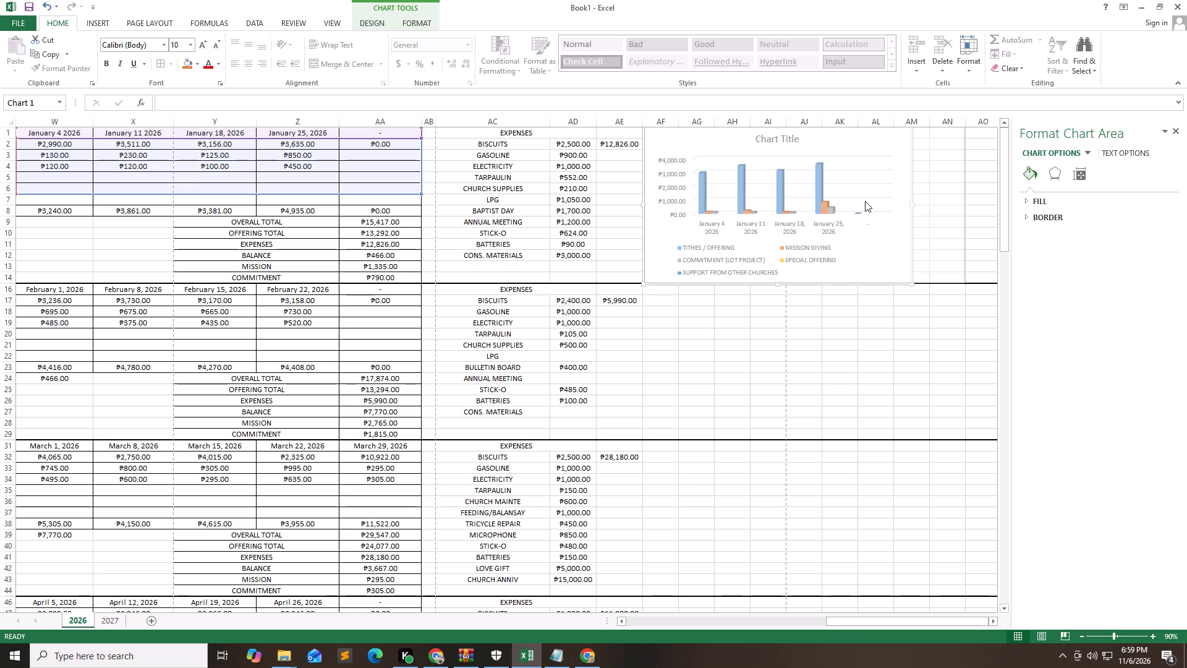
double_click(867, 226)
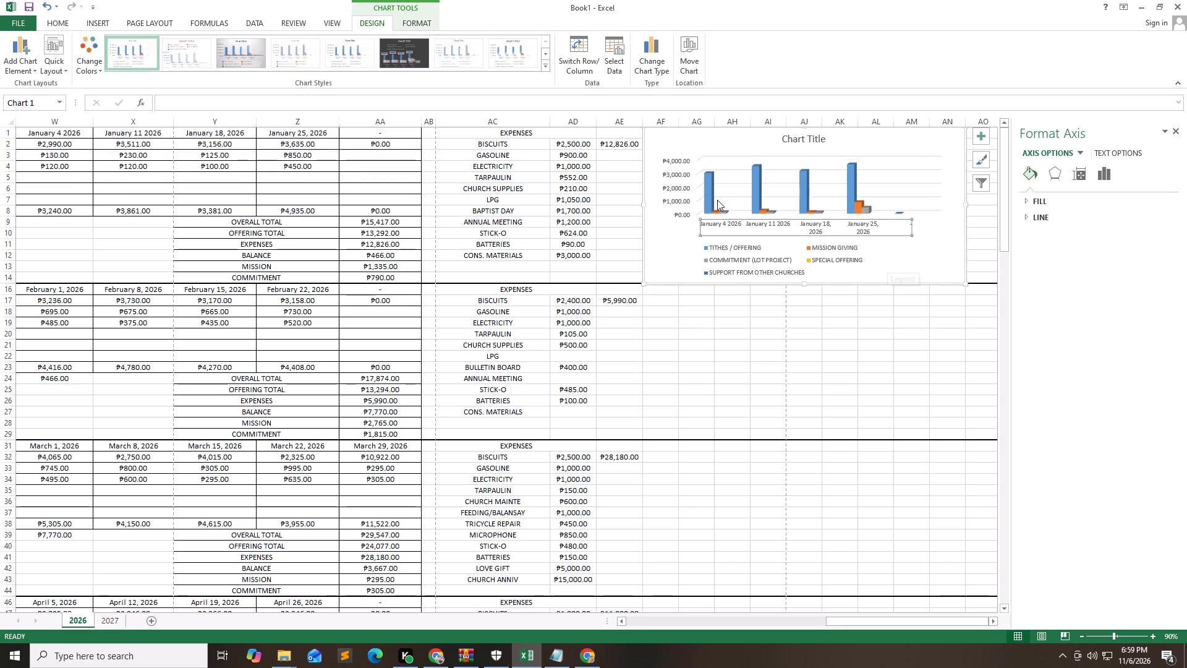
click(717, 200)
click(904, 262)
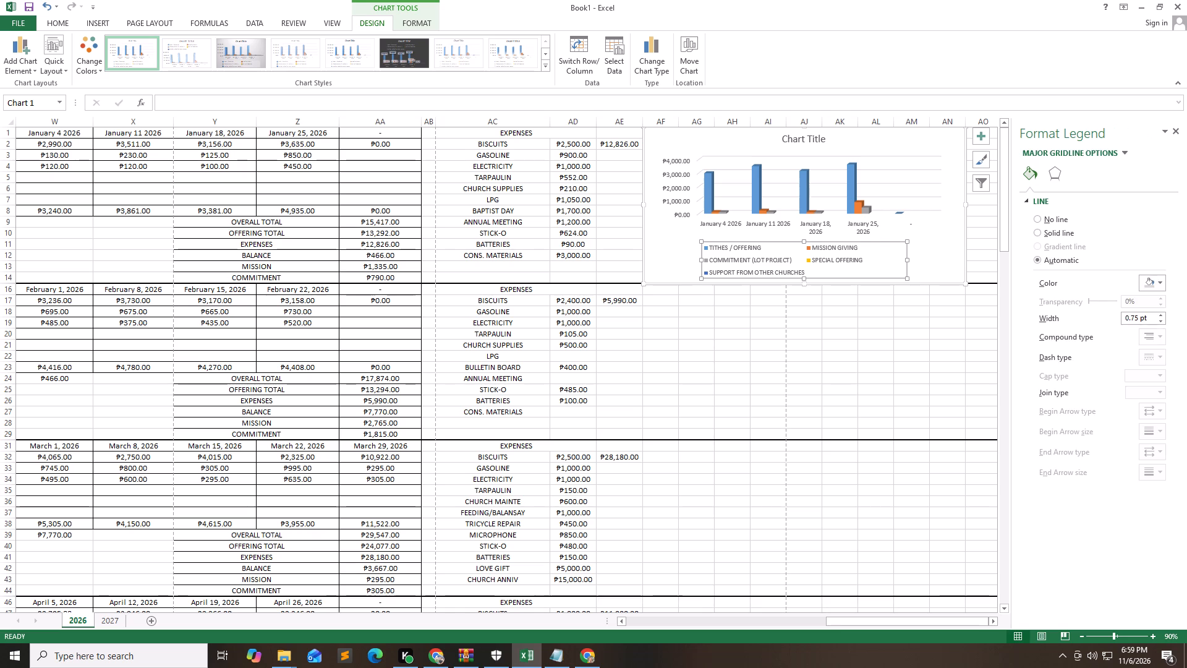
Change the chart's title to "January".
click(802, 139)
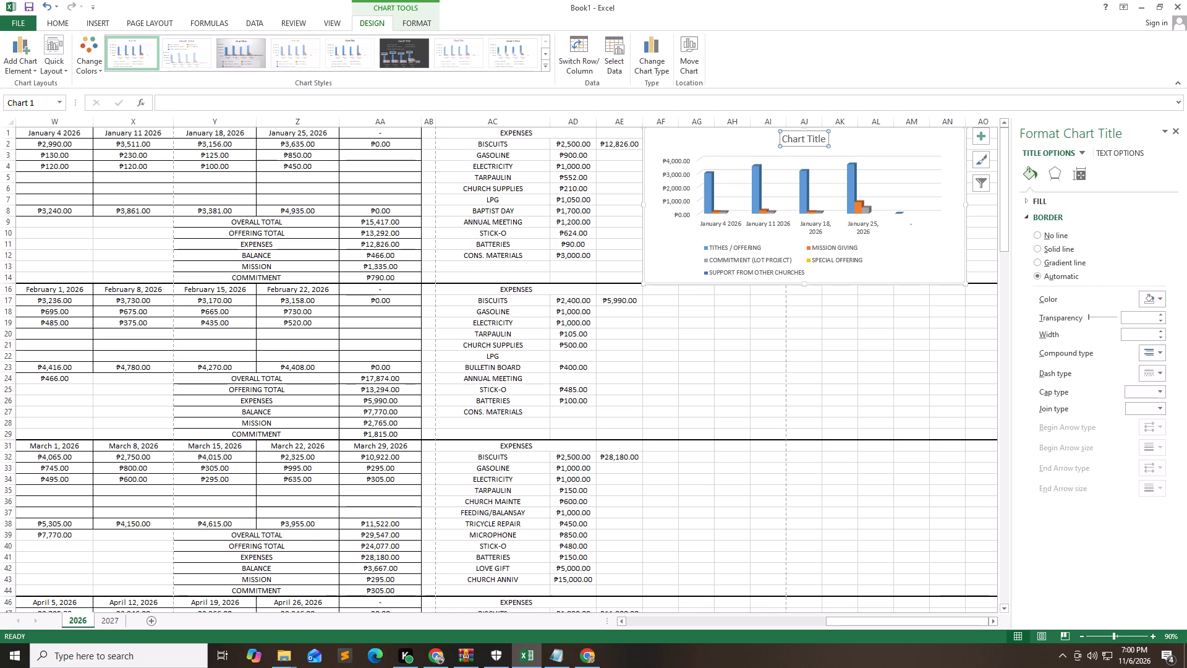
click(826, 140)
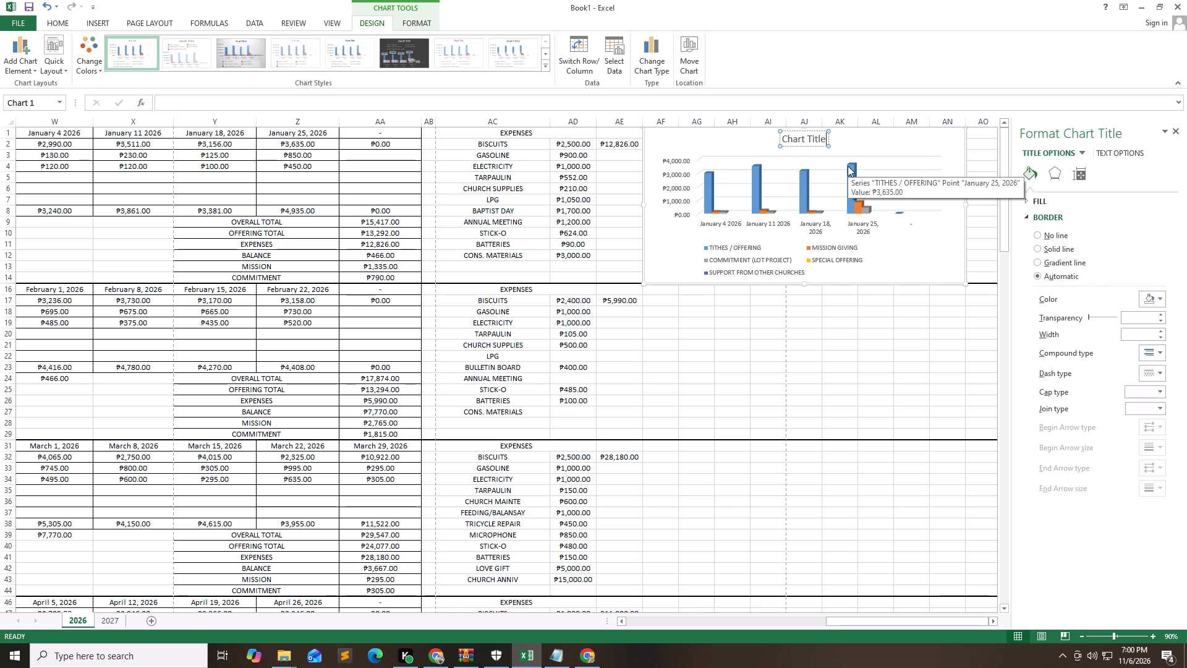
key(BackSpace)
key(BackSpace)
key(BackSpace)
key(BackSpace)
key(BackSpace)
key(BackSpace)
key(BackSpace)
key(BackSpace)
key(BackSpace)
key(BackSpace)
key(BackSpace)
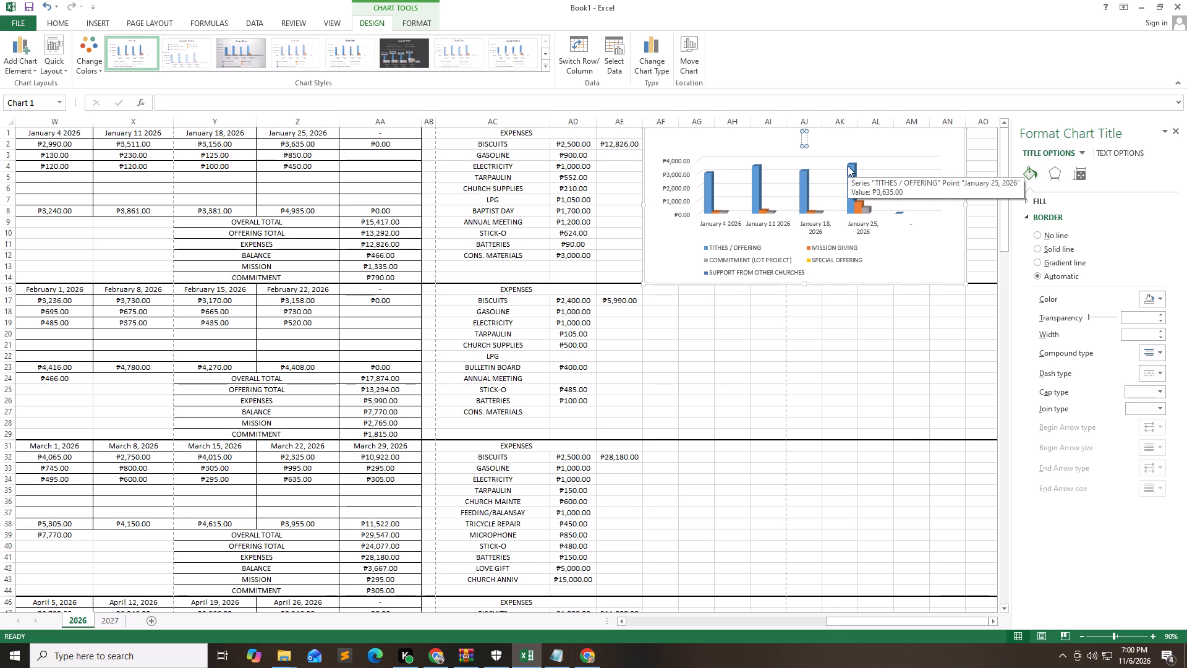
text(Jan)
text(ua)
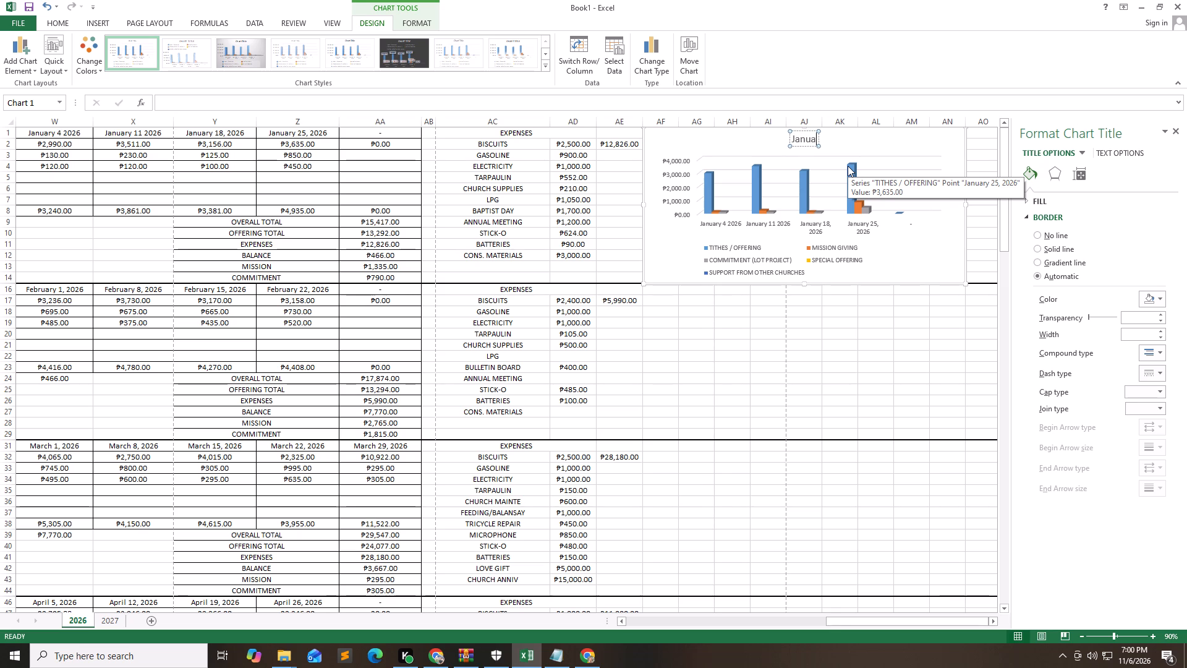
key(r)
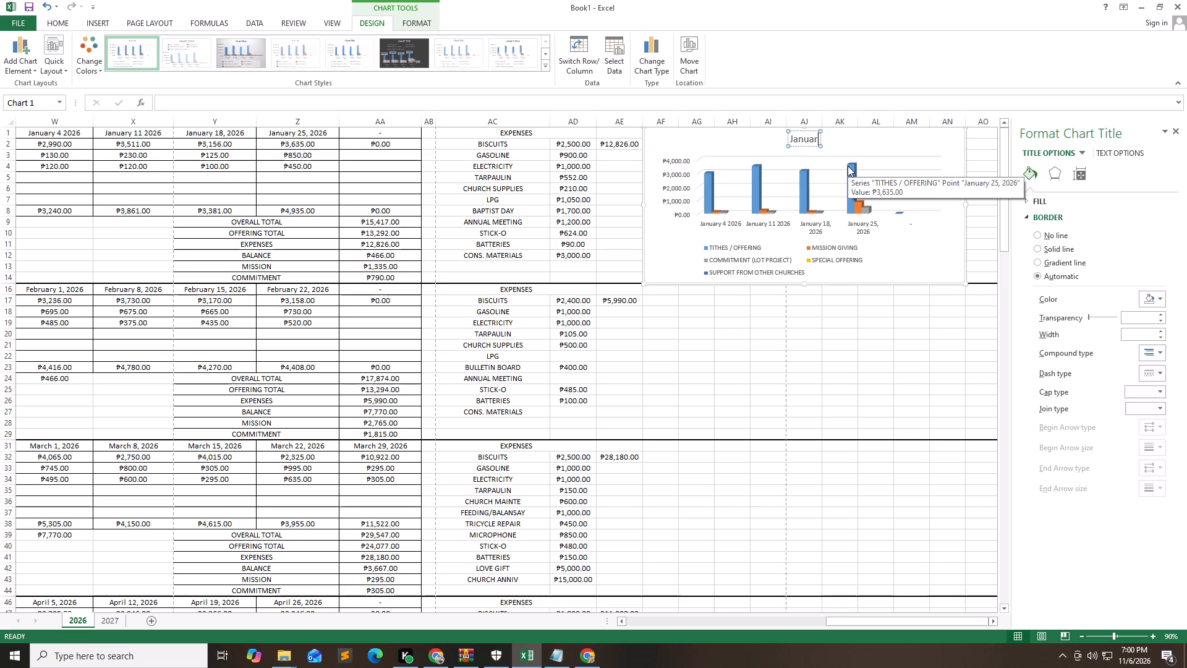
key(y)
click(838, 327)
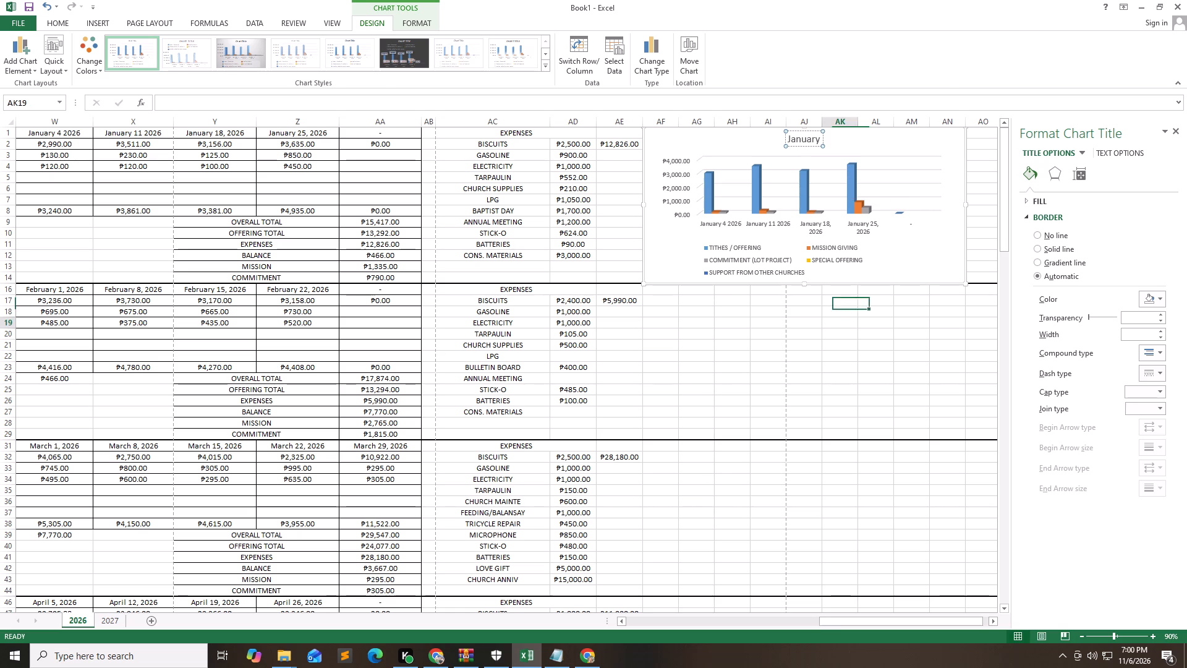
triple_click(841, 317)
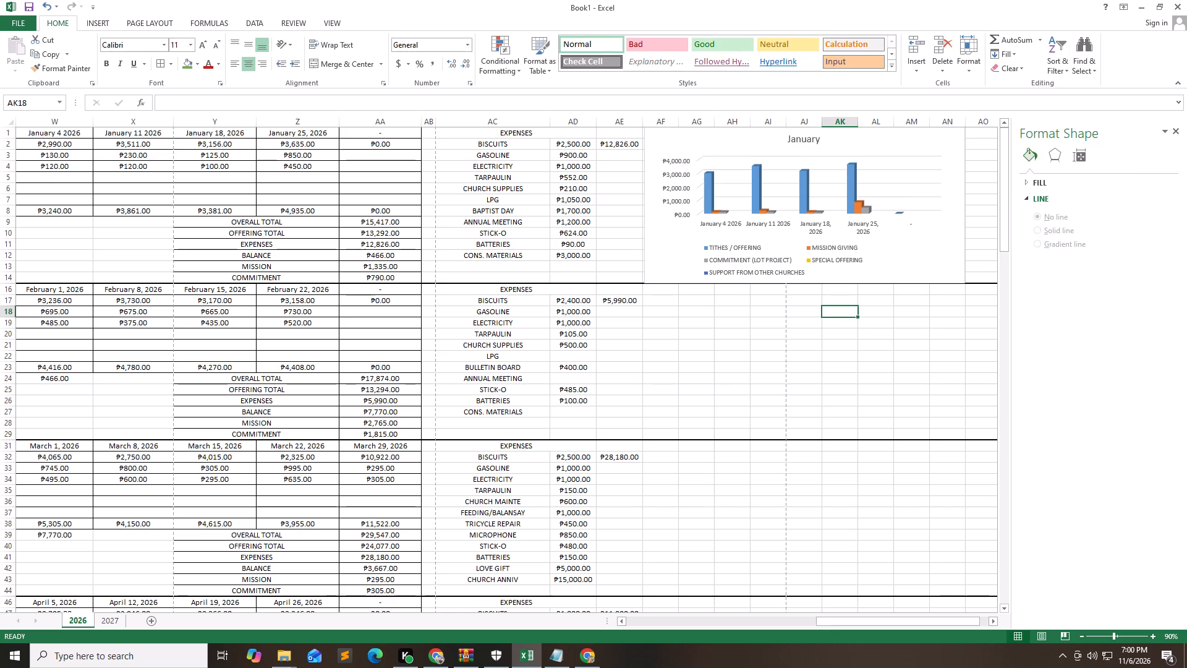
Look over sheet 2026 from the January chart back across the expenses and monthly summaries to the weekly offering tables.
double_click(900, 265)
triple_click(944, 365)
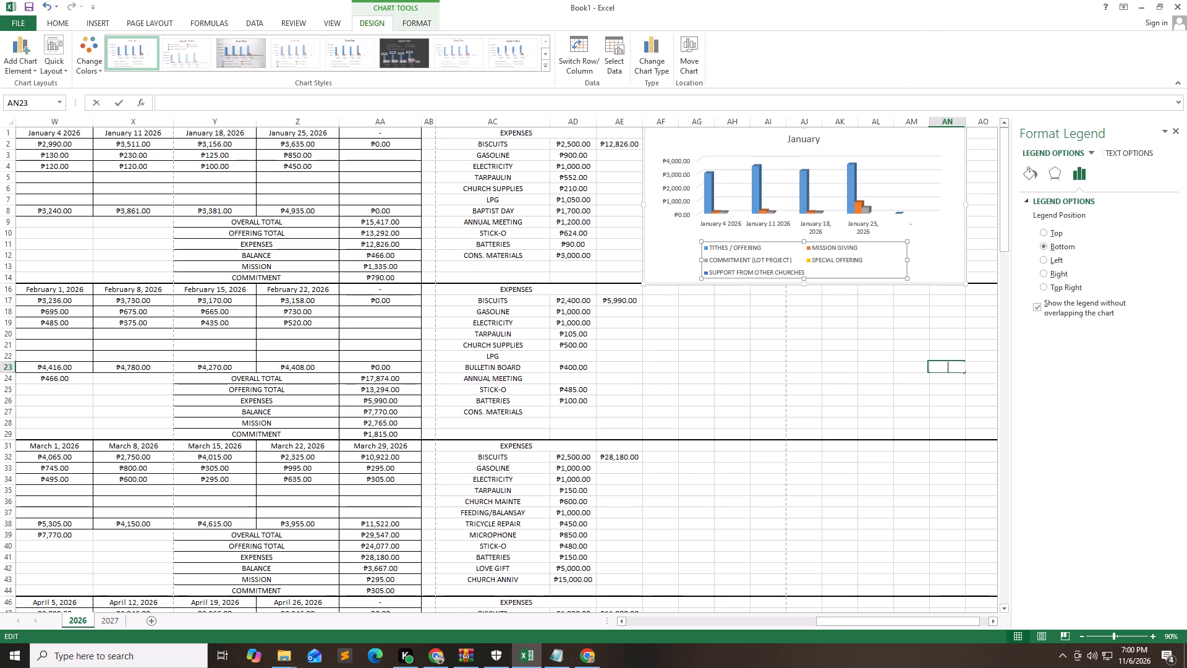
double_click(969, 395)
click(857, 352)
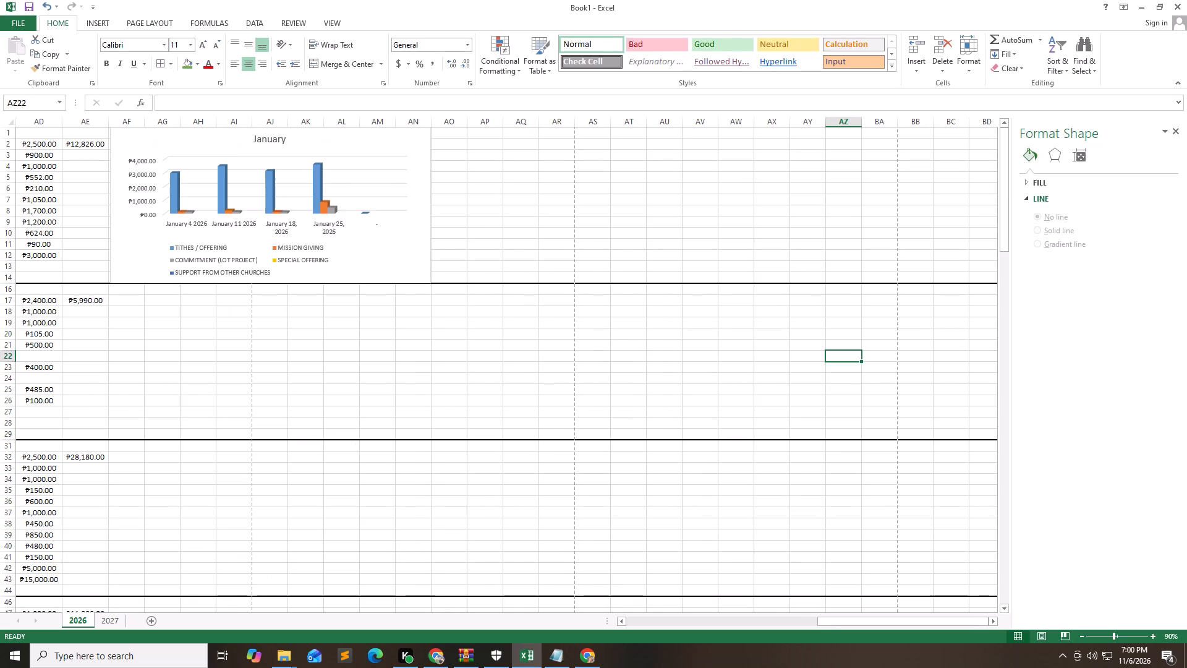
click(647, 356)
key(Left)
key(Left)
key(Left)
key(Left)
key(Left)
key(Left)
key(Left)
key(Left)
key(Left)
key(Left)
key(Left)
key(Left)
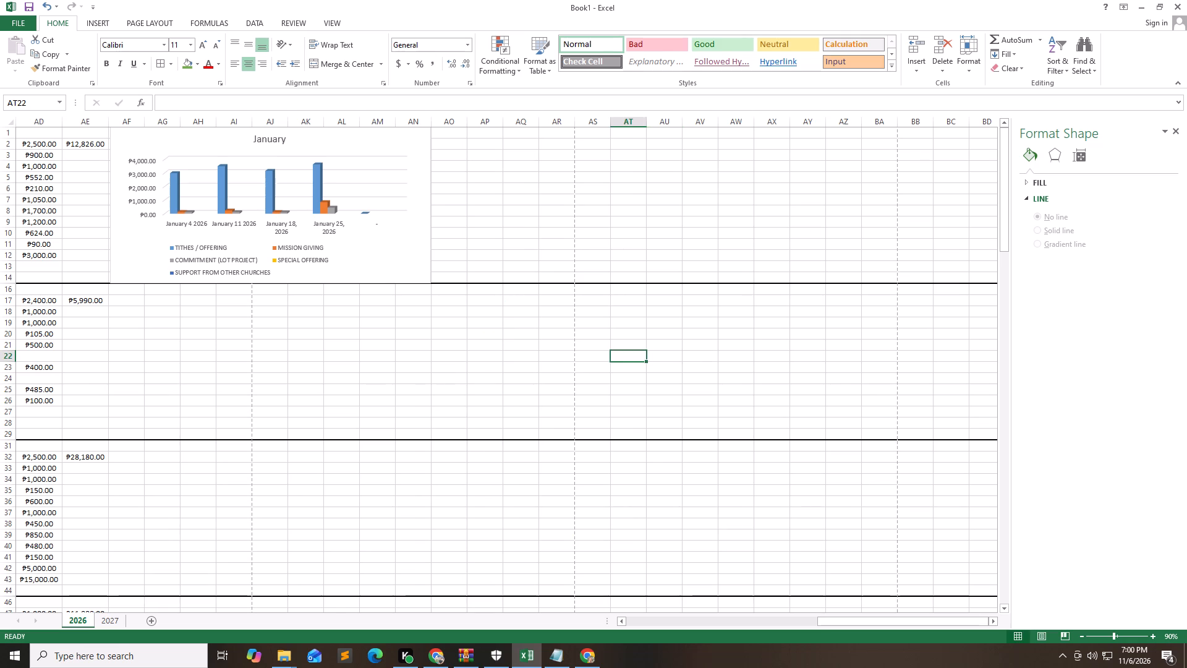
key(Left)
key(Left)
key(Left)
key(Left)
key(Left)
key(Left)
key(Left)
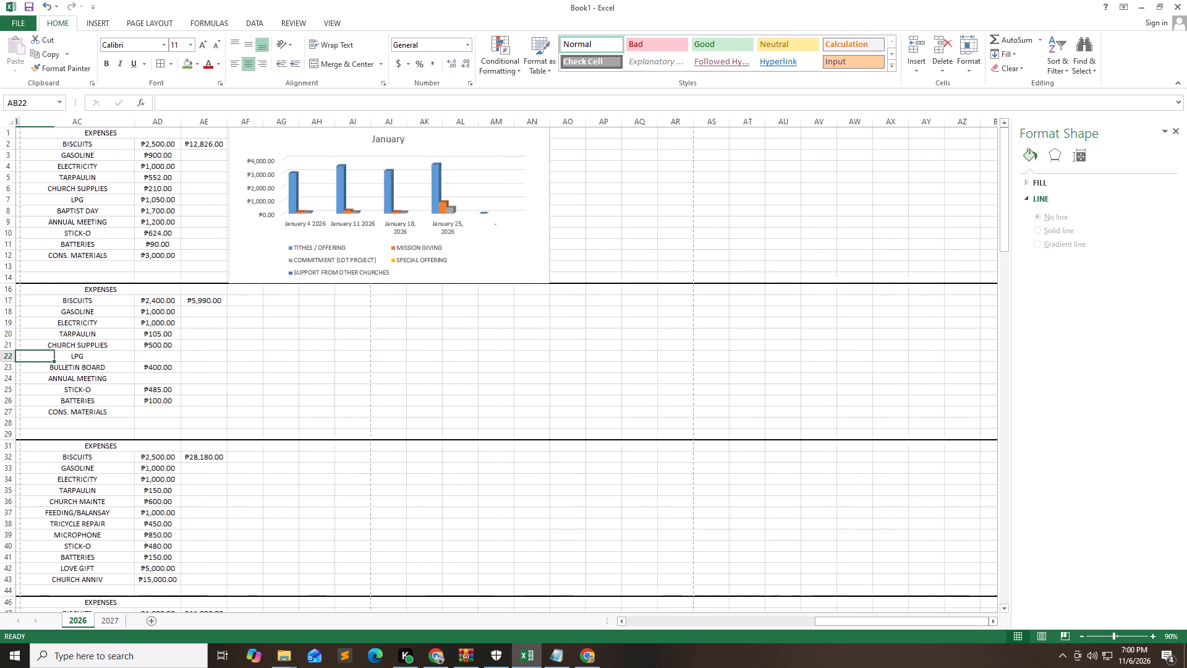
key(Left)
key(Left)
key(Left)
key(Left)
key(Left)
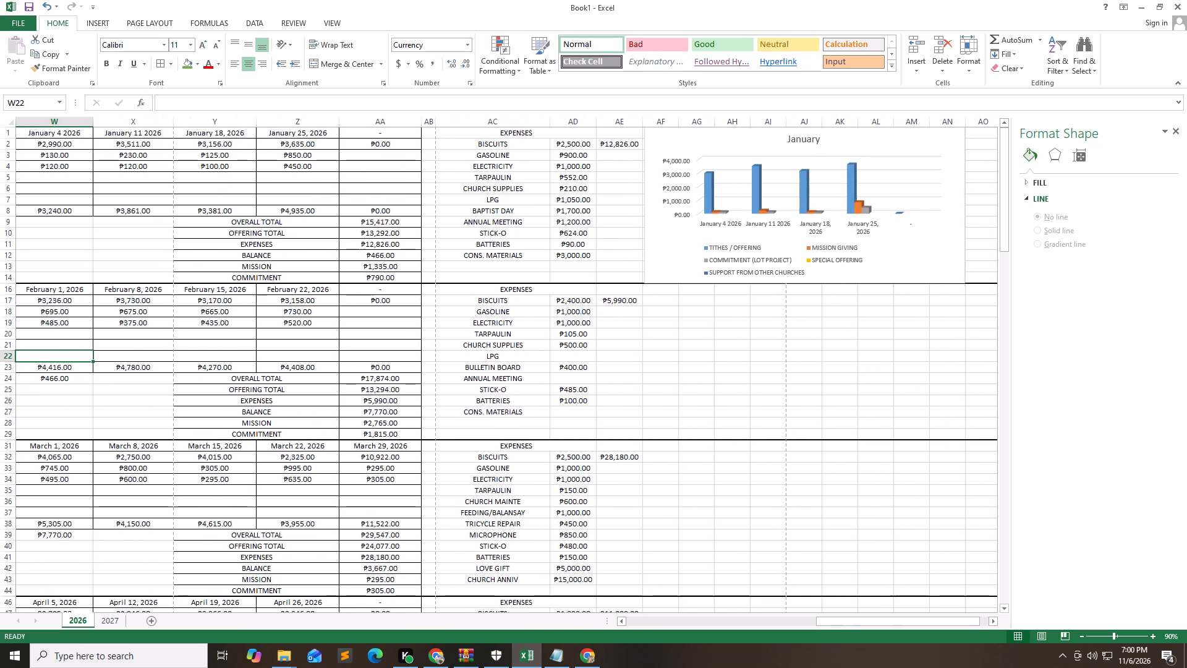
key(Left)
key(Right)
key(Right)
key(Right)
key(Right)
key(Right)
key(Right)
key(Right)
key(Right)
key(Right)
key(Right)
key(Right)
key(Right)
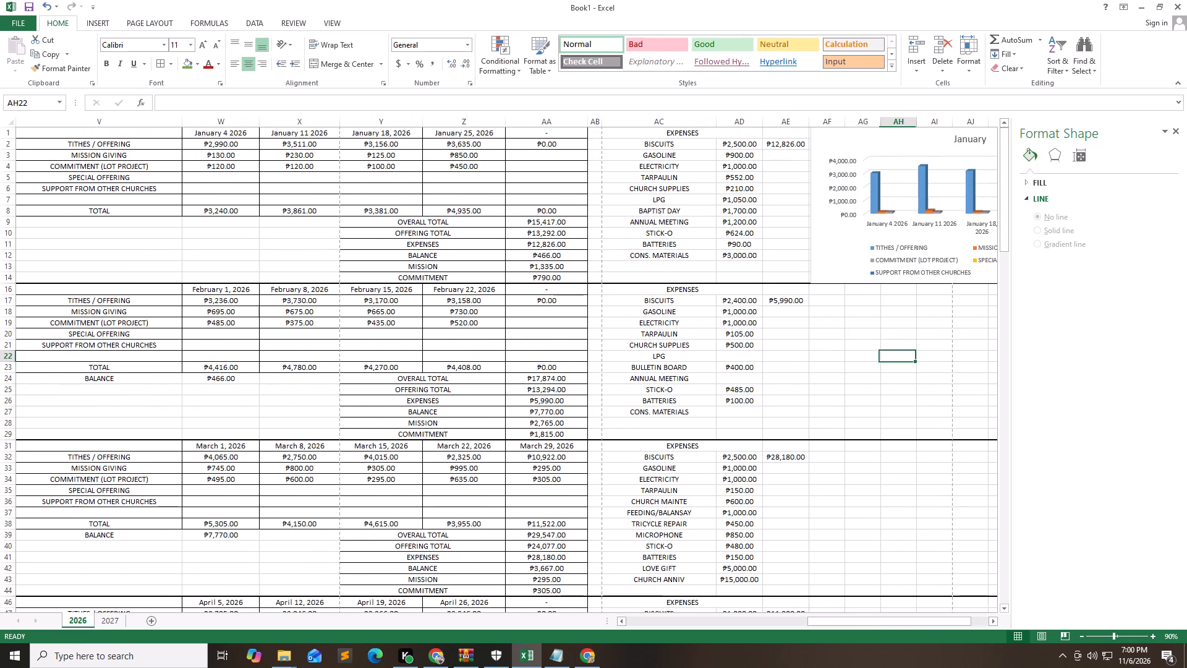
key(Right)
key(Right)
key(Left)
key(Left)
key(Left)
key(Left)
key(Left)
key(Left)
key(Left)
key(Left)
key(Left)
key(Left)
key(Left)
key(Left)
key(Left)
key(Left)
key(Left)
key(Left)
key(Left)
key(Left)
key(Left)
key(Left)
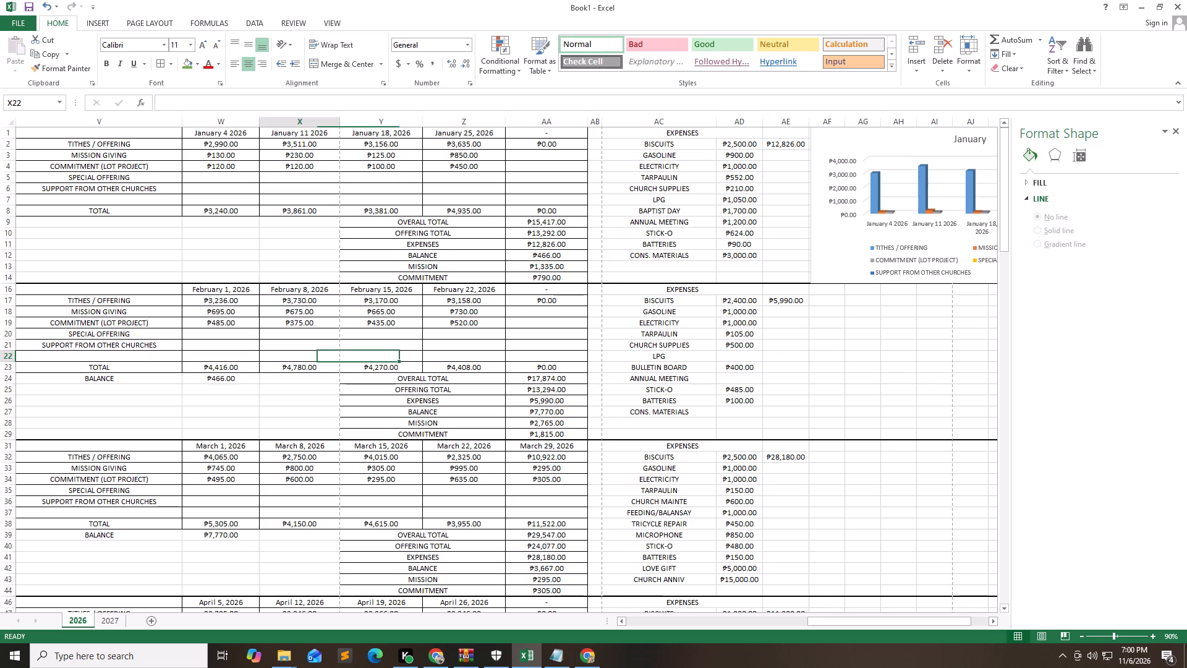
key(Left)
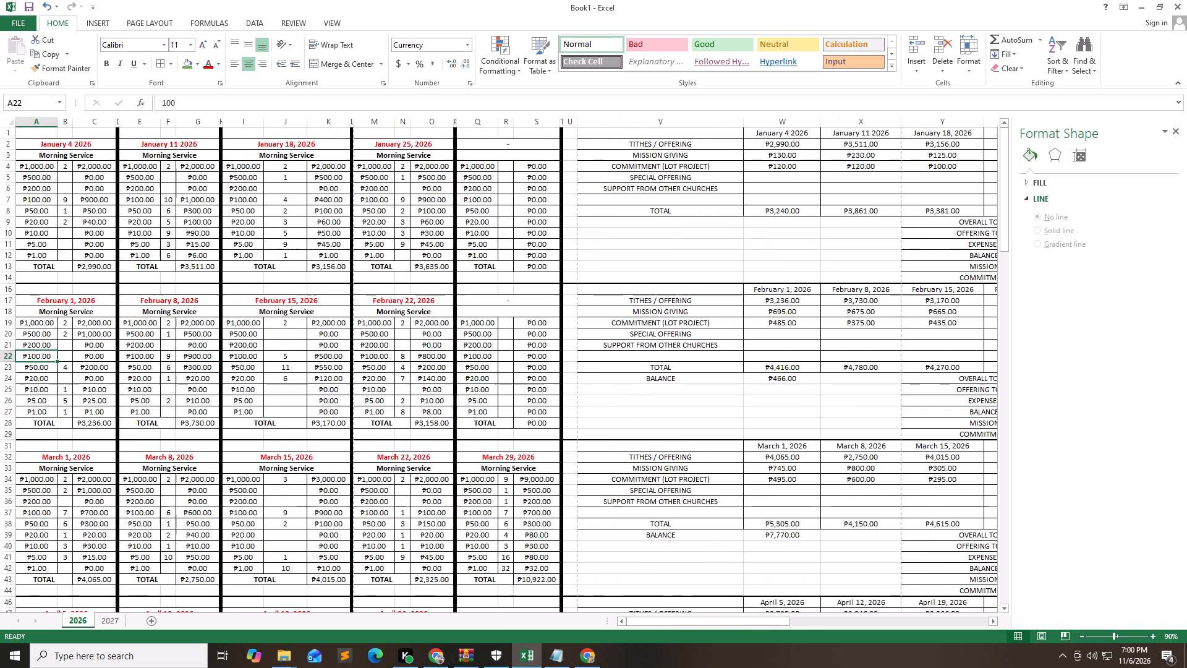
key(Left)
key(Down)
key(Down)
key(Down)
key(Down)
key(Down)
key(Down)
key(Down)
key(Down)
key(Down)
key(Down)
key(Down)
key(Down)
key(Down)
key(Down)
key(Down)
key(Down)
key(Down)
key(Up)
key(Up)
key(Up)
key(Up)
key(Up)
key(Up)
key(Up)
key(Up)
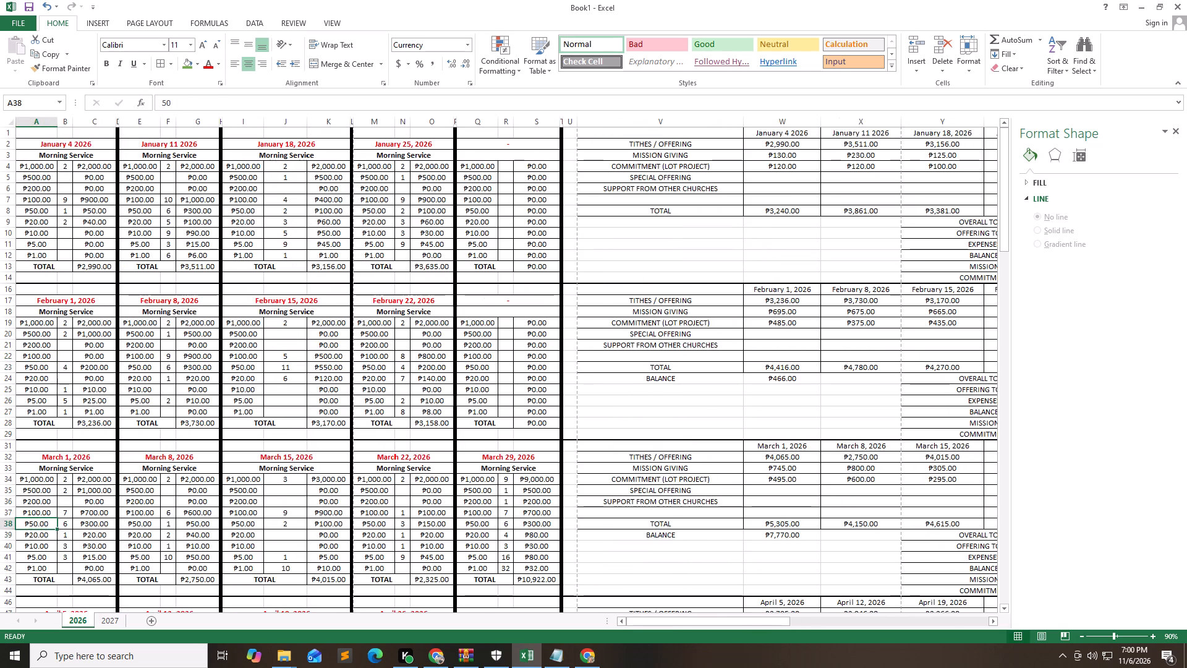